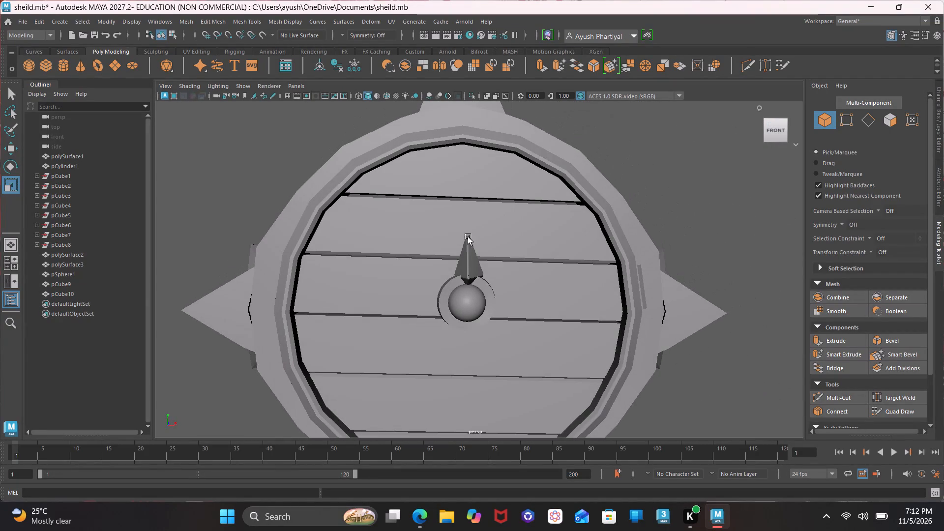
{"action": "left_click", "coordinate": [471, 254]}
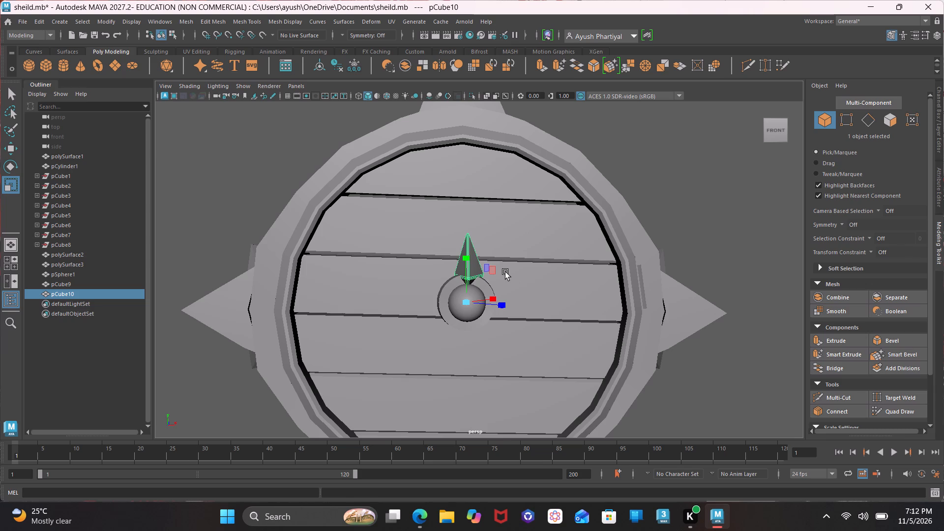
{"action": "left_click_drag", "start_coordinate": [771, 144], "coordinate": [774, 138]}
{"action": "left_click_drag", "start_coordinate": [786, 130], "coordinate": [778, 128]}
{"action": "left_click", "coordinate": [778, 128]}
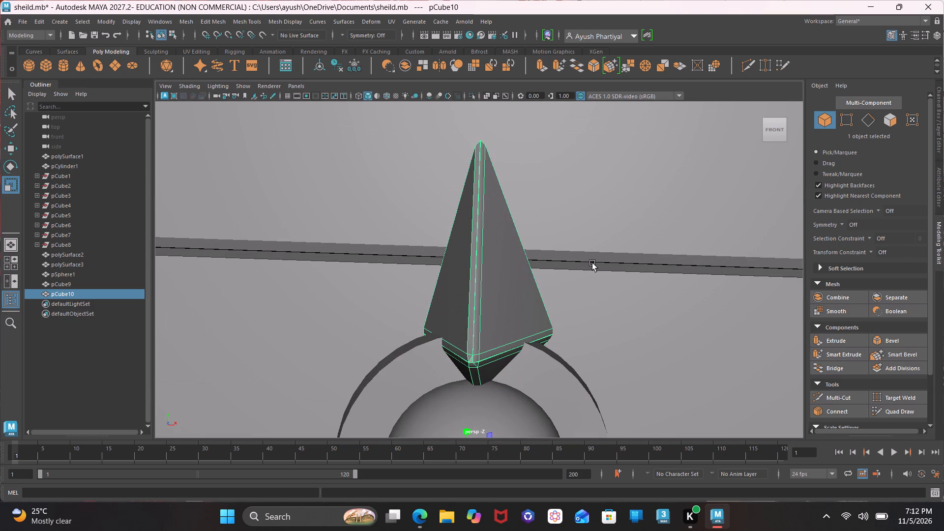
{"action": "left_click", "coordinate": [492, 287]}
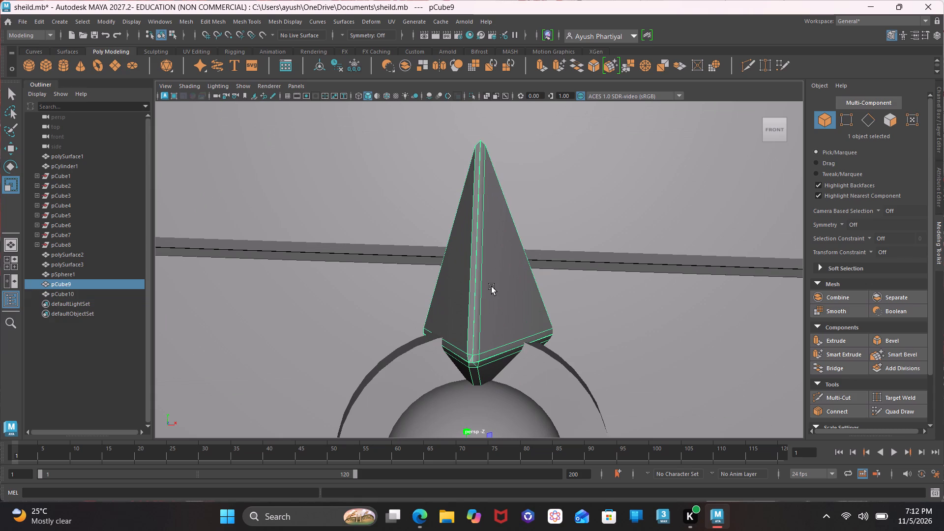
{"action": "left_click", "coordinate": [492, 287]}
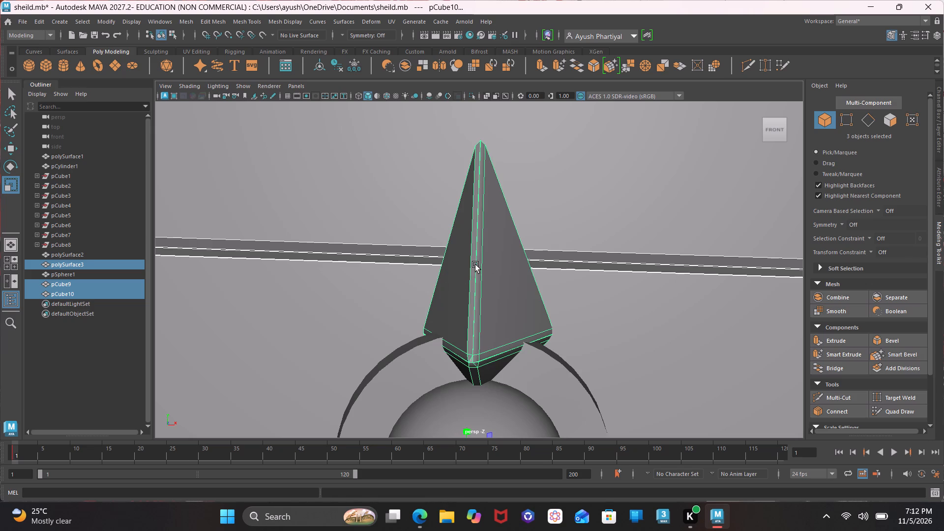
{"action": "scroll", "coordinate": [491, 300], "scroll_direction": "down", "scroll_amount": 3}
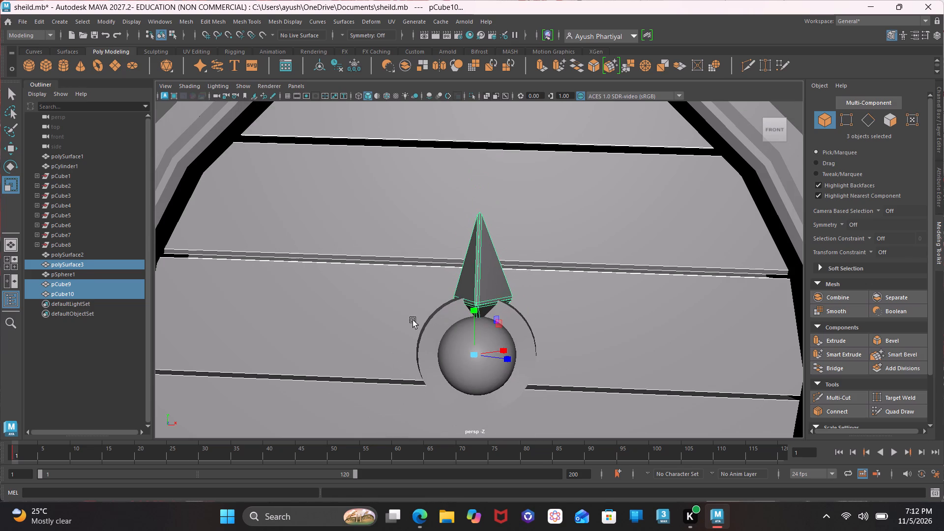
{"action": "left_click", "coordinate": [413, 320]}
Undo the recent selections and edits back to before spike pCube9 was duplicated, leaving no pCube10.
{"action": "key", "text": "ctrl+z"}
{"action": "key", "text": "ctrl+z"}
{"action": "key", "text": "ctrl+z"}
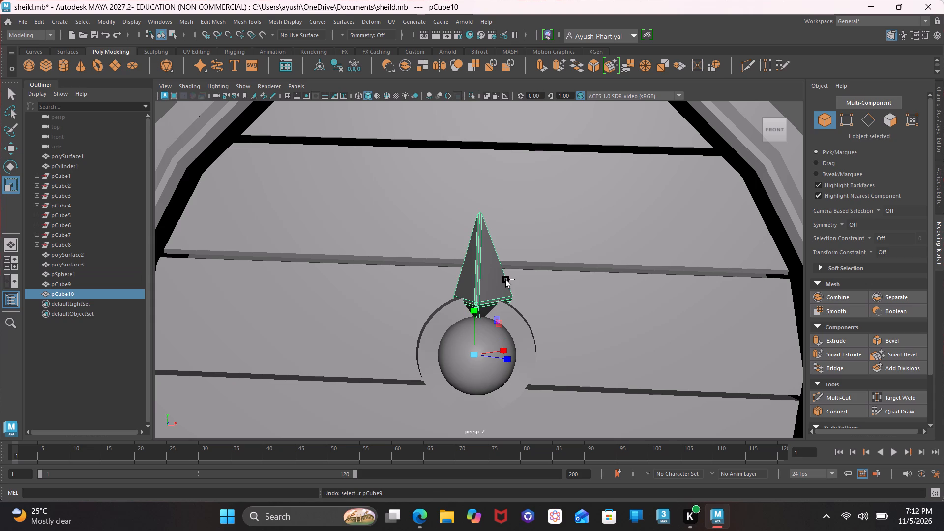
{"action": "key", "text": "ctrl+z"}
{"action": "key", "text": "ctrl+z"}
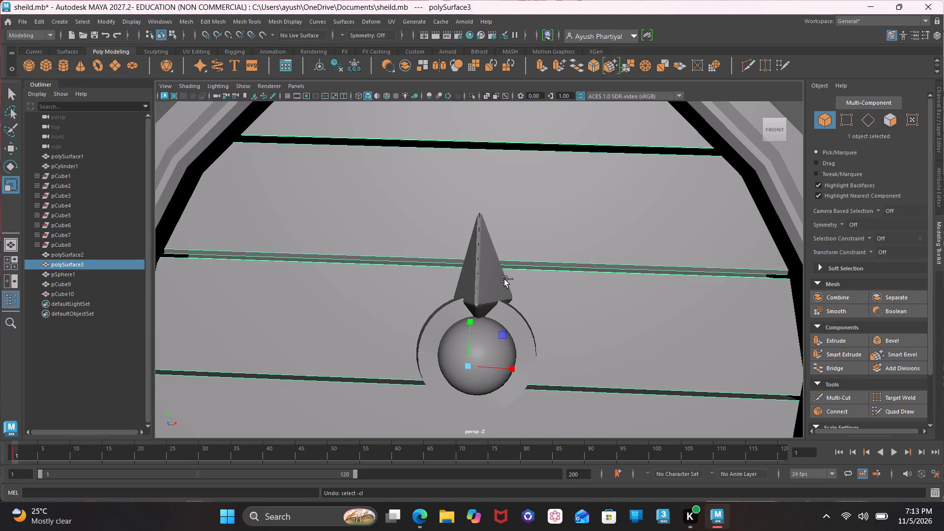
{"action": "key", "text": "ctrl+z"}
{"action": "key", "text": "ctrl+z"}
{"action": "key", "text": "ctrl+z"}
{"action": "key", "text": "ctrl+z"}
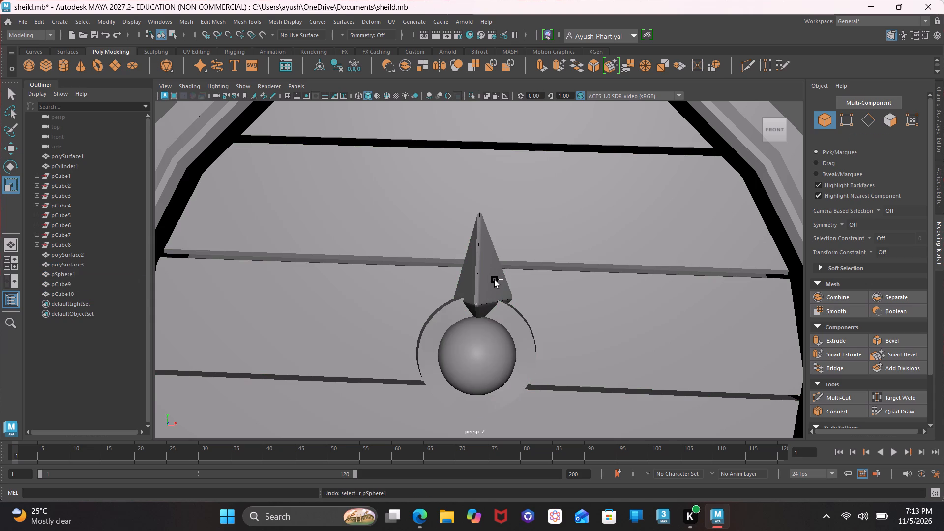
{"action": "key", "text": "ctrl+z"}
{"action": "key", "text": "ctrl+z"}
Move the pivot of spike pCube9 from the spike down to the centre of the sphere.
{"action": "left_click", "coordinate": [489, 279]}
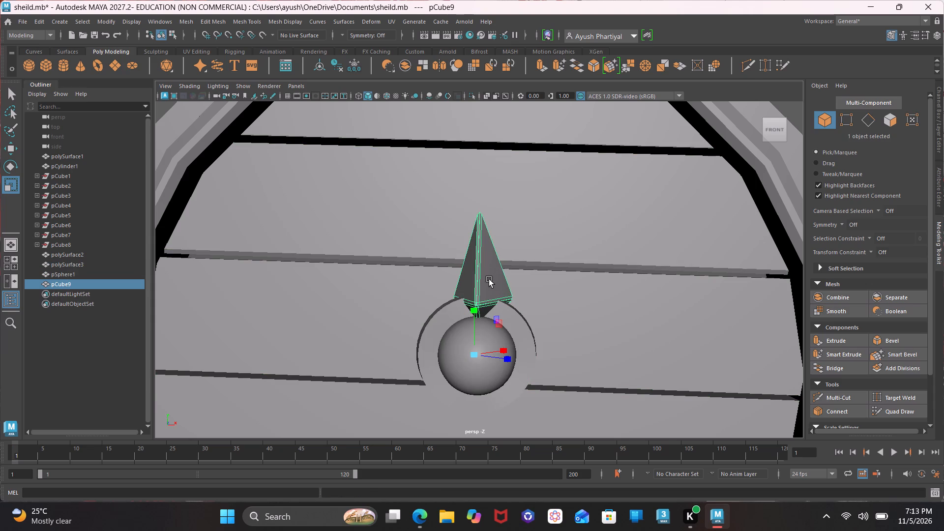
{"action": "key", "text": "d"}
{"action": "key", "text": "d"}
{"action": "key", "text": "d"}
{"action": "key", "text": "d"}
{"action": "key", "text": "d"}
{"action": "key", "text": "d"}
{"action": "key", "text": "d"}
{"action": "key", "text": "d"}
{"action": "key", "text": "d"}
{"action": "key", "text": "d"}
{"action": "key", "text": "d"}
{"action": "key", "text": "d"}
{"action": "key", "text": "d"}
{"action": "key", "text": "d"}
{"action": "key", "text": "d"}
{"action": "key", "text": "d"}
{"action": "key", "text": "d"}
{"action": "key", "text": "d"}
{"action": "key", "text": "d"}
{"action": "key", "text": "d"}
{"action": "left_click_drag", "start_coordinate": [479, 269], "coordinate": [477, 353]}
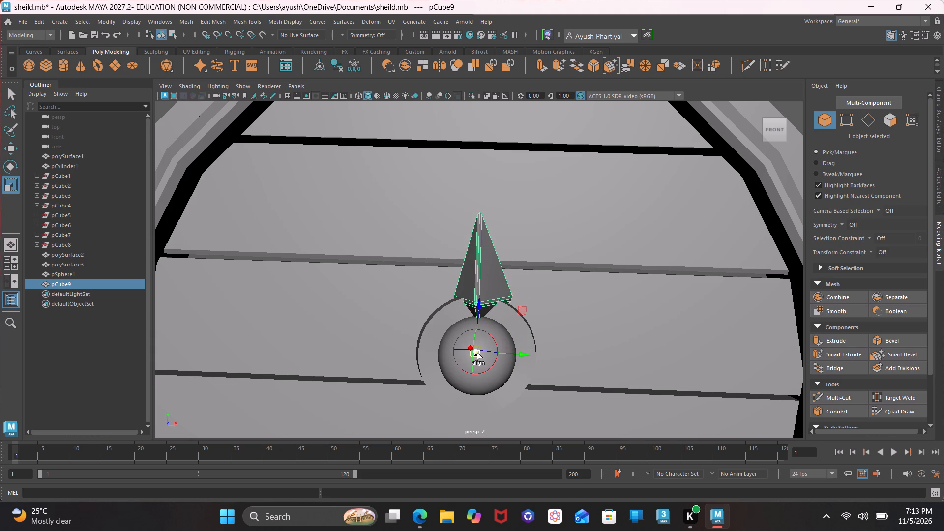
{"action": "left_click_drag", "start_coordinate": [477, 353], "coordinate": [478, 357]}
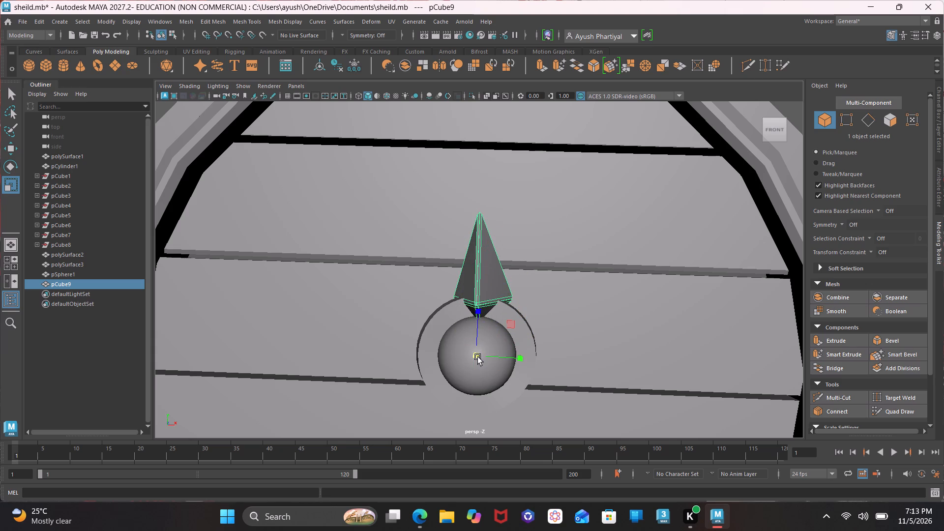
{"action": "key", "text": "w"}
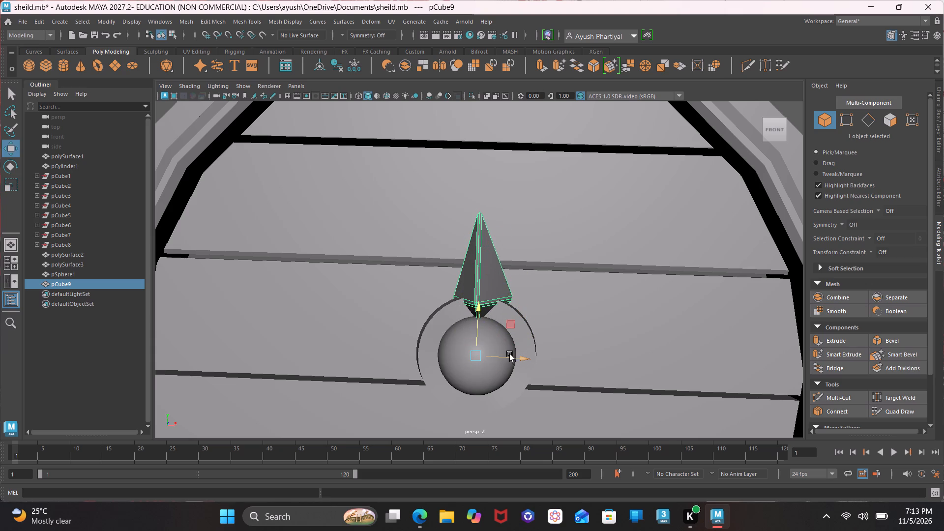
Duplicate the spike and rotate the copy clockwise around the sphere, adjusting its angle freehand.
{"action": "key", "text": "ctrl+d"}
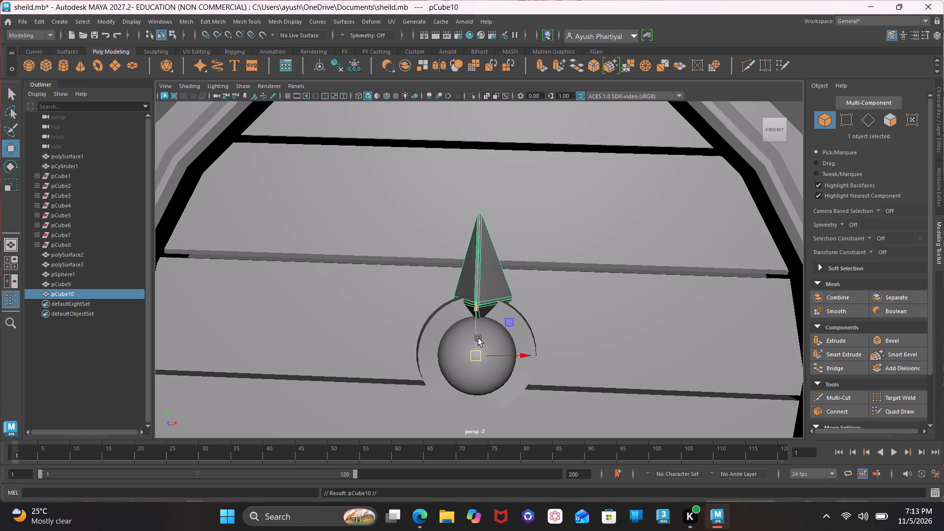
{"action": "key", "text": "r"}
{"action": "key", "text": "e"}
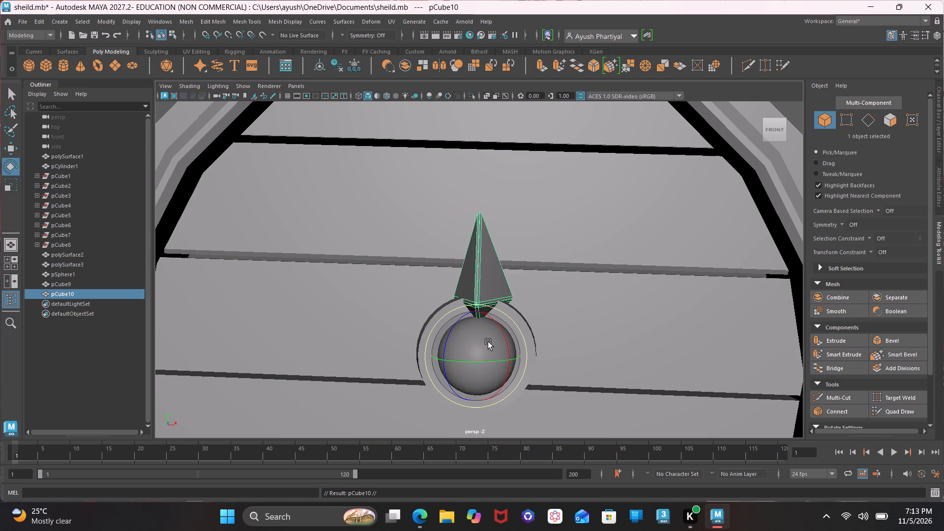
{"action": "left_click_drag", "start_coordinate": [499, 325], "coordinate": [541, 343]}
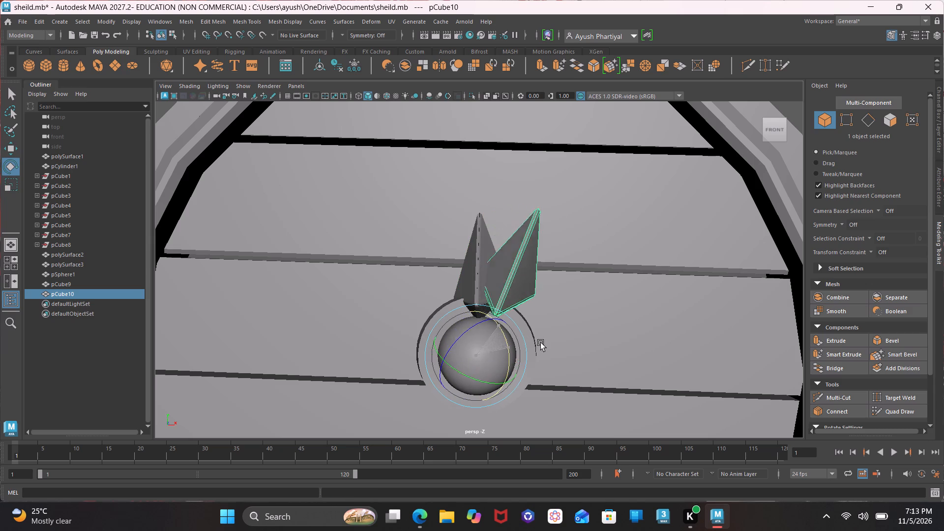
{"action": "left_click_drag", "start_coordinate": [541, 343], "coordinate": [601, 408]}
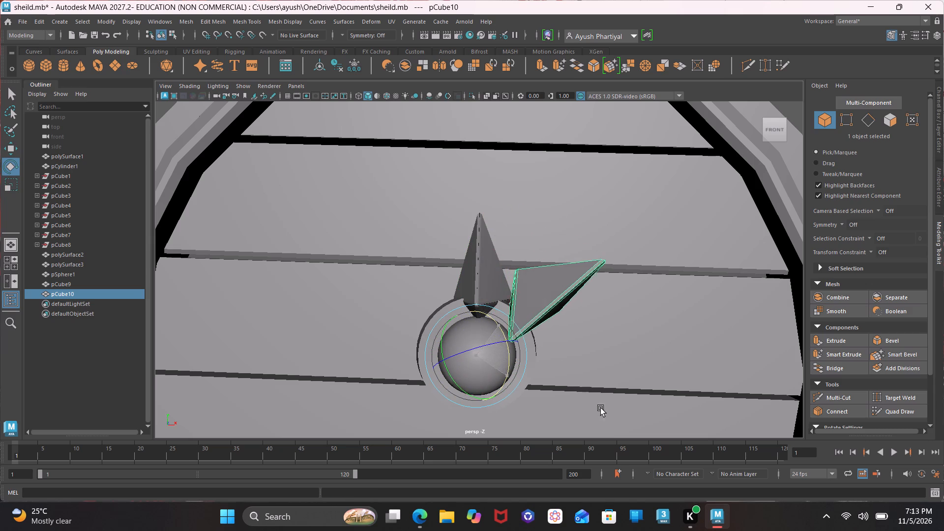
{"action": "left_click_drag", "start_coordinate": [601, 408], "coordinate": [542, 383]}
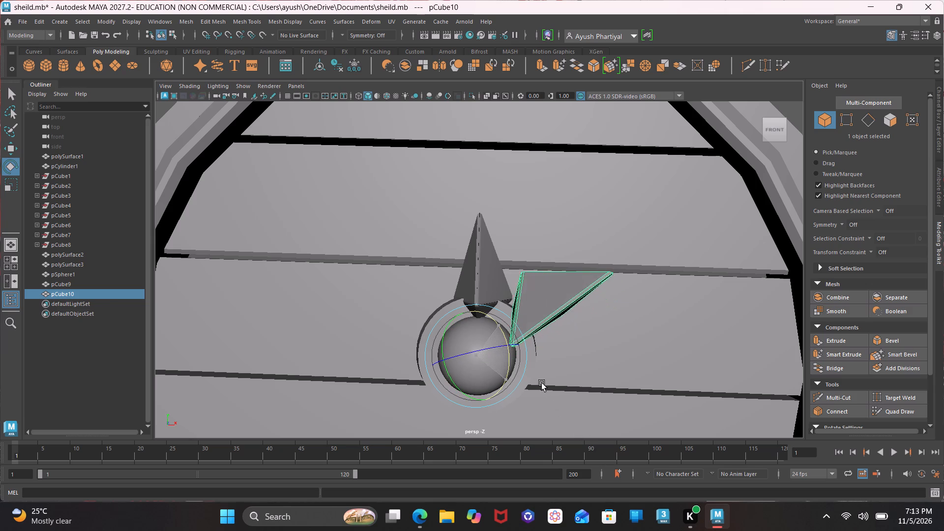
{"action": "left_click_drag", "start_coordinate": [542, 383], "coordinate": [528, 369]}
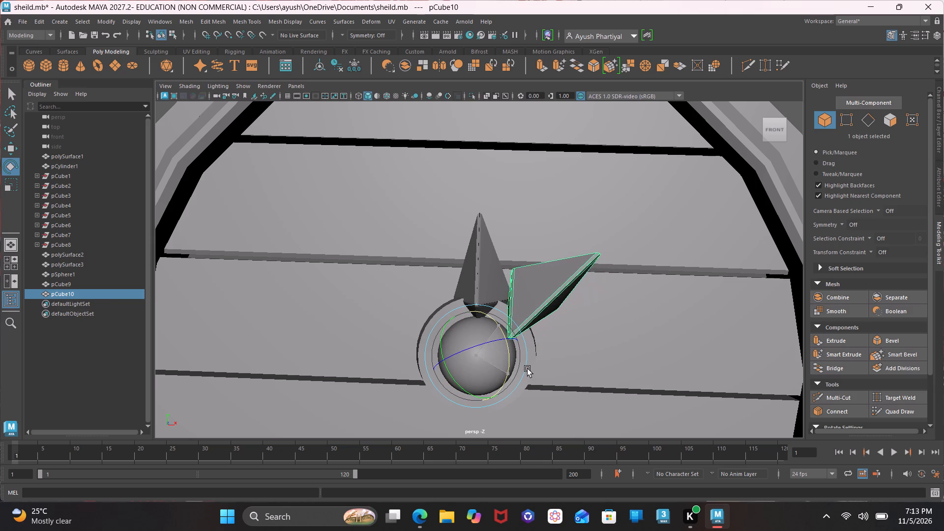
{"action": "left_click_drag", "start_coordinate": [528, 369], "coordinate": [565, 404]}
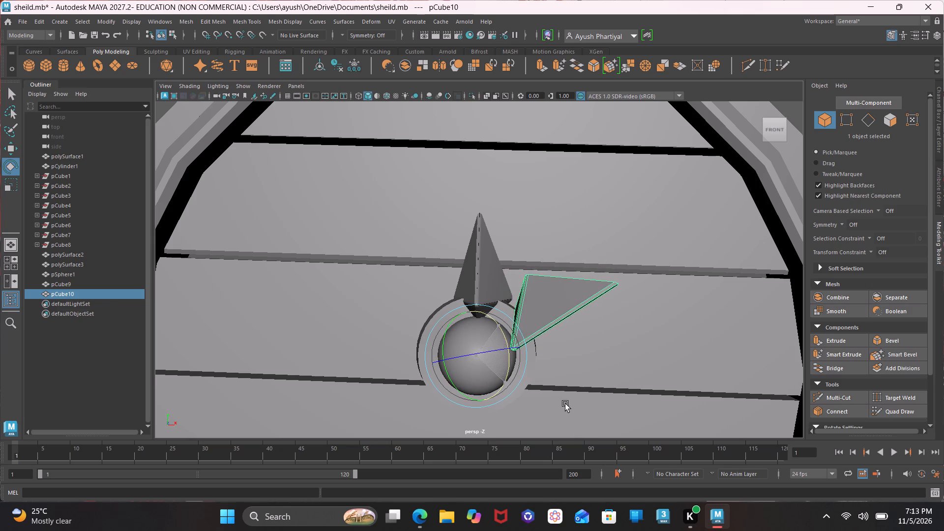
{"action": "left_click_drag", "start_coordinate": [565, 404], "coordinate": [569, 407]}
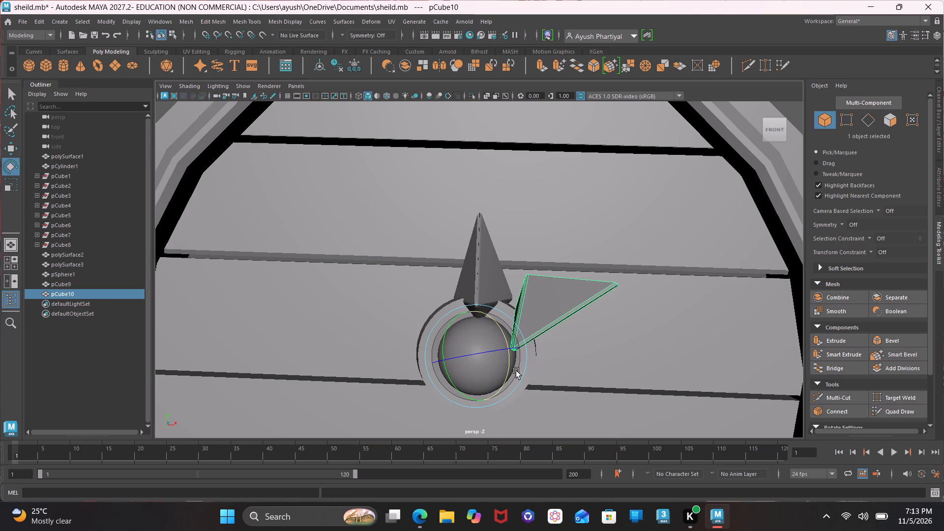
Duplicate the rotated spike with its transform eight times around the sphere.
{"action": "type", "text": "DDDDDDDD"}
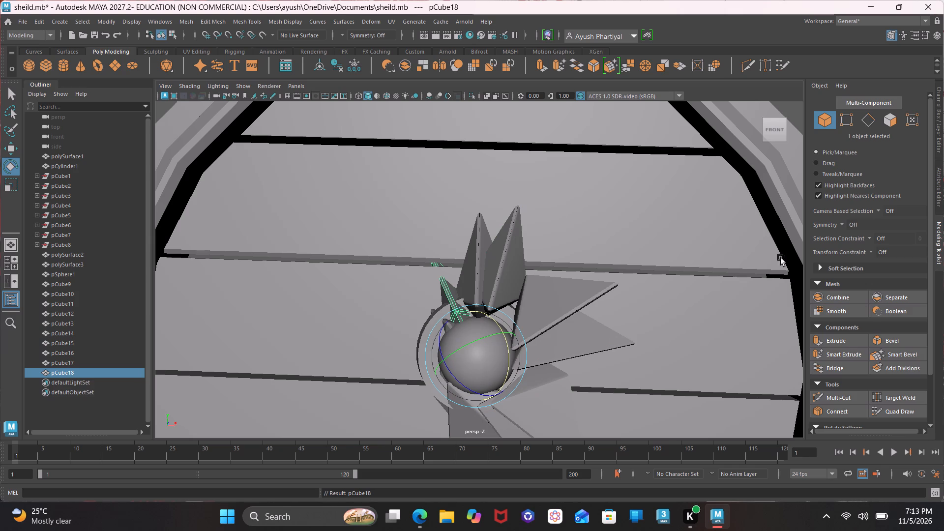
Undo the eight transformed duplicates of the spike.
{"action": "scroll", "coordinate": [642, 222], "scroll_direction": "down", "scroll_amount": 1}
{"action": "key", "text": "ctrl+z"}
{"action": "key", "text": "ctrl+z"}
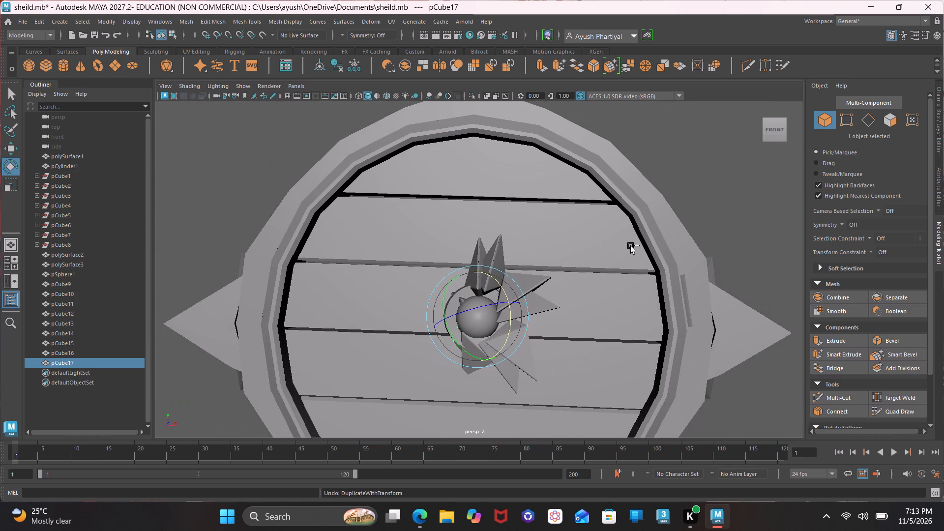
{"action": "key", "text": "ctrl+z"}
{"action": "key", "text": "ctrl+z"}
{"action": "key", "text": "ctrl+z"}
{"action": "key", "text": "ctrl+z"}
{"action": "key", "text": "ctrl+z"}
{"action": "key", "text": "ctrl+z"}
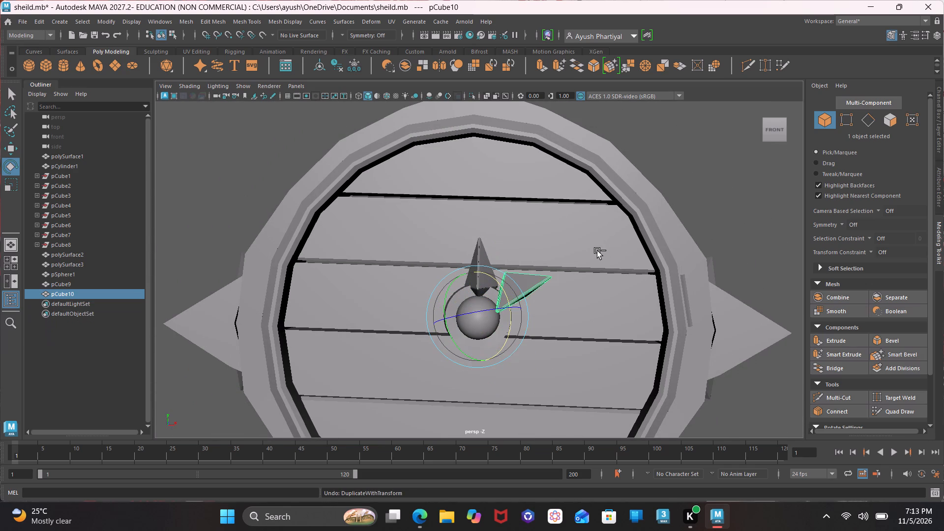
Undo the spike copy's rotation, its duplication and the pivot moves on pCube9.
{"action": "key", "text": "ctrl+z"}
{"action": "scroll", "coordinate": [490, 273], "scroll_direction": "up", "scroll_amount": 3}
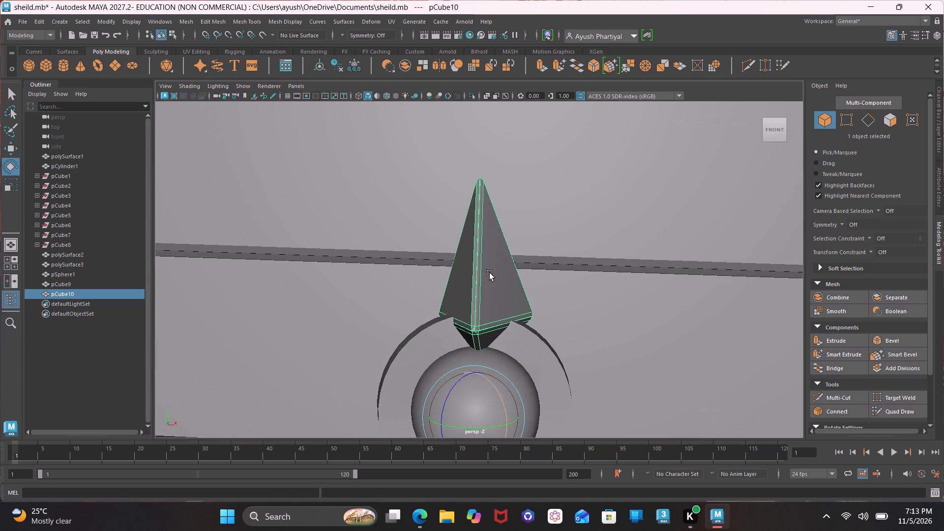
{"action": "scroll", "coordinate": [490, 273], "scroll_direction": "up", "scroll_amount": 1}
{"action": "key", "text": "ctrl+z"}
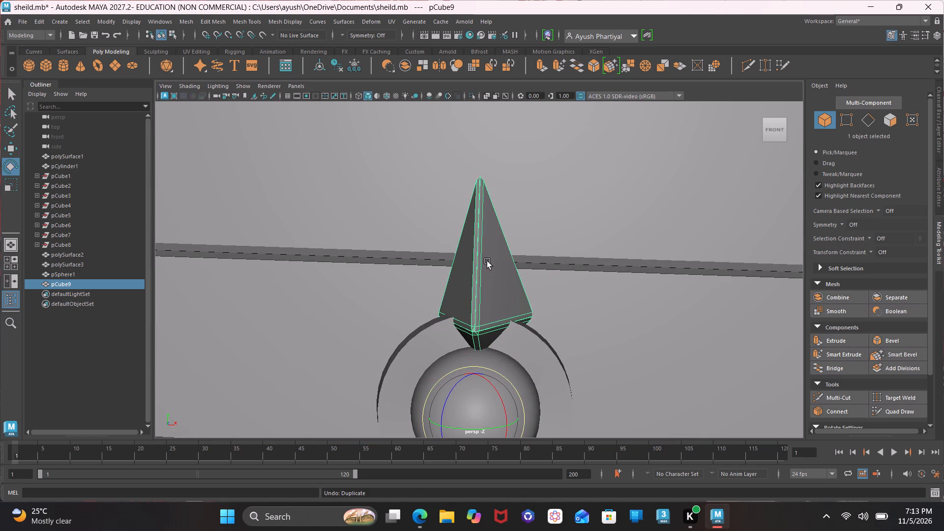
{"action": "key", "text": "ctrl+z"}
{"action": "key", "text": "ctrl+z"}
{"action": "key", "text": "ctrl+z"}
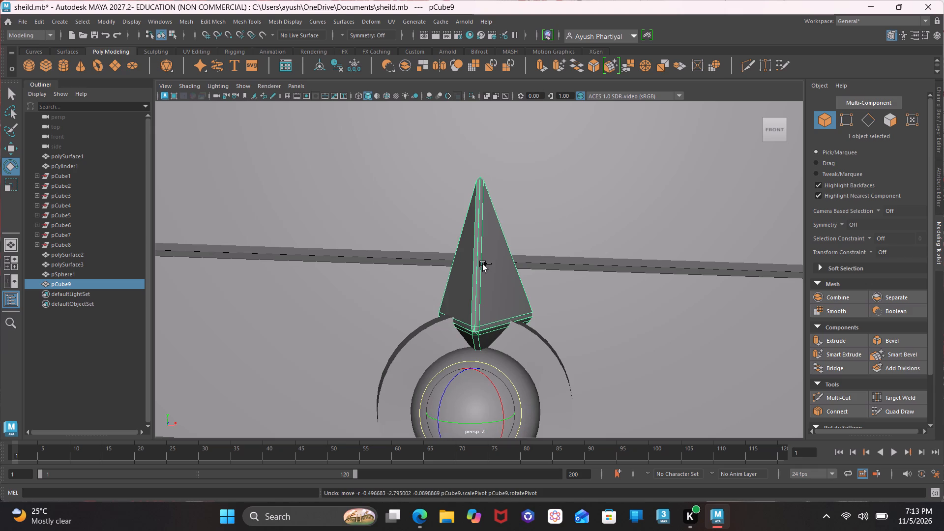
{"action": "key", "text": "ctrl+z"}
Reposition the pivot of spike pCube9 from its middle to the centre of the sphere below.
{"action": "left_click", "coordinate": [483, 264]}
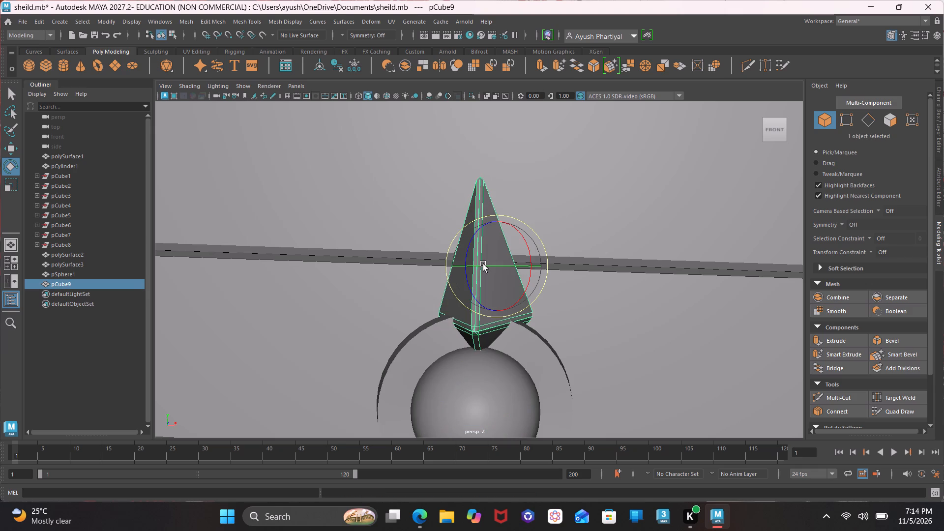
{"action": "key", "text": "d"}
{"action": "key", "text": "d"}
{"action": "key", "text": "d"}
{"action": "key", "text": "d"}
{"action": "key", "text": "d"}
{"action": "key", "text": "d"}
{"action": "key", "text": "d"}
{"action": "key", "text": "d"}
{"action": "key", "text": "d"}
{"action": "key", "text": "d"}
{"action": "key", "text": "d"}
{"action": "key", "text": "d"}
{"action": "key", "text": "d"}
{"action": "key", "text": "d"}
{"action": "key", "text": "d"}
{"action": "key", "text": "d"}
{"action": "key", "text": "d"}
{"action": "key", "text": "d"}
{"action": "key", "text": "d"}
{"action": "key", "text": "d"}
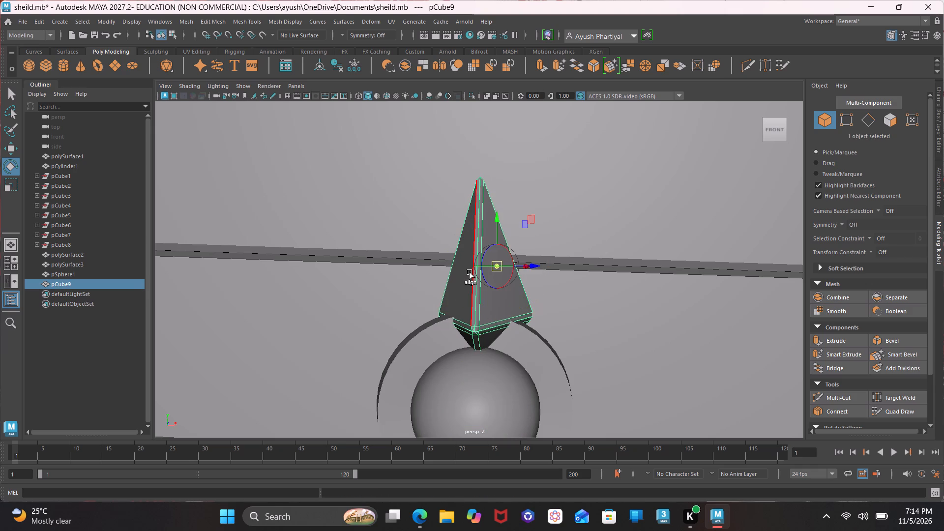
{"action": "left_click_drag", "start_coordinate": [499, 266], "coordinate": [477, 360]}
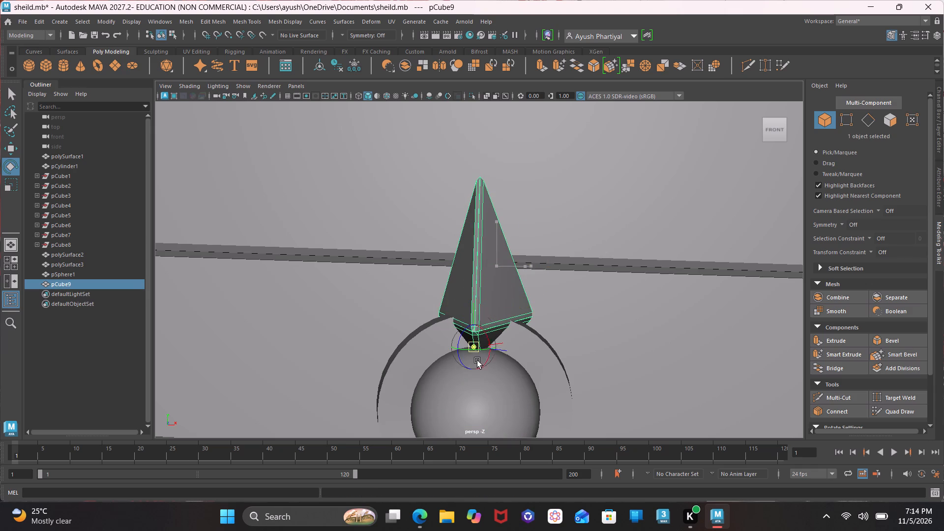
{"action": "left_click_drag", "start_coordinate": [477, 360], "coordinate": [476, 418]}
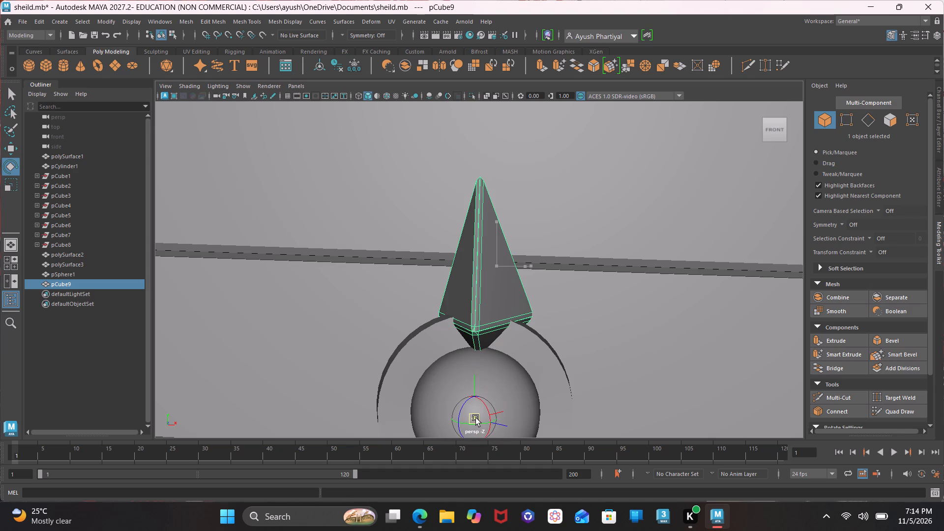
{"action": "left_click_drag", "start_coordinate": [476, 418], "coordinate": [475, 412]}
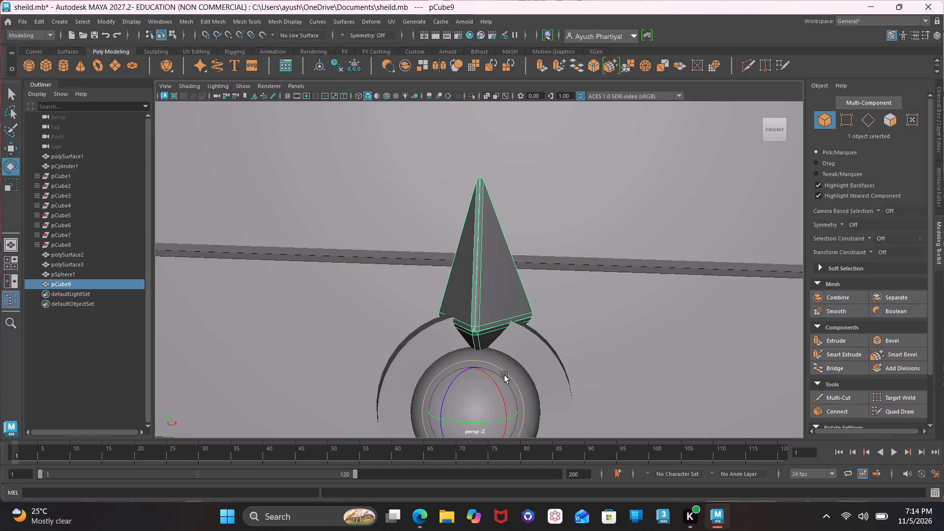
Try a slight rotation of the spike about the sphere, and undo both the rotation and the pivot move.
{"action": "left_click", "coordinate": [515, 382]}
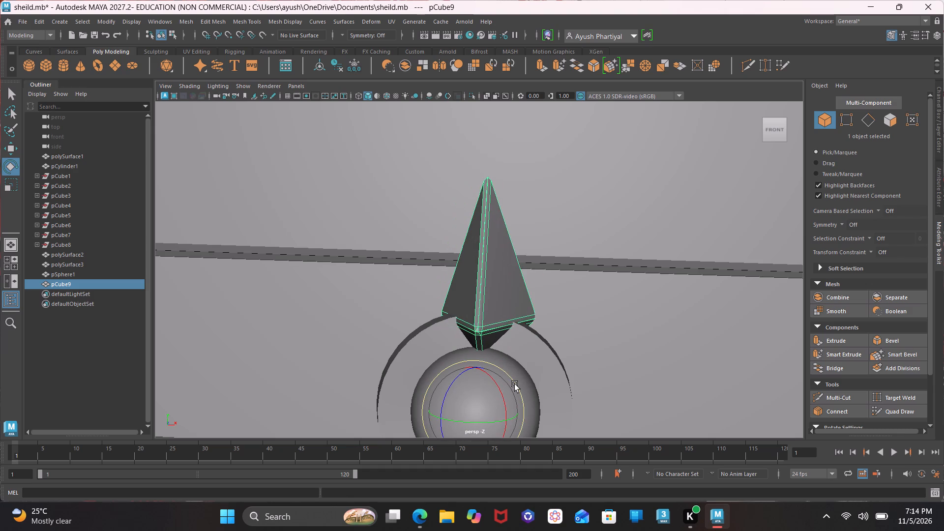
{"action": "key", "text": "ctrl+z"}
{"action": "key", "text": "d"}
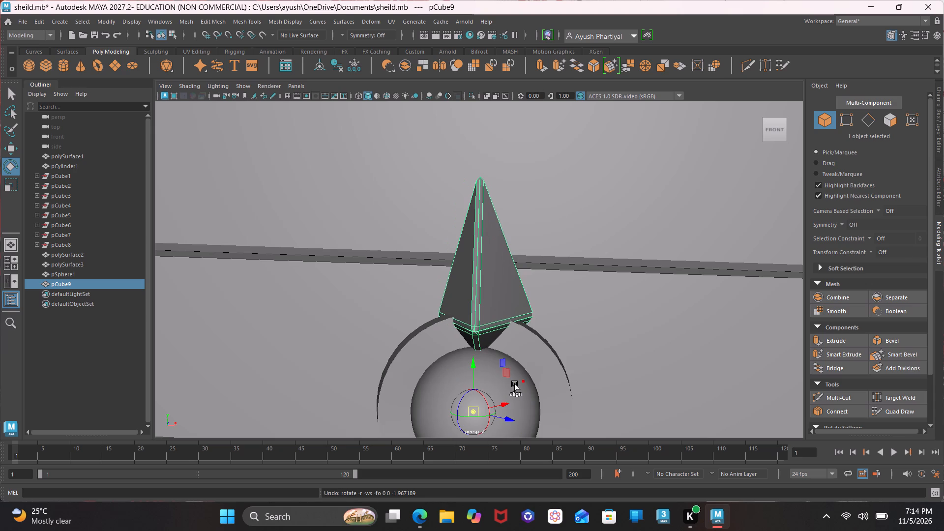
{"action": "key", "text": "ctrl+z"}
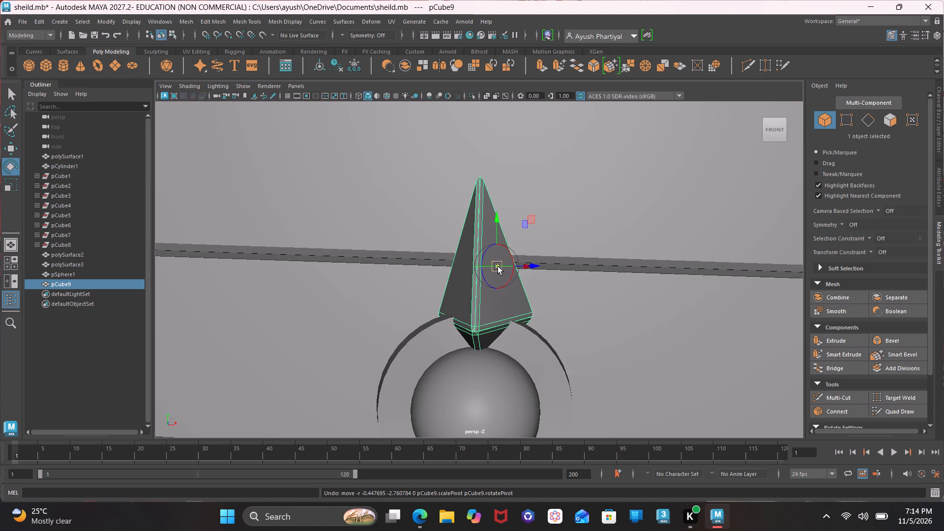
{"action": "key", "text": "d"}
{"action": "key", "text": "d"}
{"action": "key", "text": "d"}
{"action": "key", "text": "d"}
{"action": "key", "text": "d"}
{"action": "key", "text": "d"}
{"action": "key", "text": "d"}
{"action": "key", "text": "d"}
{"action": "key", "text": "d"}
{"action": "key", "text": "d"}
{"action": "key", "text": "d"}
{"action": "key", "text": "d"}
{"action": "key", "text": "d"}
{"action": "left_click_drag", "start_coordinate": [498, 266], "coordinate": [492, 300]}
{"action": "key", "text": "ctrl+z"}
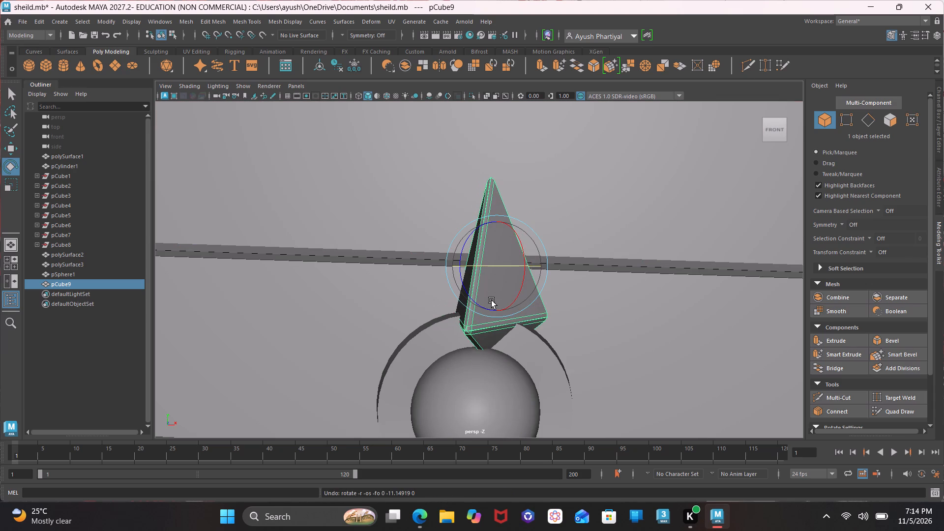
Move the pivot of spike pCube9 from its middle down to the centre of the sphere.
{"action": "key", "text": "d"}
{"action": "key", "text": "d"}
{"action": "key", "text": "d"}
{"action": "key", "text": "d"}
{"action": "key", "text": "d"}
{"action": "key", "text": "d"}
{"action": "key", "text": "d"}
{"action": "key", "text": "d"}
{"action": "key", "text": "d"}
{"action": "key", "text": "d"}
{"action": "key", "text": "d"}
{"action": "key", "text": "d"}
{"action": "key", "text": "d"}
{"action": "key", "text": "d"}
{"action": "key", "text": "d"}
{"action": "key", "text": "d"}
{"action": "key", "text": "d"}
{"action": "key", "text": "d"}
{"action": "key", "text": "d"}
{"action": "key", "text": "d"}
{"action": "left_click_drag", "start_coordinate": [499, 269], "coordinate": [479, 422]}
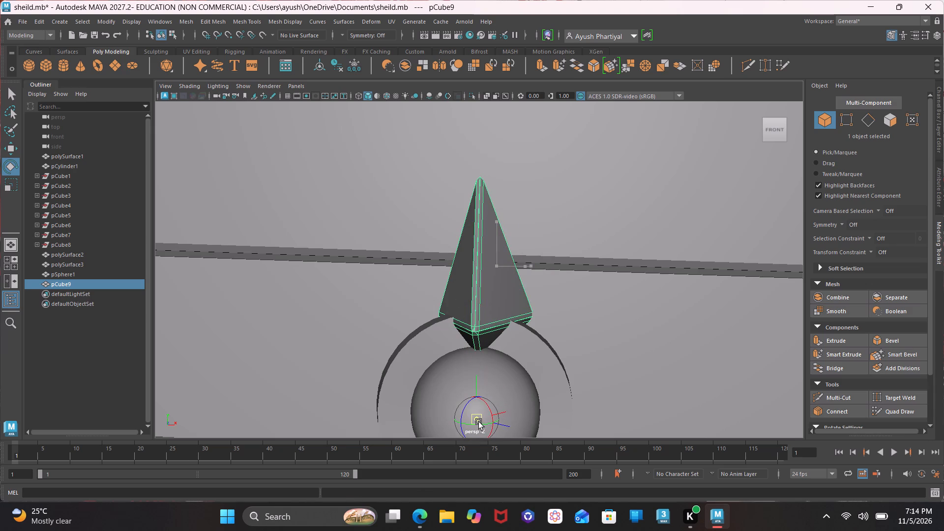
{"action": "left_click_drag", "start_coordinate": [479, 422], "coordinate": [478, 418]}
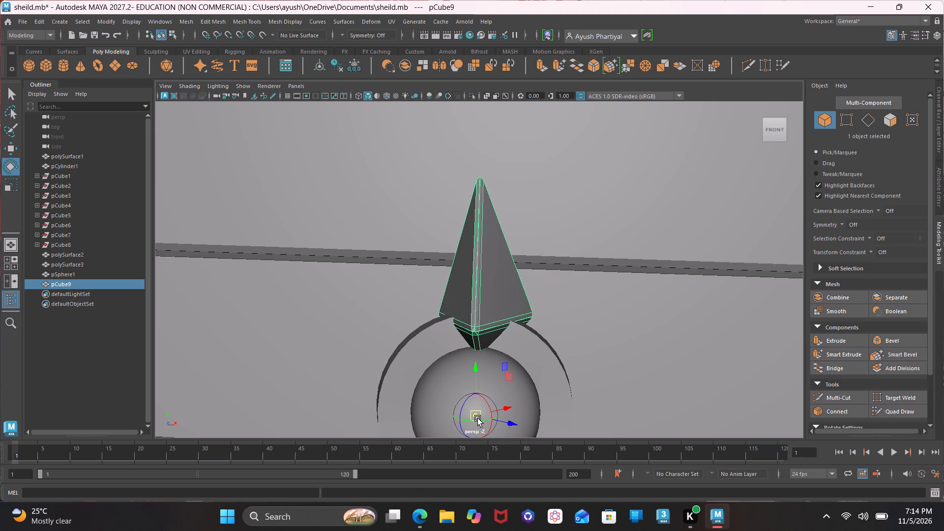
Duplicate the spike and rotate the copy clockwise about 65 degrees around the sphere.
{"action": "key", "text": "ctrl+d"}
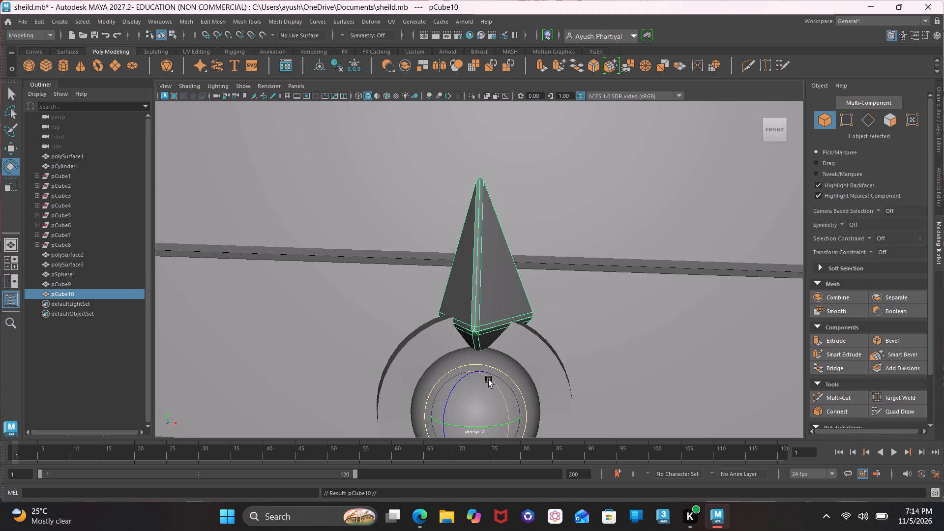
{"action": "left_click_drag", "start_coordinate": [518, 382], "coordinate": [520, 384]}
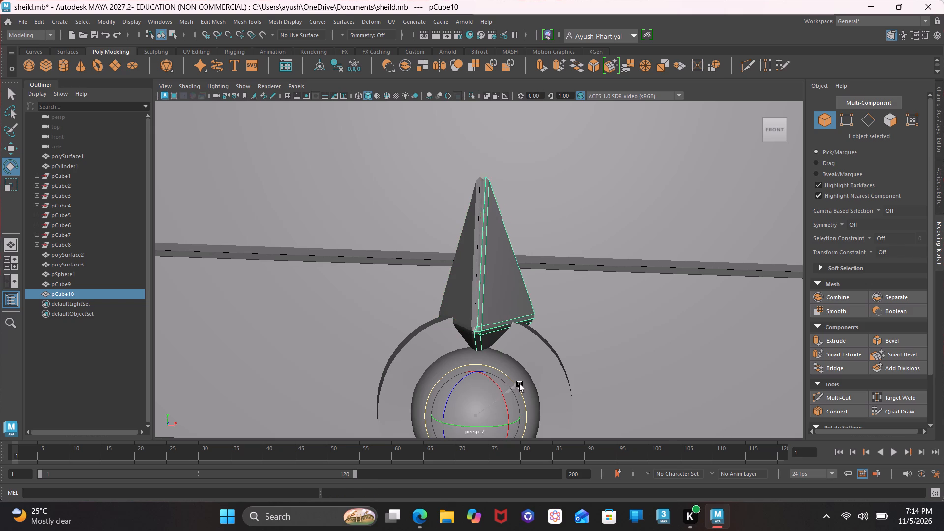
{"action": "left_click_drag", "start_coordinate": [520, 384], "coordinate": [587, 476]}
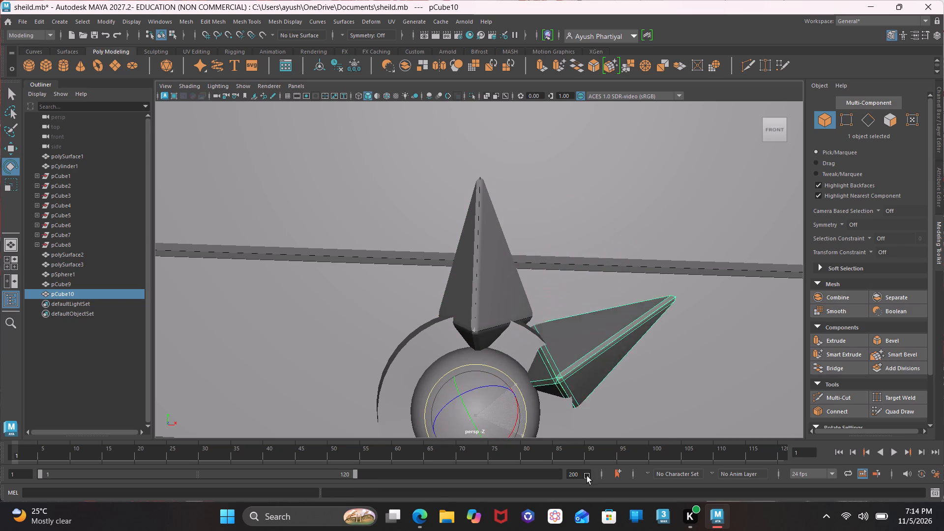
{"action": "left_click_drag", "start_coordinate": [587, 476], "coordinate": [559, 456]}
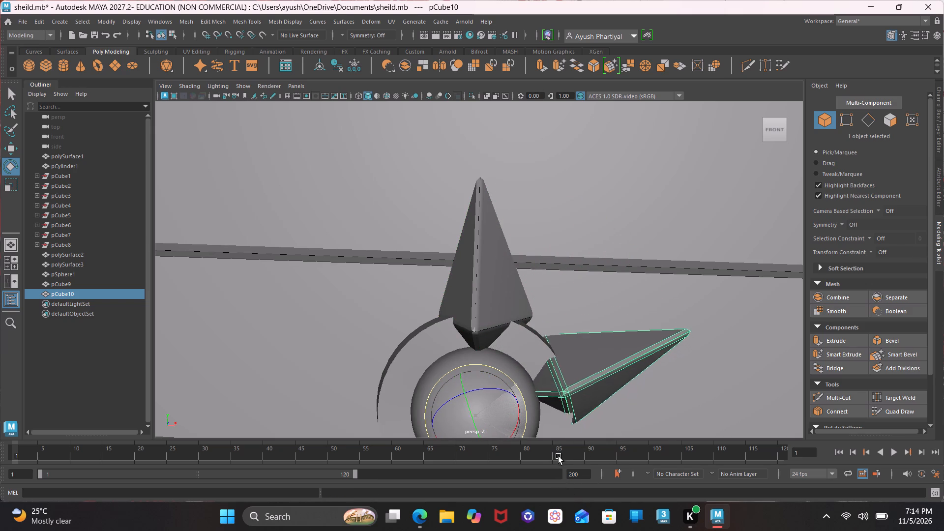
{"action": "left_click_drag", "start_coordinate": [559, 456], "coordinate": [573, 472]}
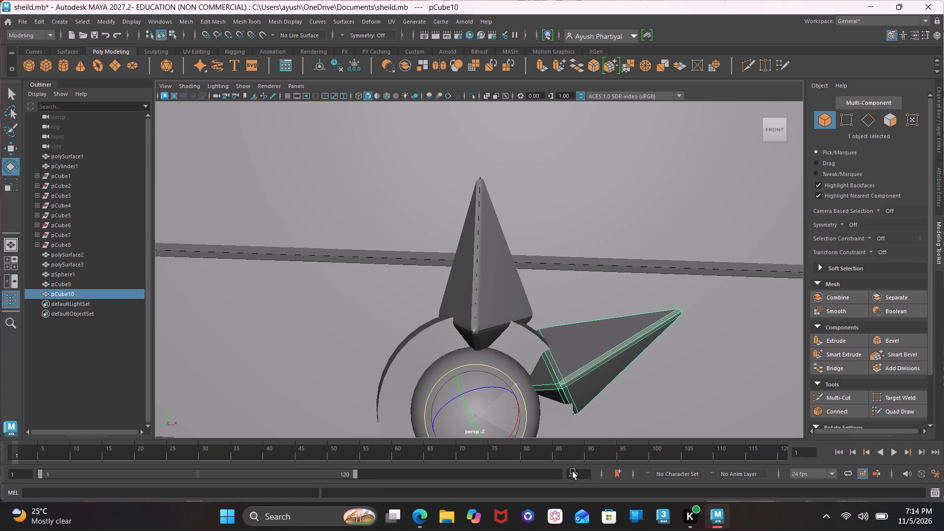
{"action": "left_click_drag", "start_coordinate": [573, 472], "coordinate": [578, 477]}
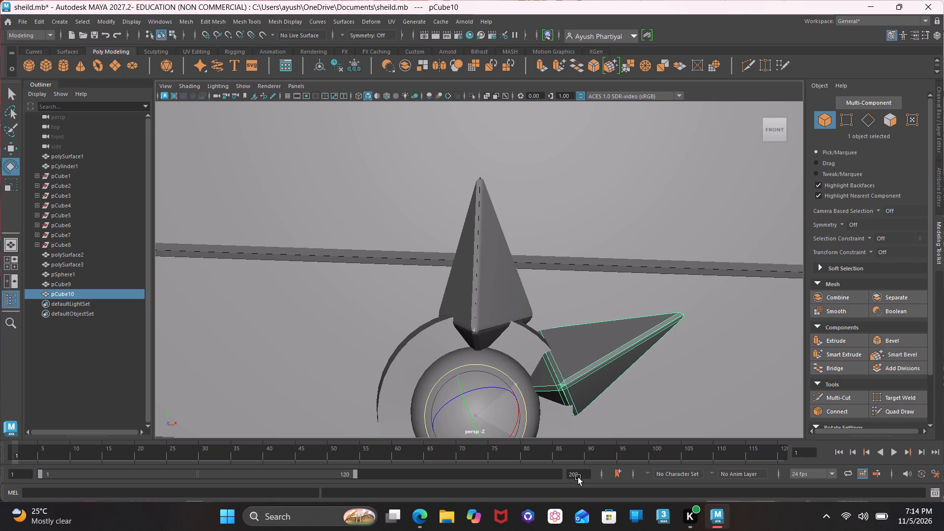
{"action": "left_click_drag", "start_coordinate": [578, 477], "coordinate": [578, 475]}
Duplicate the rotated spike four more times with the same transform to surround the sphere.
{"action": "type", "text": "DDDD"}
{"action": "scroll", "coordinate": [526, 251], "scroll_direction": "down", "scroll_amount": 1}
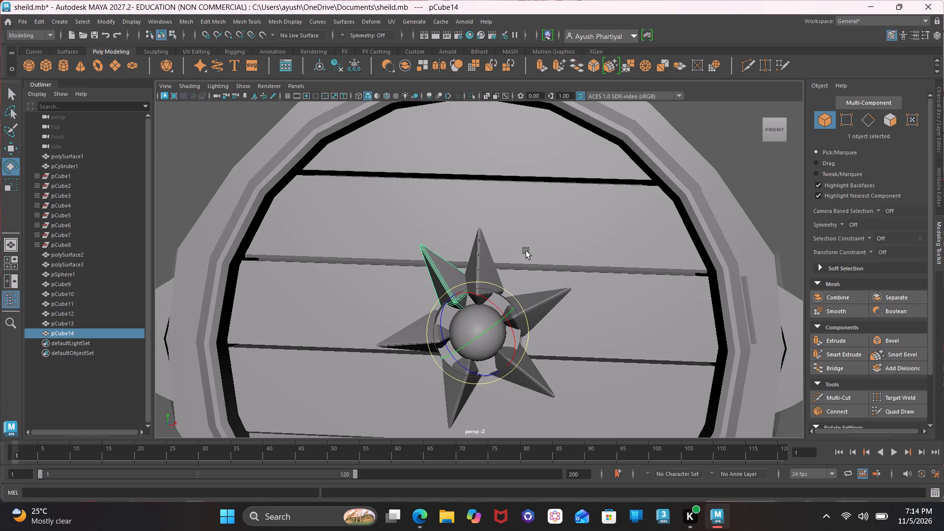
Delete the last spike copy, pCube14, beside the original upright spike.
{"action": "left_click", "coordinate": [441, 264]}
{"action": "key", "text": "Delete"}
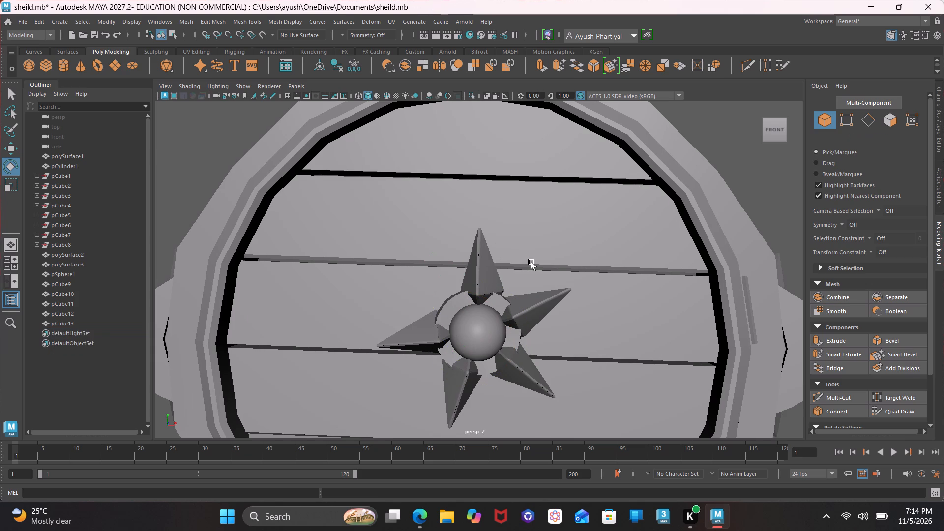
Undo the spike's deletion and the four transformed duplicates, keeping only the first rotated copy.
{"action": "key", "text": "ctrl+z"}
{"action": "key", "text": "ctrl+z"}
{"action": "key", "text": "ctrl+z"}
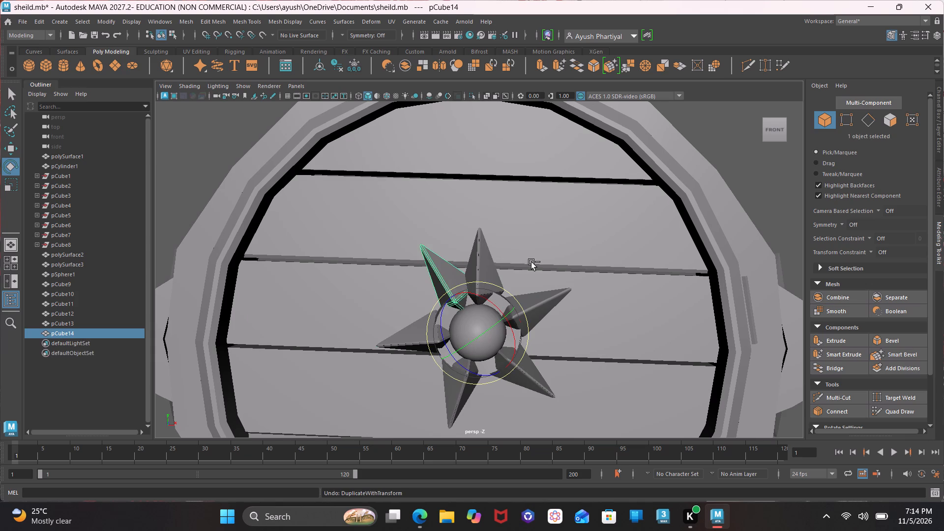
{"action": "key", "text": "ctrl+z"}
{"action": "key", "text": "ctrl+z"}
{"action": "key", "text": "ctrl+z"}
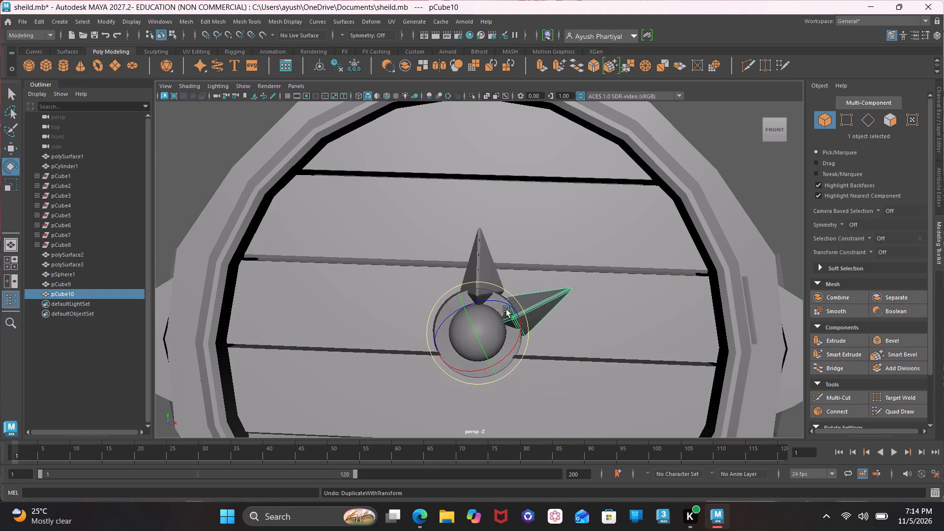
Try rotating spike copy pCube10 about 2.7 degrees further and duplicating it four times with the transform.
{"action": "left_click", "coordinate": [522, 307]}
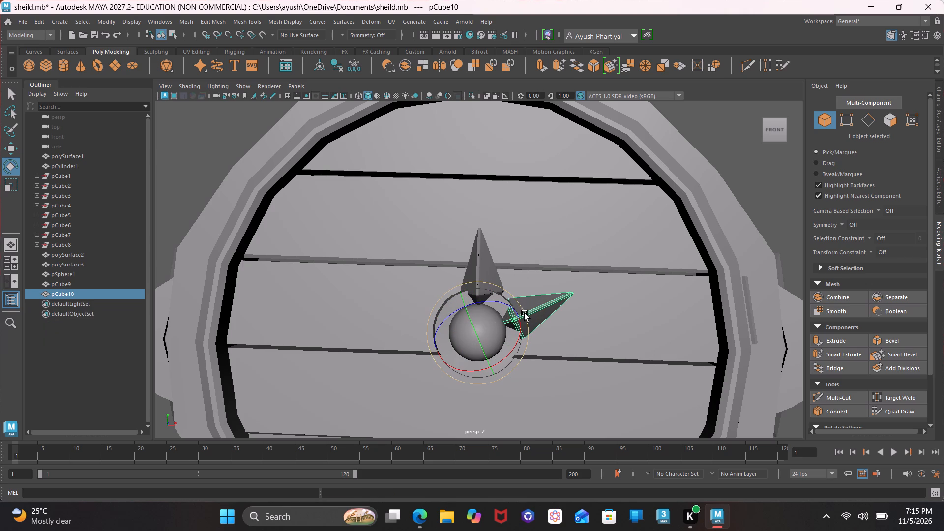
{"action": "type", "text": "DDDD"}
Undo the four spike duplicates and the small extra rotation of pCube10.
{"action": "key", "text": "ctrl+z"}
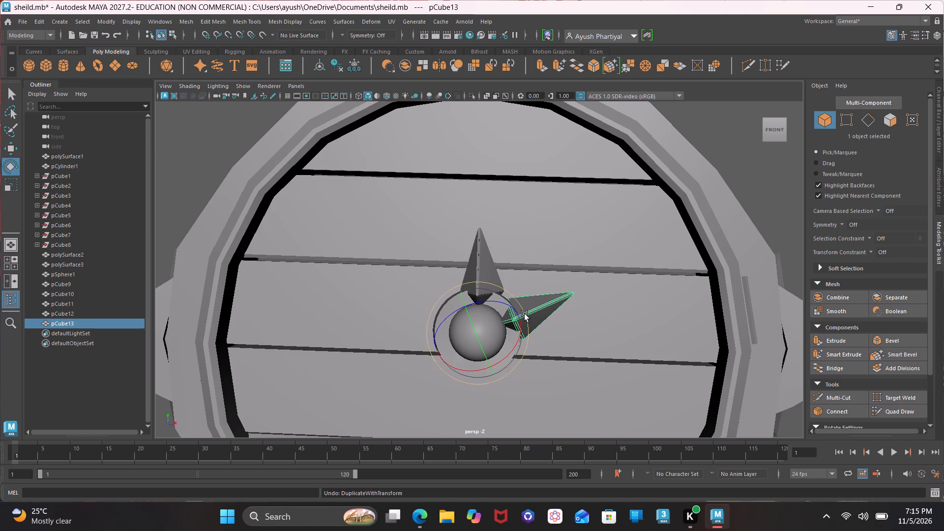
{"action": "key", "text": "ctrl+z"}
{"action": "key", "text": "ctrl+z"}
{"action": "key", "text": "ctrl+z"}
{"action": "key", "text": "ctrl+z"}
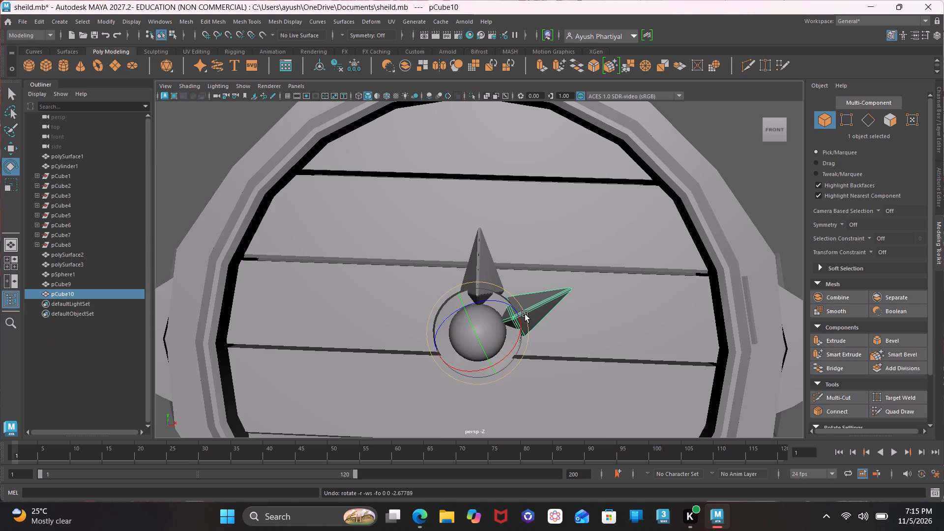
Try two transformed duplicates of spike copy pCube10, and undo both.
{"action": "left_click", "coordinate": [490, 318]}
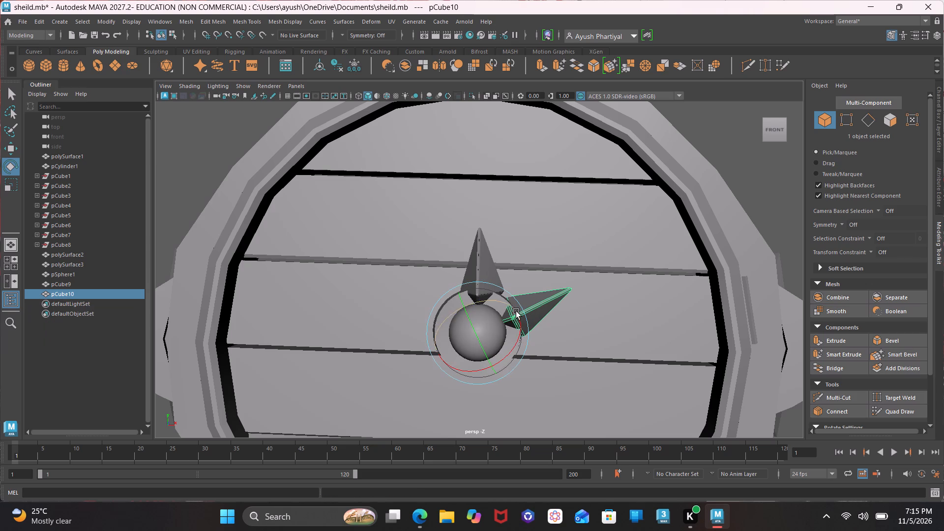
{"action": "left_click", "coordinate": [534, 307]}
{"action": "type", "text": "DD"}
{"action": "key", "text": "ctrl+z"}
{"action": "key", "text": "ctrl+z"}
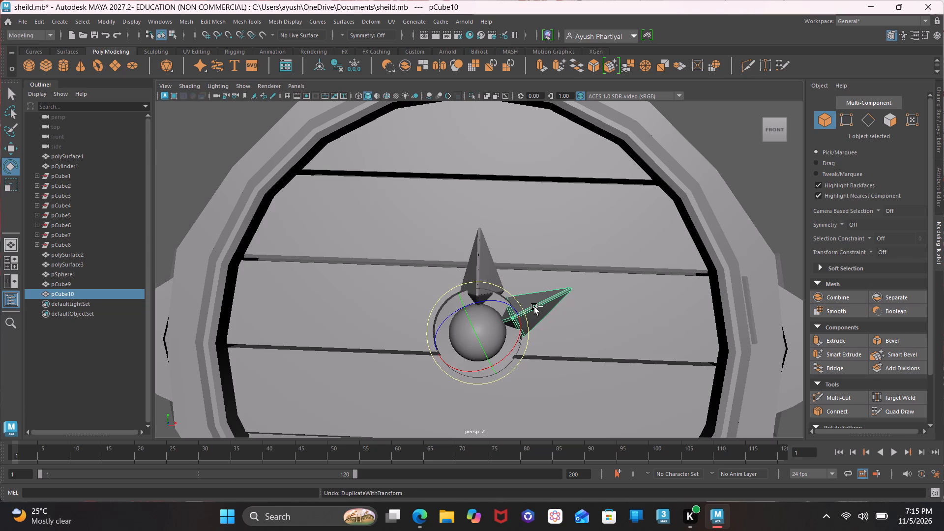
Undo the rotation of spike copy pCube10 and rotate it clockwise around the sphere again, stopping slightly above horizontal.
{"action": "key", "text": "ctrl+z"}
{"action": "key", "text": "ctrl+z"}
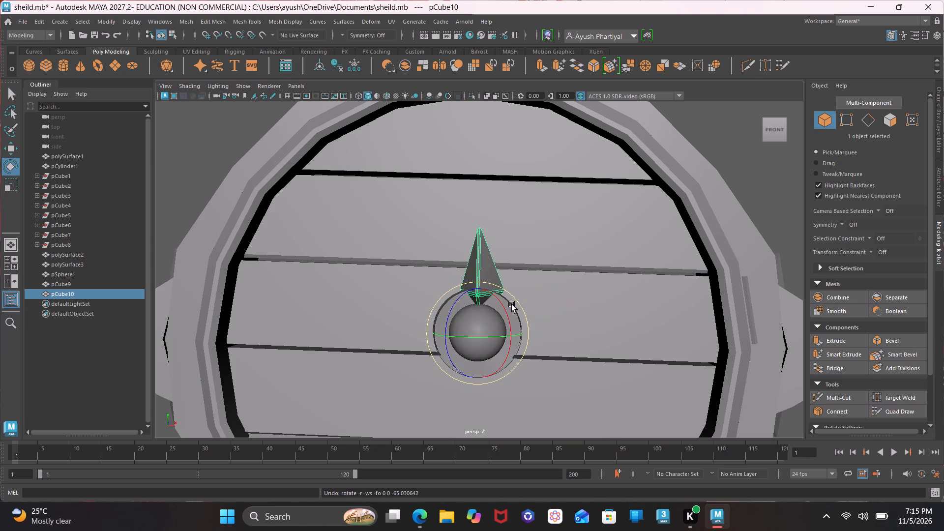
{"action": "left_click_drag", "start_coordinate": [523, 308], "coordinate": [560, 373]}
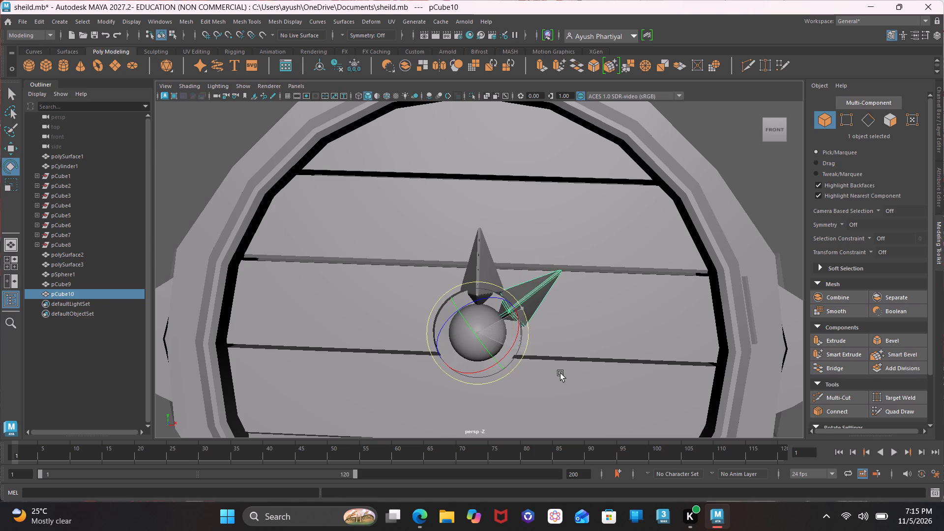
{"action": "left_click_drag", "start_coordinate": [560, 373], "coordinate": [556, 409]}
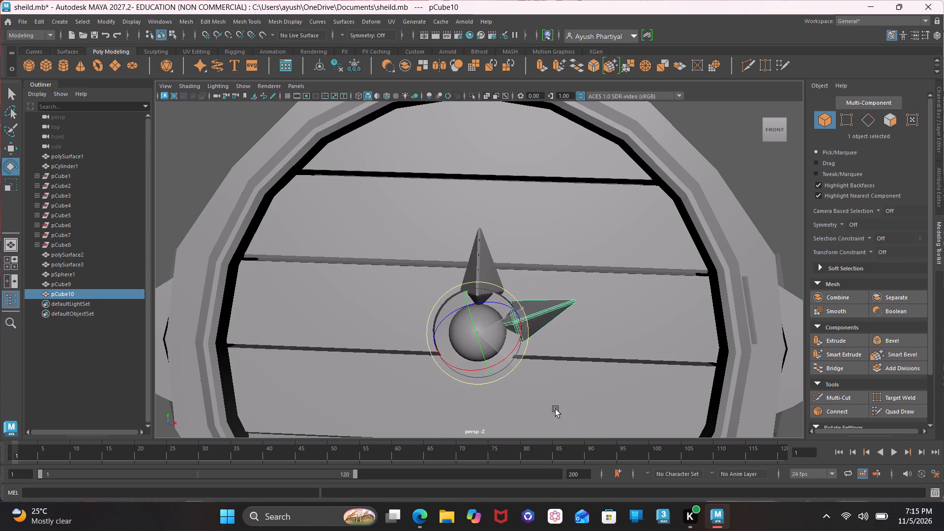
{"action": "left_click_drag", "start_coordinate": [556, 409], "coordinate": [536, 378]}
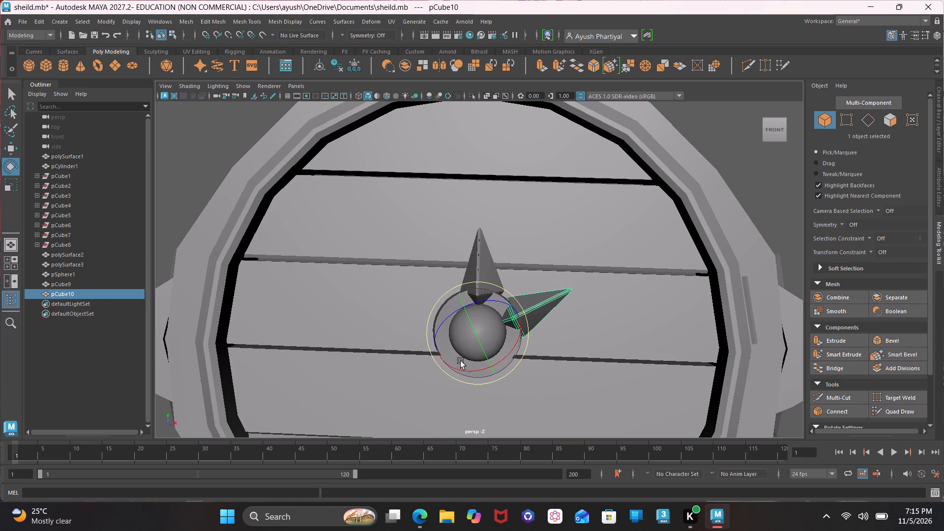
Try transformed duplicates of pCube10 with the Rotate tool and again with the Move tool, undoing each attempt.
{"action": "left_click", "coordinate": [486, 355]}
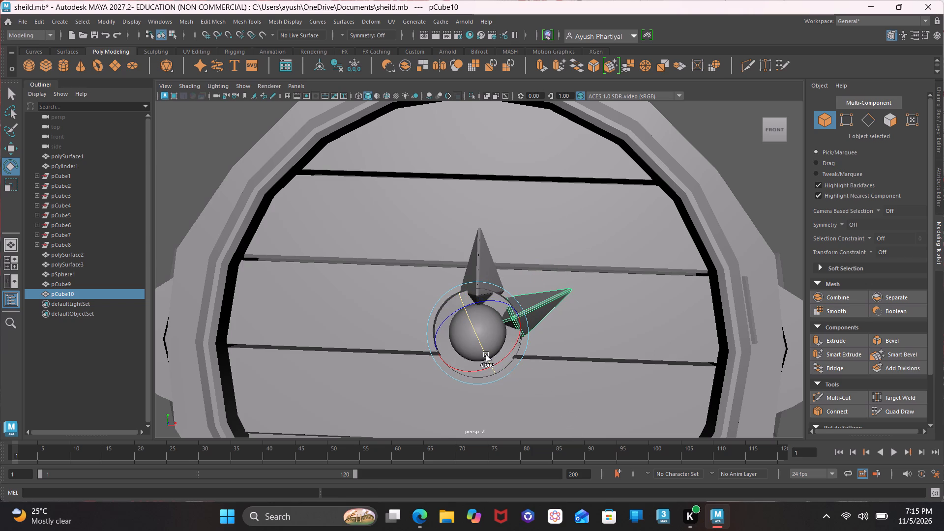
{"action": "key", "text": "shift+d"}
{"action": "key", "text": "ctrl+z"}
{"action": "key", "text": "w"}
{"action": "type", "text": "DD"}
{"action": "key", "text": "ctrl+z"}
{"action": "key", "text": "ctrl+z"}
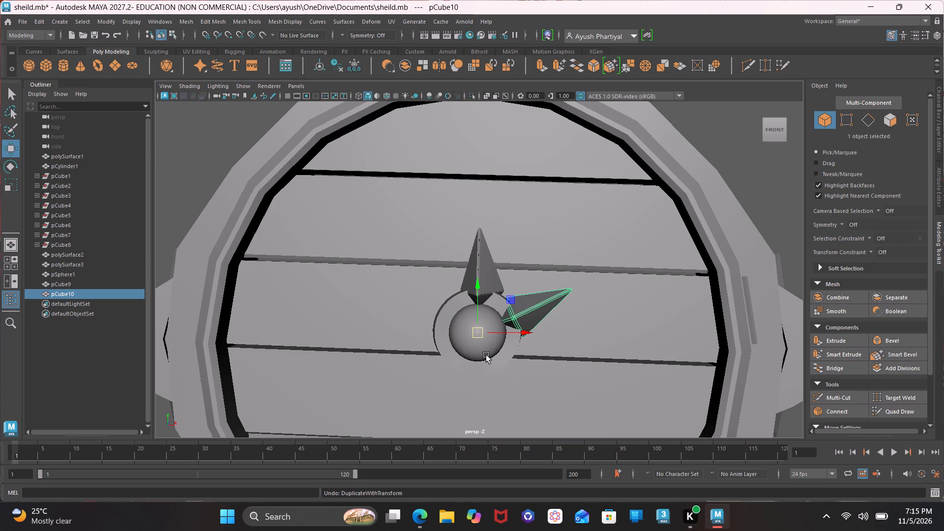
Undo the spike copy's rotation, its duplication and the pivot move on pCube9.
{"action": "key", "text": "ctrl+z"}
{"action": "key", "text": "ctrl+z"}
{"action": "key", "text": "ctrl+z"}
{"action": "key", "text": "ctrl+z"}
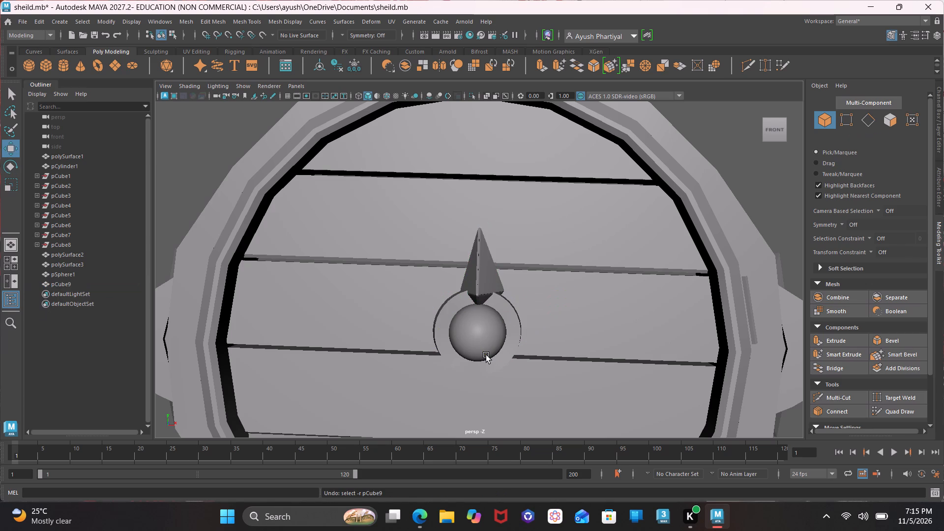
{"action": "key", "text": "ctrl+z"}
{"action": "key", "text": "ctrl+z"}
Select spike pCube9 and move its pivot to the centre of the sphere, undoing any accidental shift of the spike.
{"action": "left_click", "coordinate": [483, 286]}
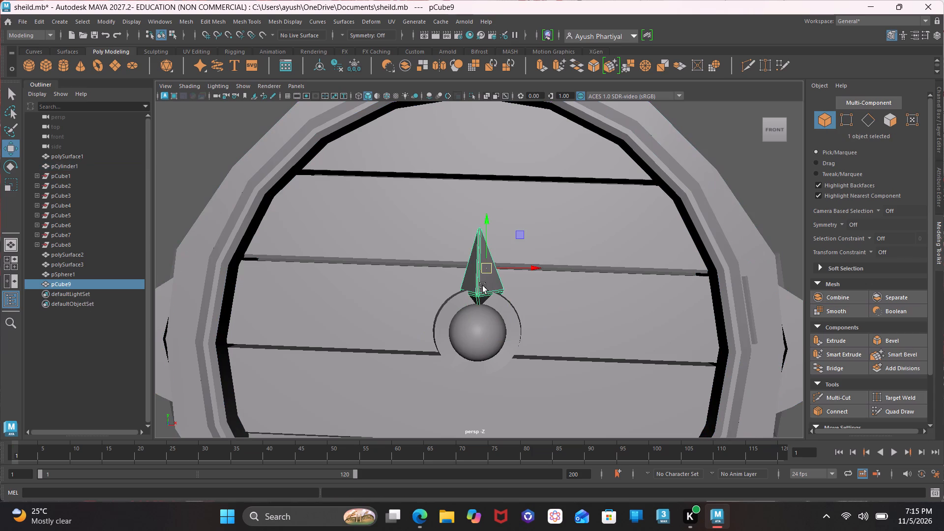
{"action": "key", "text": "d"}
{"action": "key", "text": "d"}
{"action": "key", "text": "d"}
{"action": "key", "text": "d"}
{"action": "key", "text": "d"}
{"action": "key", "text": "d"}
{"action": "key", "text": "d"}
{"action": "key", "text": "d"}
{"action": "key", "text": "d"}
{"action": "key", "text": "d"}
{"action": "key", "text": "d"}
{"action": "key", "text": "d"}
{"action": "key", "text": "d"}
{"action": "key", "text": "d"}
{"action": "key", "text": "d"}
{"action": "key", "text": "d"}
{"action": "key", "text": "d"}
{"action": "key", "text": "d"}
{"action": "key", "text": "d"}
{"action": "key", "text": "d"}
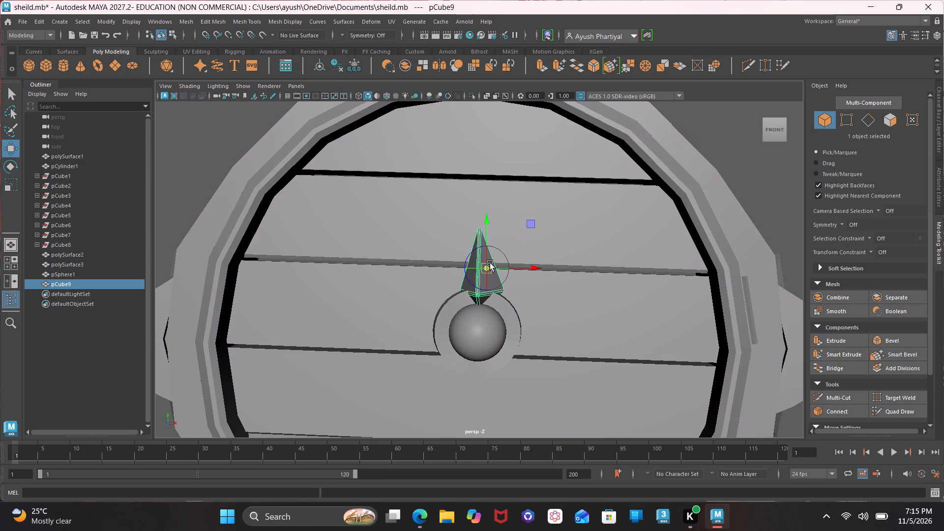
{"action": "left_click_drag", "start_coordinate": [489, 274], "coordinate": [479, 335]}
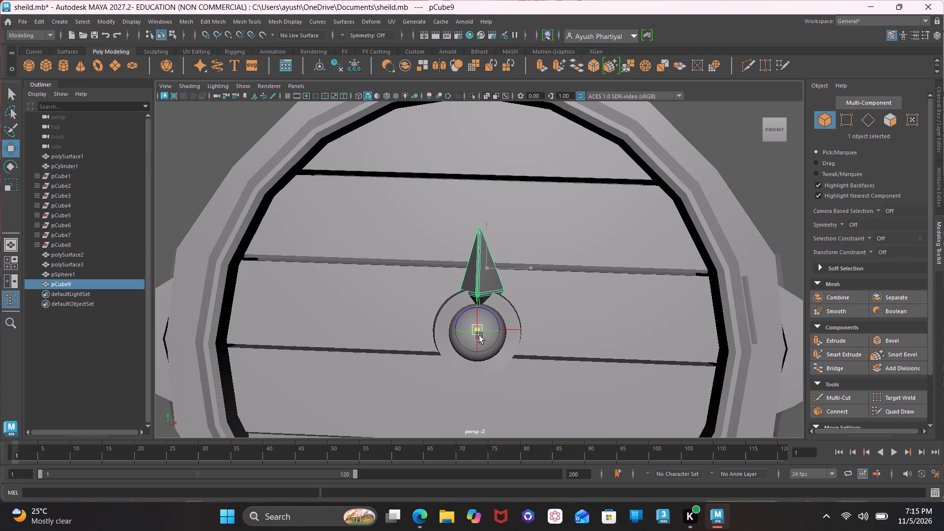
{"action": "left_click_drag", "start_coordinate": [479, 335], "coordinate": [479, 337]}
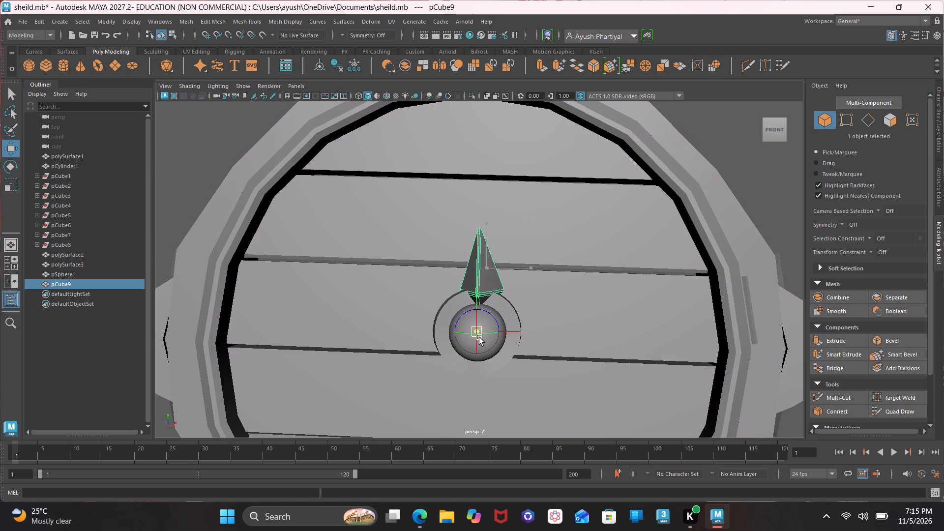
{"action": "left_click_drag", "start_coordinate": [479, 337], "coordinate": [477, 334]}
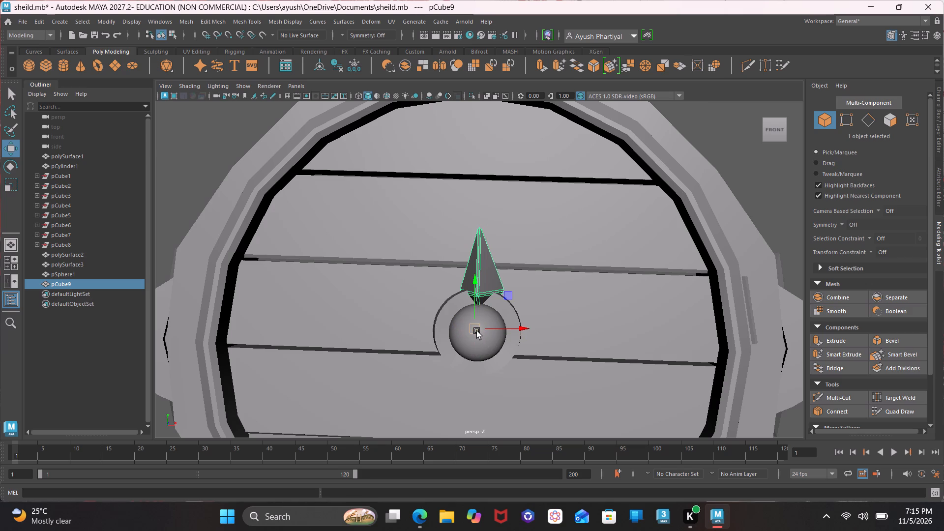
{"action": "left_click_drag", "start_coordinate": [477, 331], "coordinate": [485, 336]}
{"action": "key", "text": "ctrl+z"}
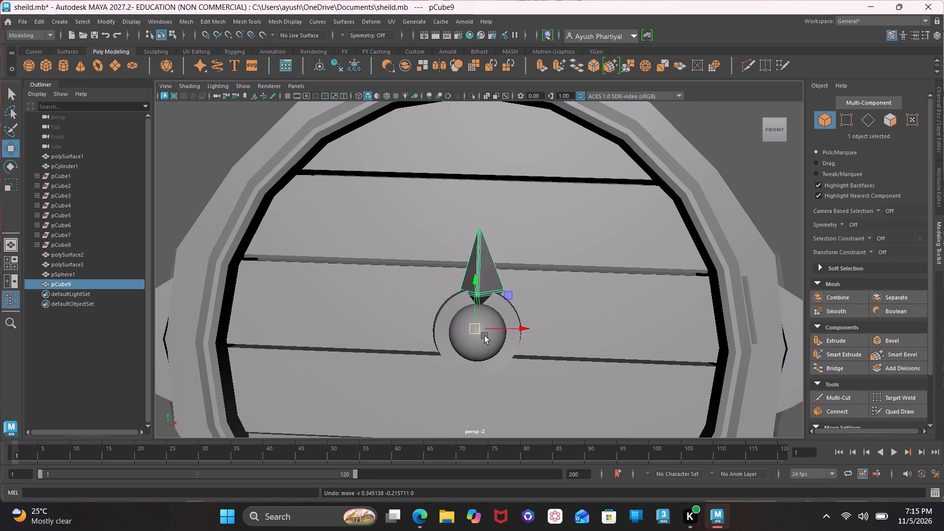
Fine-tune the position of pCube9's pivot at the centre of the sphere.
{"action": "key", "text": "d"}
{"action": "key", "text": "d"}
{"action": "key", "text": "d"}
{"action": "key", "text": "d"}
{"action": "key", "text": "d"}
{"action": "key", "text": "d"}
{"action": "key", "text": "d"}
{"action": "key", "text": "d"}
{"action": "key", "text": "d"}
{"action": "key", "text": "d"}
{"action": "key", "text": "d"}
{"action": "key", "text": "d"}
{"action": "key", "text": "d"}
{"action": "key", "text": "d"}
{"action": "key", "text": "d"}
{"action": "key", "text": "d"}
{"action": "key", "text": "d"}
{"action": "key", "text": "d"}
{"action": "key", "text": "d"}
{"action": "key", "text": "d"}
{"action": "left_click", "coordinate": [475, 331]}
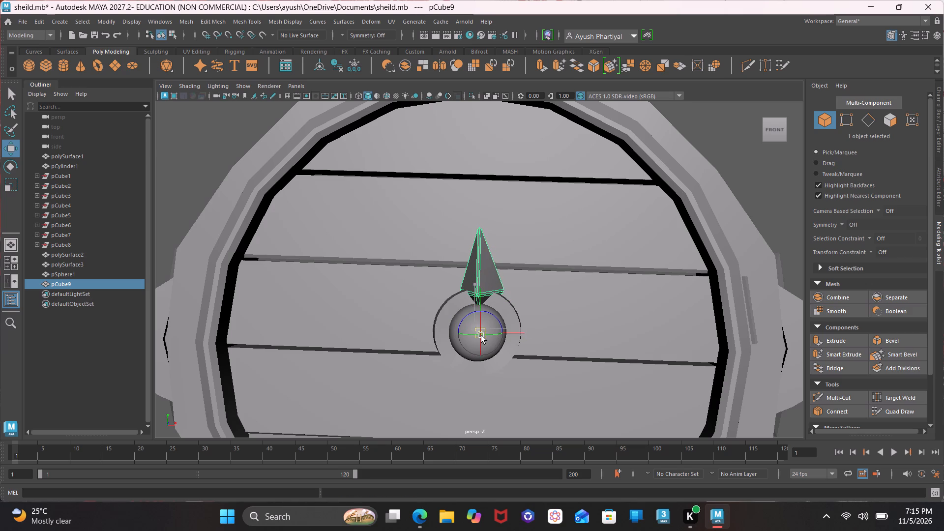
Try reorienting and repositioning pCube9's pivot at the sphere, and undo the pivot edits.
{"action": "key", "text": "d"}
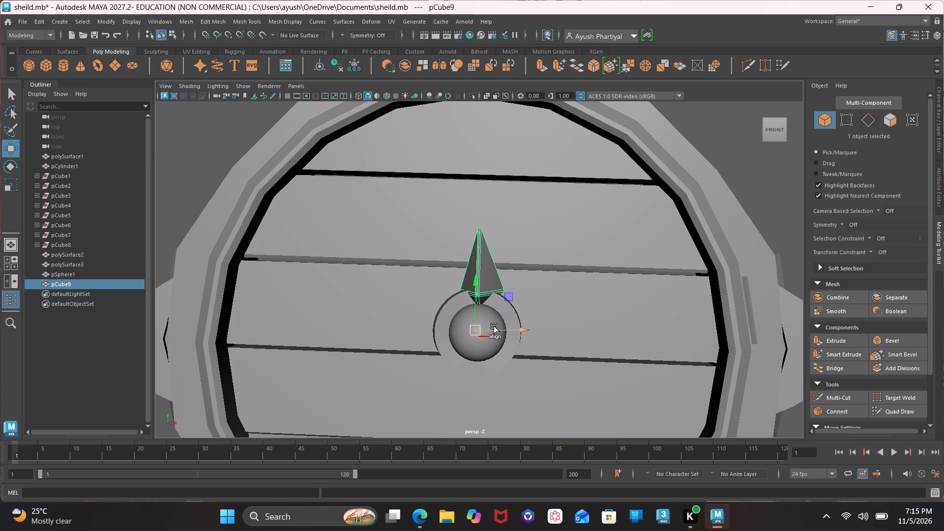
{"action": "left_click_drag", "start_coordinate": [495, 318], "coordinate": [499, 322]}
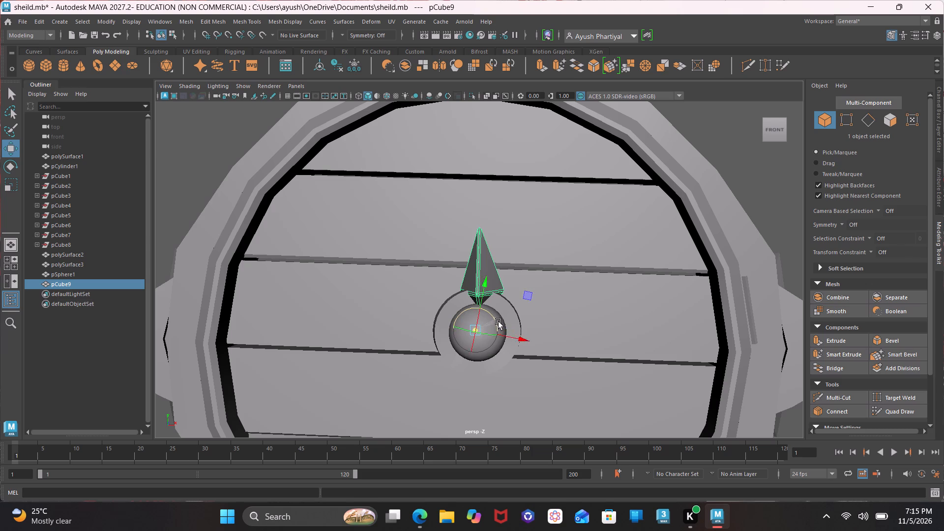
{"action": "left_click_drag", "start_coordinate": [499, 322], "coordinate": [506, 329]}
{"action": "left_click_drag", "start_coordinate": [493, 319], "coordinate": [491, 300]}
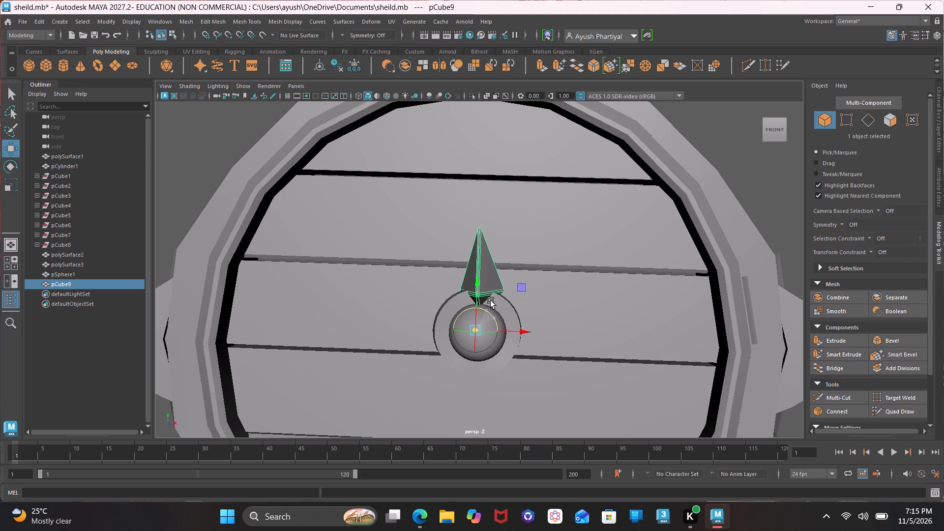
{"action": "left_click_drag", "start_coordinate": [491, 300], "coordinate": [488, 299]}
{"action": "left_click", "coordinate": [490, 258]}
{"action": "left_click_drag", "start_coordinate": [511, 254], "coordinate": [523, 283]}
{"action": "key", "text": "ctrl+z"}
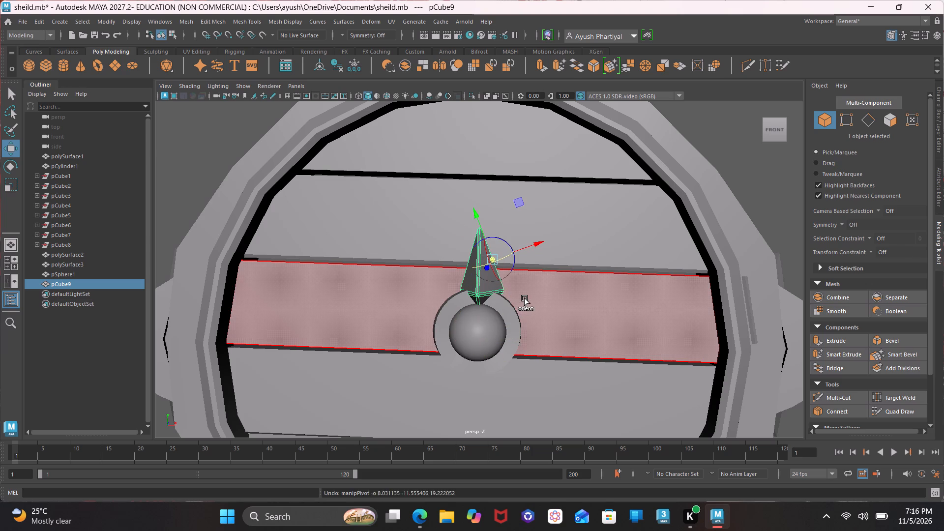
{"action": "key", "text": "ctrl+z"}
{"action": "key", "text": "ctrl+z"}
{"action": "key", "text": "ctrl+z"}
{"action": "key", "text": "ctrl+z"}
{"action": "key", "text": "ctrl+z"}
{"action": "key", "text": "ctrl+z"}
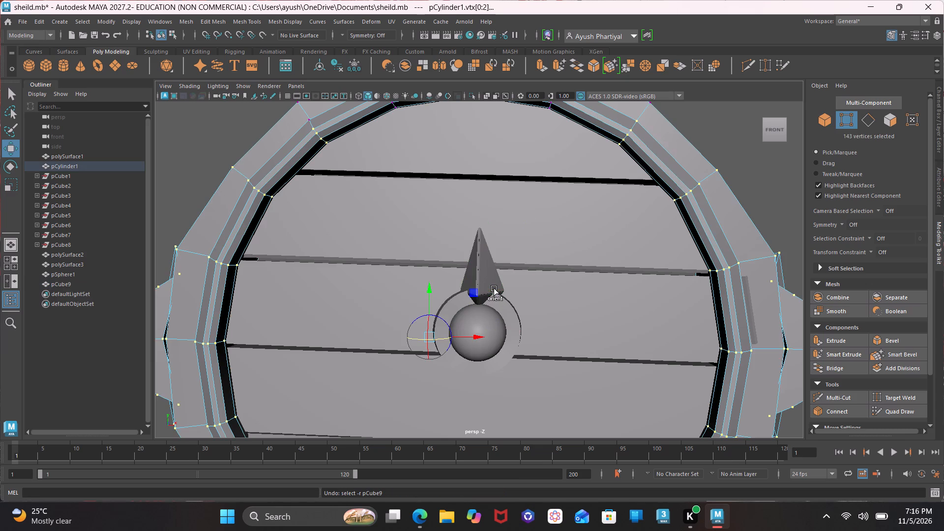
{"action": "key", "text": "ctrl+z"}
Select spike pCube9 and move its pivot down to the centre of the sphere.
{"action": "left_click", "coordinate": [485, 276]}
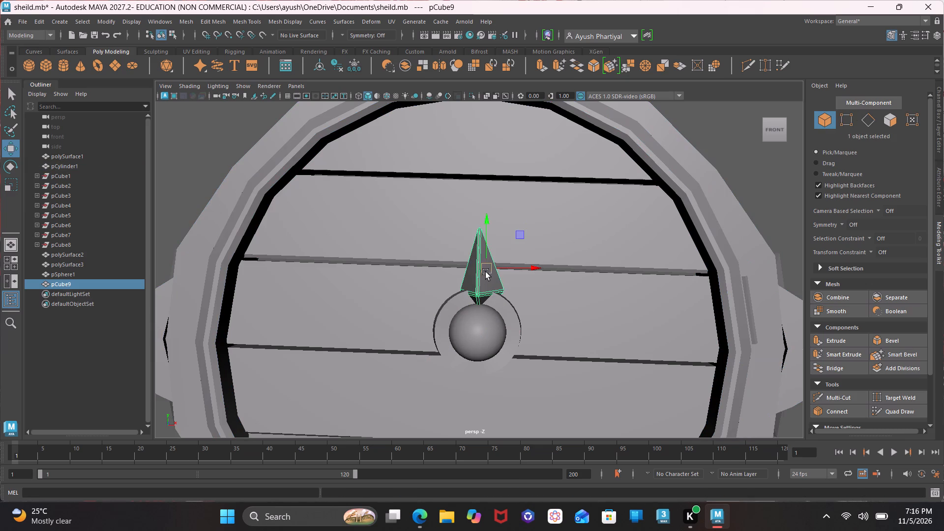
{"action": "key", "text": "d"}
{"action": "key", "text": "d"}
{"action": "key", "text": "d"}
{"action": "key", "text": "d"}
{"action": "key", "text": "d"}
{"action": "key", "text": "d"}
{"action": "key", "text": "d"}
{"action": "key", "text": "d"}
{"action": "key", "text": "d"}
{"action": "key", "text": "d"}
{"action": "key", "text": "d"}
{"action": "key", "text": "d"}
{"action": "key", "text": "d"}
{"action": "key", "text": "d"}
{"action": "key", "text": "d"}
{"action": "key", "text": "d"}
{"action": "key", "text": "d"}
{"action": "key", "text": "d"}
{"action": "key", "text": "d"}
{"action": "key", "text": "d"}
{"action": "left_click_drag", "start_coordinate": [488, 267], "coordinate": [482, 337]}
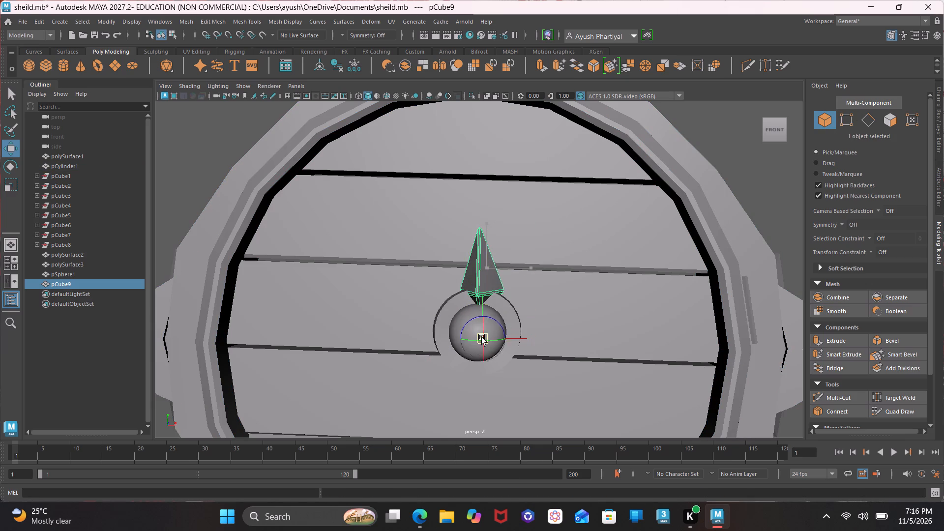
{"action": "left_click_drag", "start_coordinate": [482, 337], "coordinate": [481, 331]}
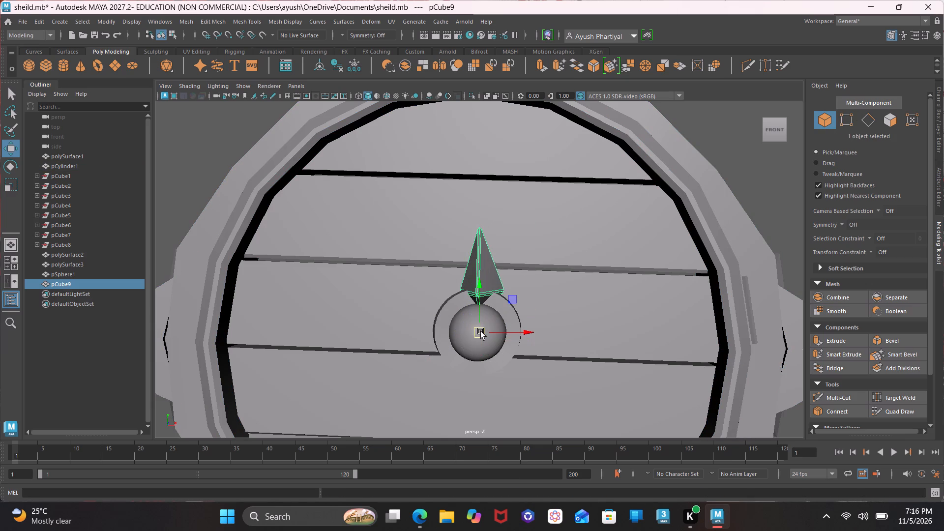
Duplicate spike pCube9, tilt the copy's pivot orientation, and rotate the copy clockwise around the sphere to the upper-right position.
{"action": "key", "text": "ctrl+d"}
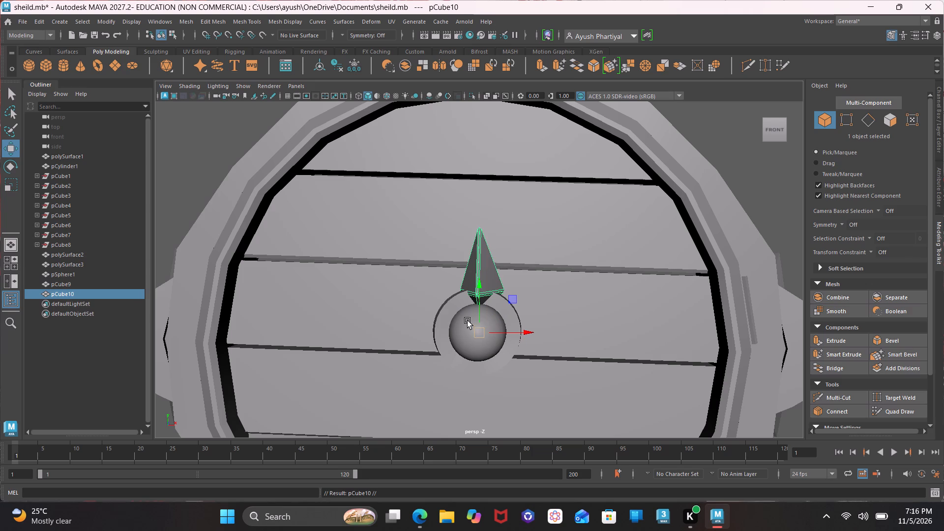
{"action": "key", "text": "d"}
{"action": "left_click_drag", "start_coordinate": [496, 319], "coordinate": [503, 325]}
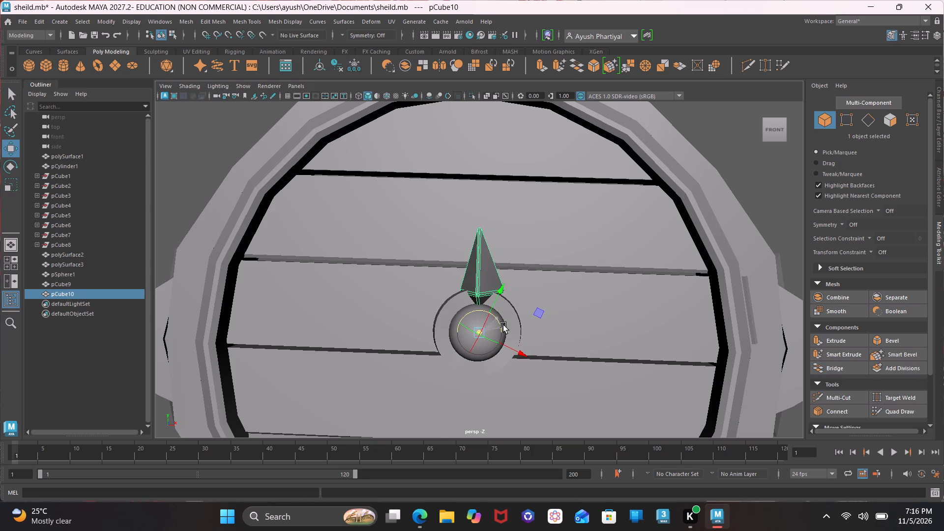
{"action": "left_click_drag", "start_coordinate": [503, 325], "coordinate": [502, 325]}
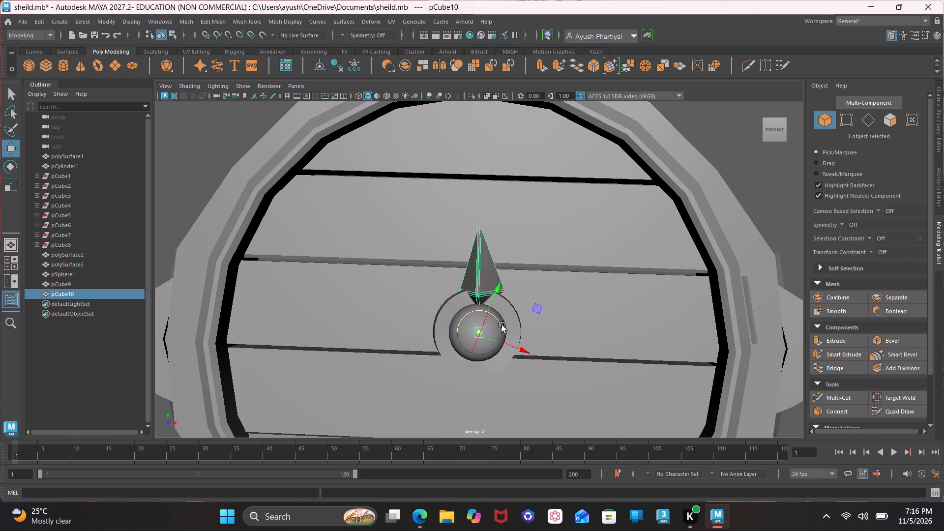
{"action": "key", "text": "e"}
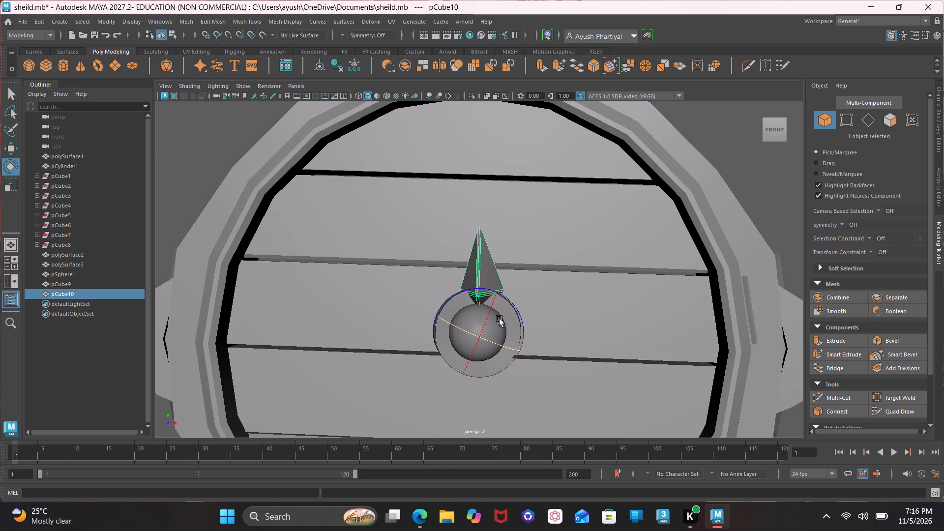
{"action": "left_click_drag", "start_coordinate": [518, 312], "coordinate": [540, 354]}
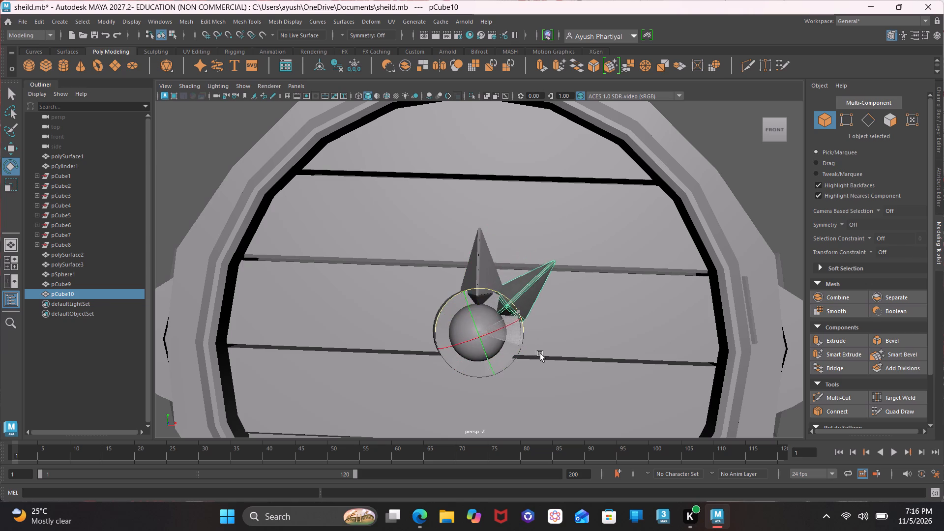
{"action": "left_click_drag", "start_coordinate": [540, 354], "coordinate": [548, 377]}
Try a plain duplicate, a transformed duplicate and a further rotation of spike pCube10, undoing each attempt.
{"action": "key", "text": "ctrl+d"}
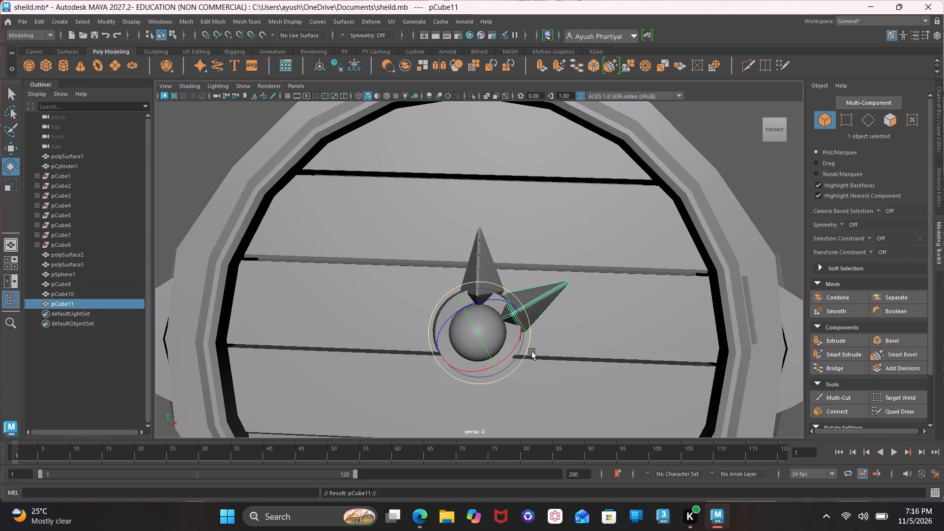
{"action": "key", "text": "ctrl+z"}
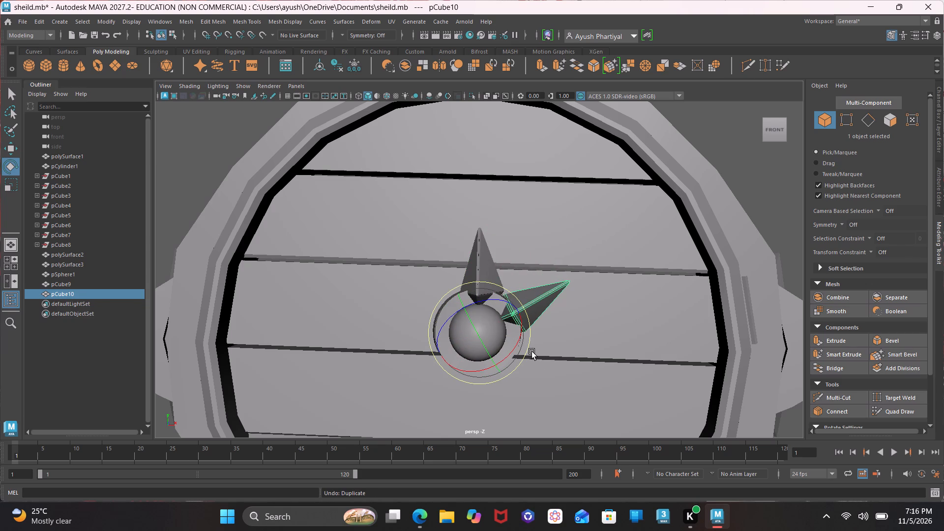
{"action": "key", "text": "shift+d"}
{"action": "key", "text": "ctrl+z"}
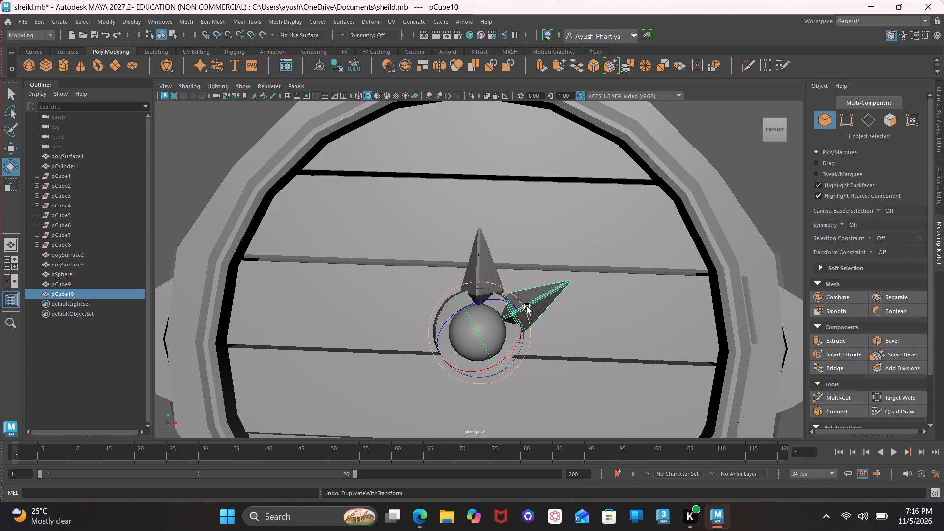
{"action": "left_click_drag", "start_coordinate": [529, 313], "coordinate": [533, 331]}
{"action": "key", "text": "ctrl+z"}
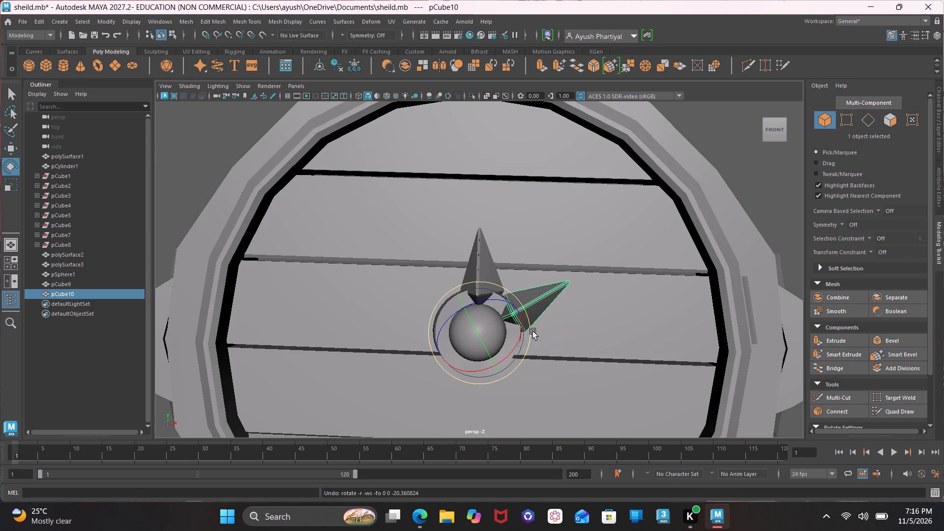
Make three overlapping transformed duplicates of spike pCube10 and rotate the last one clockwise to the sphere's lower-right side.
{"action": "type", "text": "DSDD"}
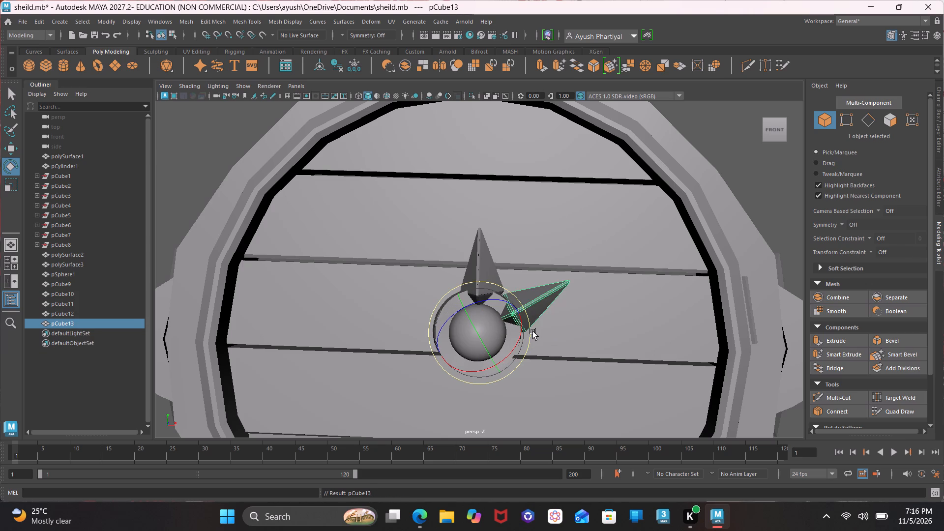
{"action": "left_click_drag", "start_coordinate": [530, 331], "coordinate": [520, 409]}
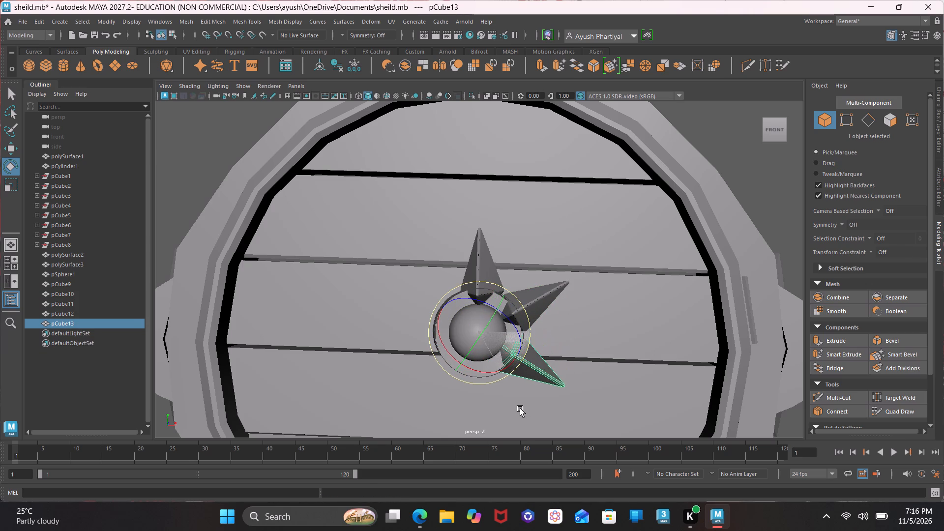
{"action": "left_click_drag", "start_coordinate": [520, 409], "coordinate": [521, 405]}
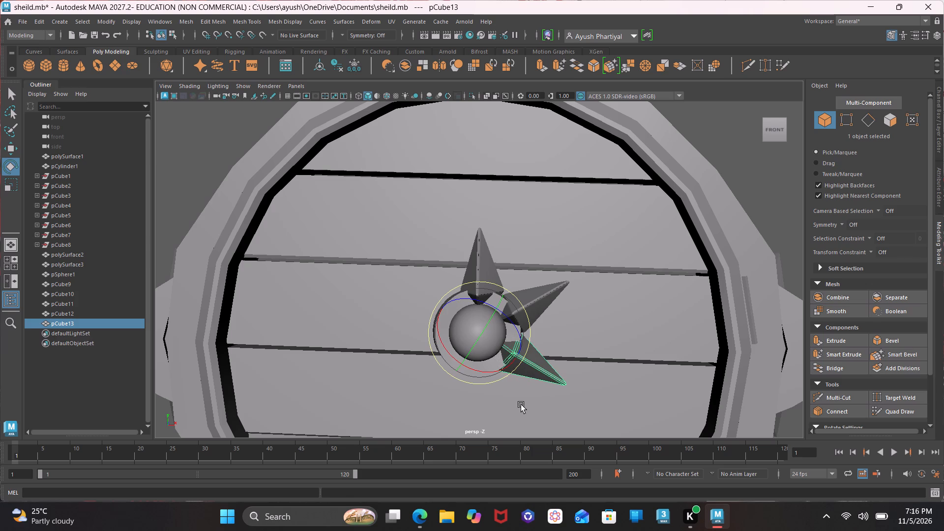
{"action": "left_click_drag", "start_coordinate": [531, 337], "coordinate": [524, 348]}
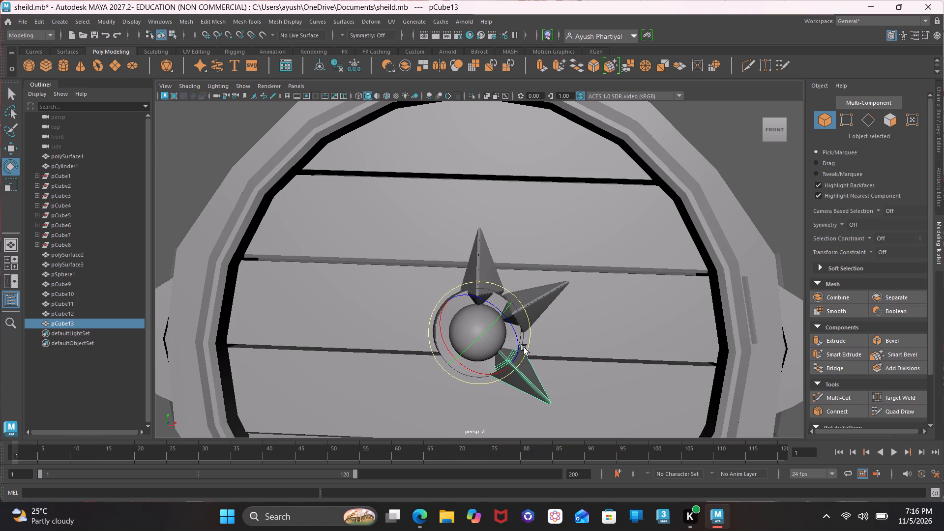
{"action": "key", "text": "ctrl+z"}
Select another overlapping copy at the upper-right spike and rotate it clockwise until it points straight down below the sphere.
{"action": "left_click", "coordinate": [540, 306]}
{"action": "left_click_drag", "start_coordinate": [526, 309], "coordinate": [486, 379]}
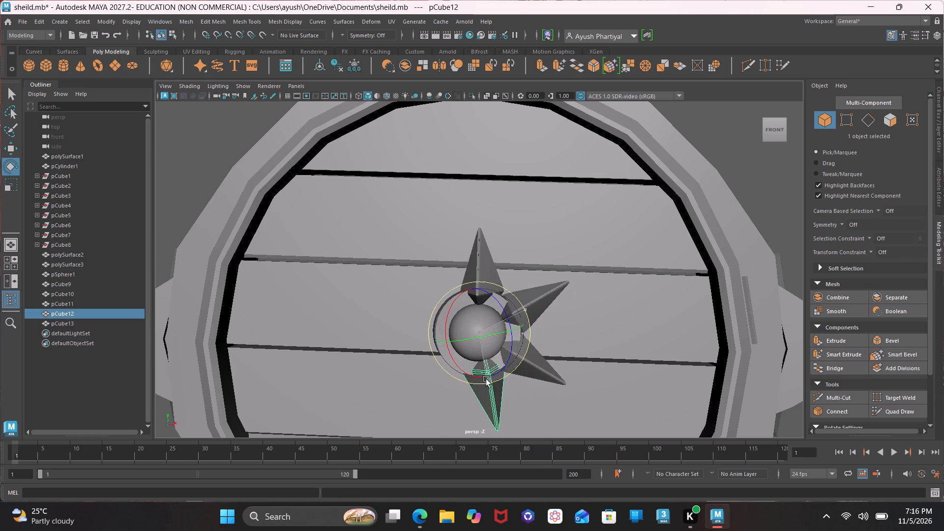
{"action": "left_click_drag", "start_coordinate": [486, 379], "coordinate": [477, 376]}
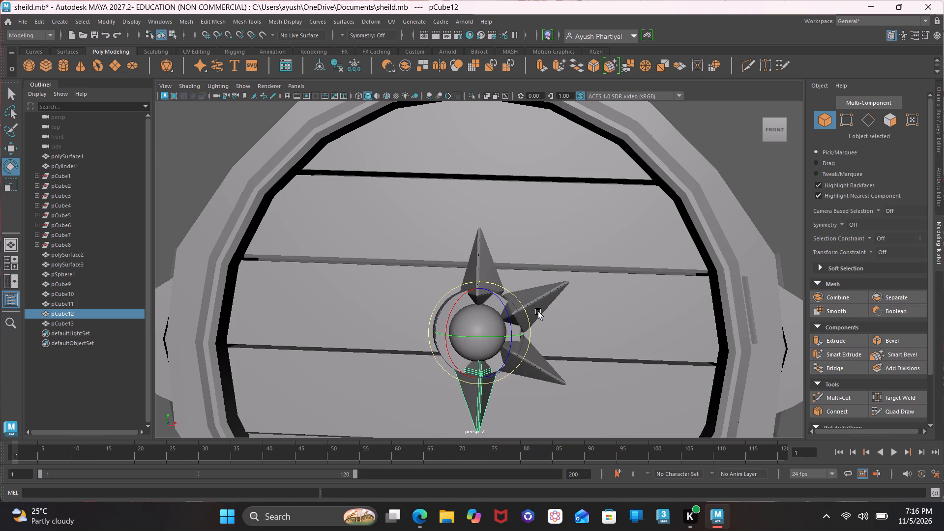
Select the next overlapping copy at the upper-right spike and rotate it around the sphere to the lower-left side.
{"action": "left_click", "coordinate": [539, 309]}
{"action": "left_click_drag", "start_coordinate": [530, 316], "coordinate": [433, 355]}
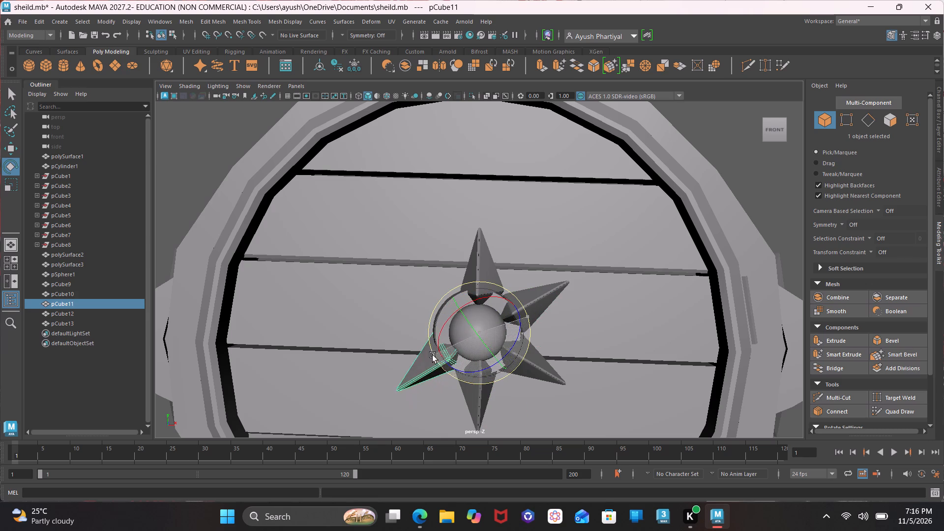
{"action": "left_click_drag", "start_coordinate": [433, 355], "coordinate": [434, 355]}
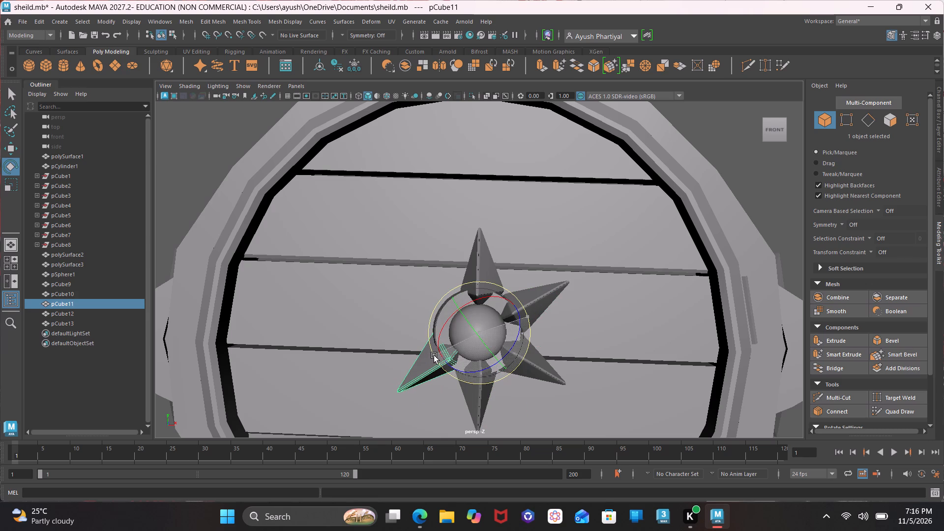
{"action": "left_click_drag", "start_coordinate": [434, 355], "coordinate": [430, 354]}
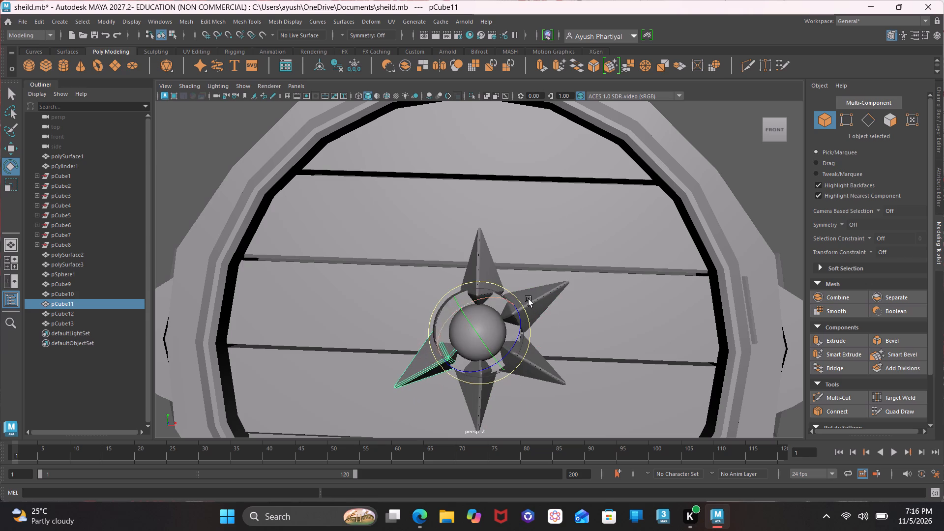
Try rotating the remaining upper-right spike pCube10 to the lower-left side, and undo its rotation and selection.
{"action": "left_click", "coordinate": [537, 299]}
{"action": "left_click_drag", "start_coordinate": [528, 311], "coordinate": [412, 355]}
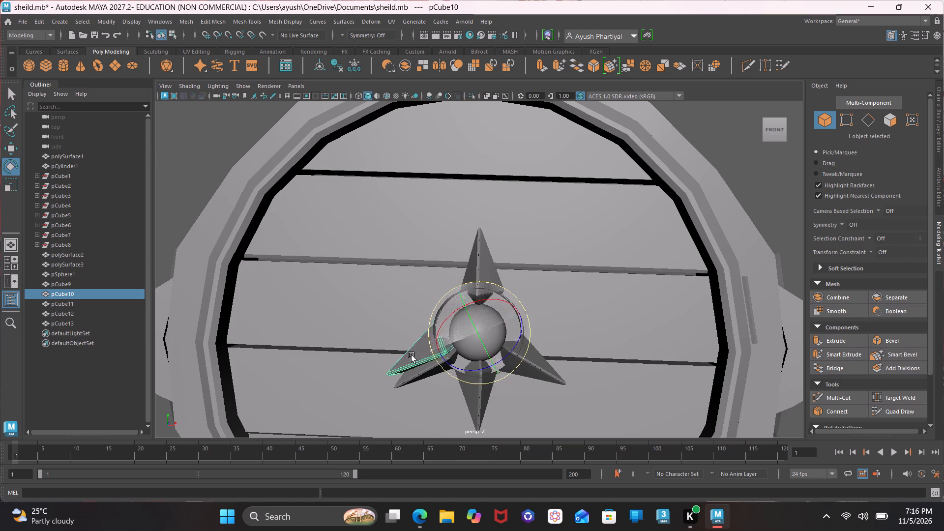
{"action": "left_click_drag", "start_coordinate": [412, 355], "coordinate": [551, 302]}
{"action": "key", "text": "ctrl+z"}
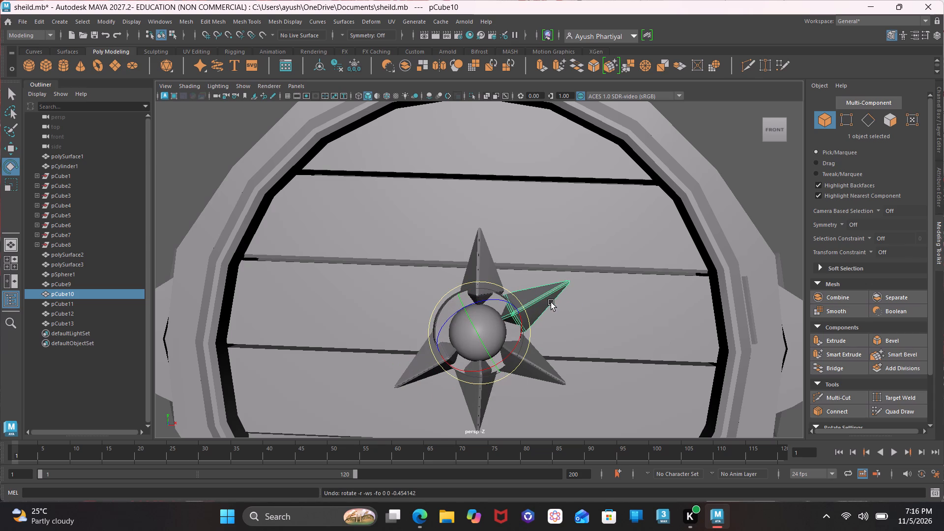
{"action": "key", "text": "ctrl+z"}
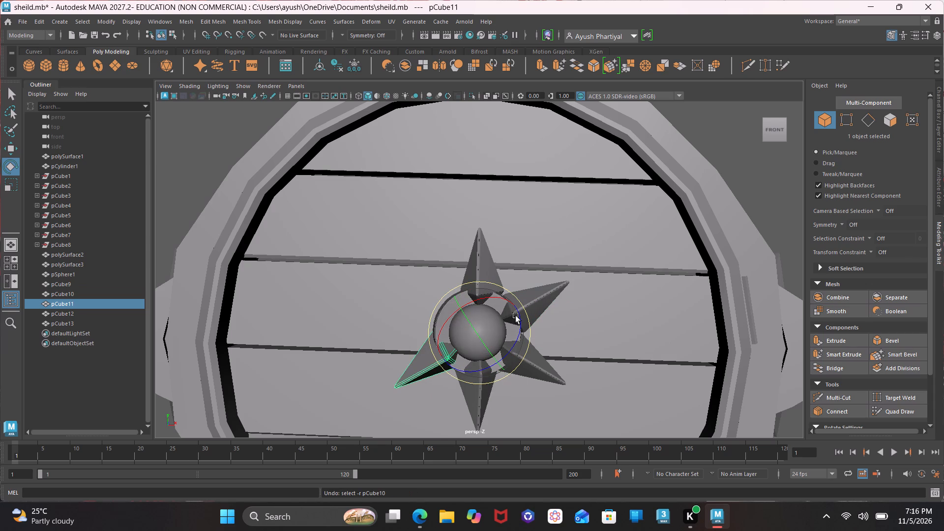
Rotate the lower-left spike pCube11 clockwise around the sphere to the upper-left position.
{"action": "left_click_drag", "start_coordinate": [525, 311], "coordinate": [521, 312]}
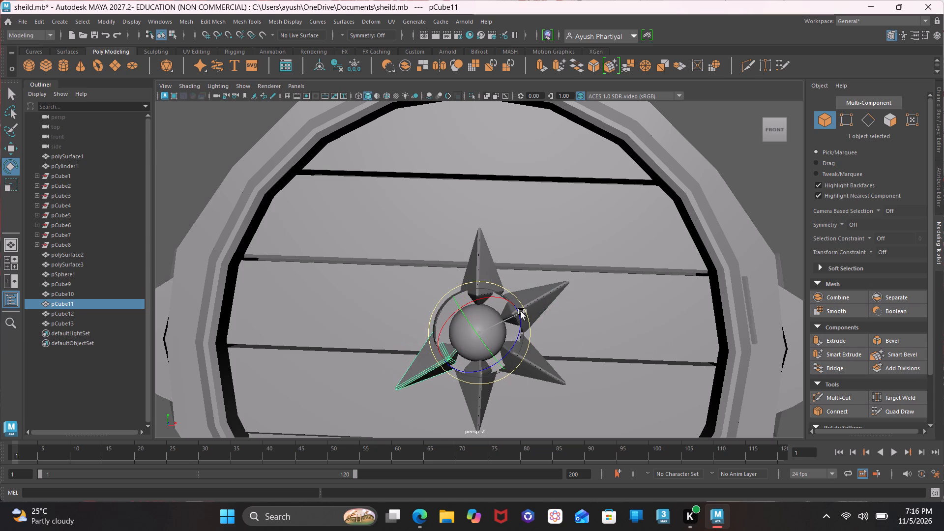
{"action": "left_click_drag", "start_coordinate": [521, 312], "coordinate": [525, 312]}
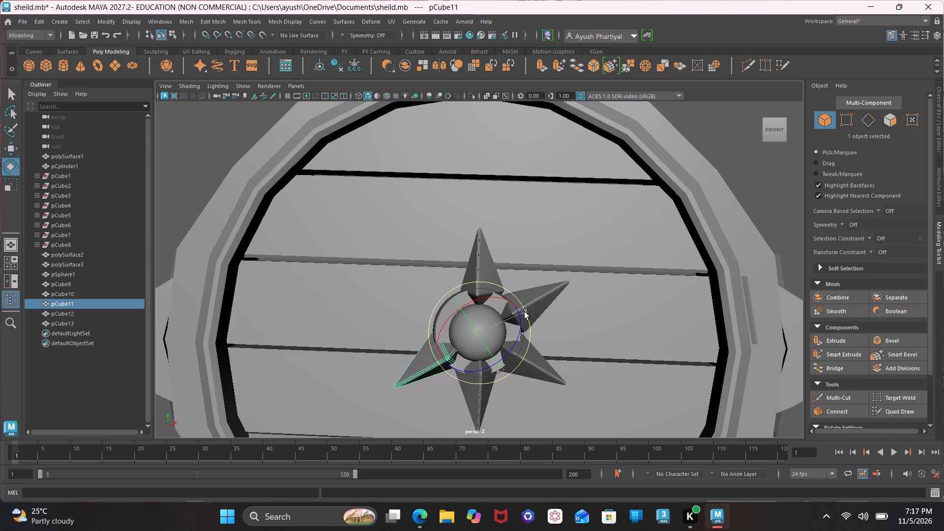
{"action": "left_click_drag", "start_coordinate": [525, 312], "coordinate": [562, 378]}
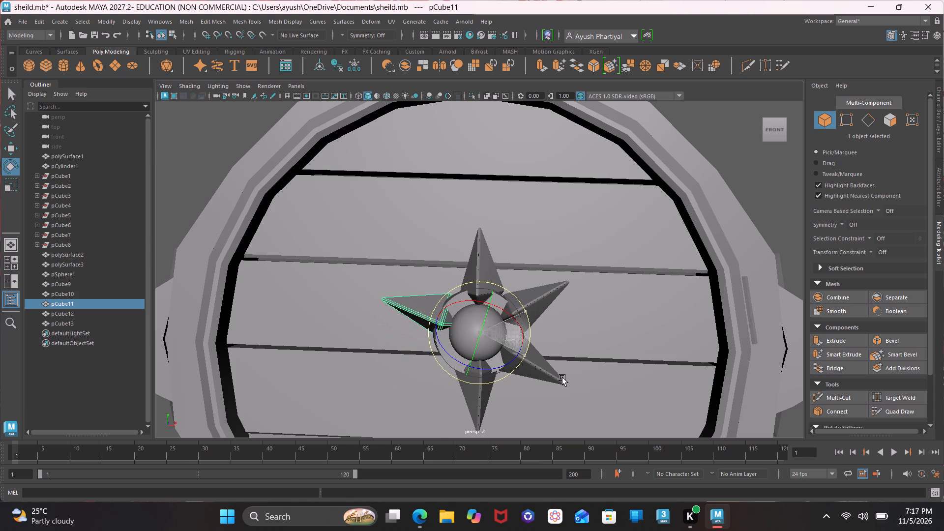
{"action": "left_click_drag", "start_coordinate": [562, 378], "coordinate": [562, 377]}
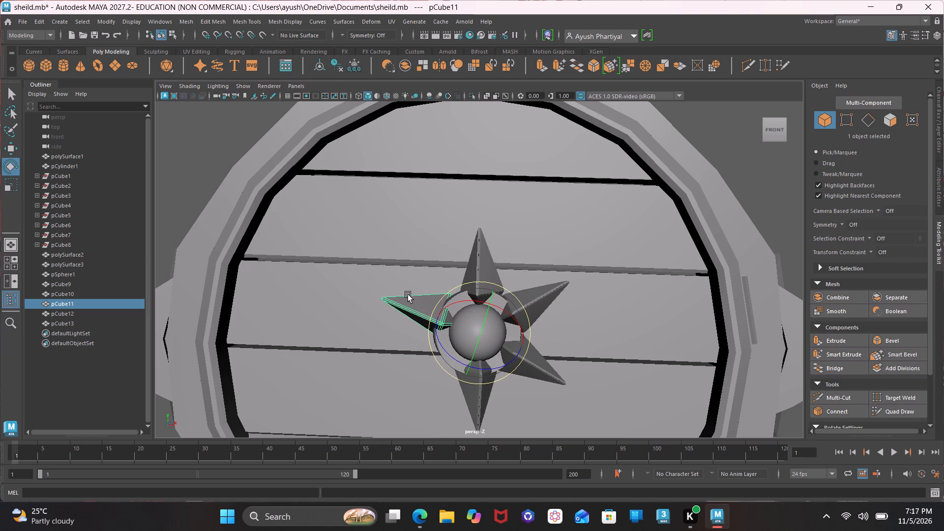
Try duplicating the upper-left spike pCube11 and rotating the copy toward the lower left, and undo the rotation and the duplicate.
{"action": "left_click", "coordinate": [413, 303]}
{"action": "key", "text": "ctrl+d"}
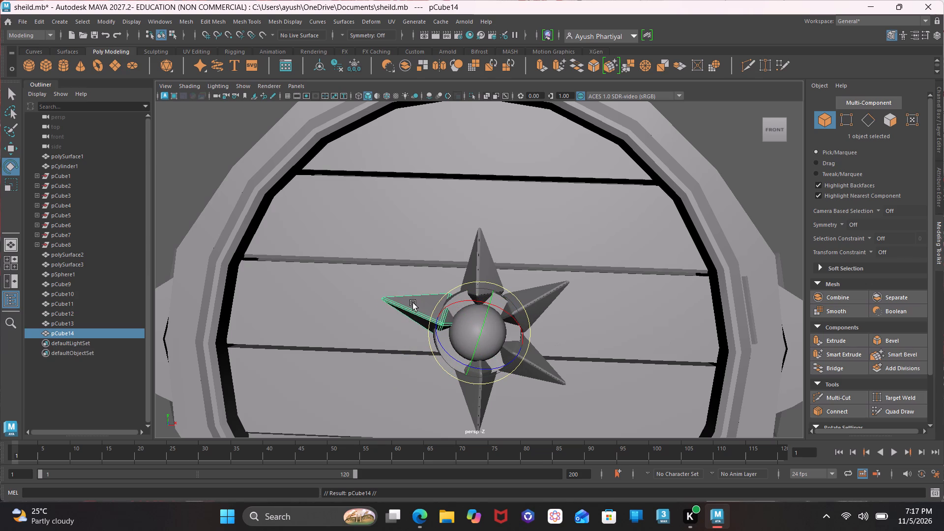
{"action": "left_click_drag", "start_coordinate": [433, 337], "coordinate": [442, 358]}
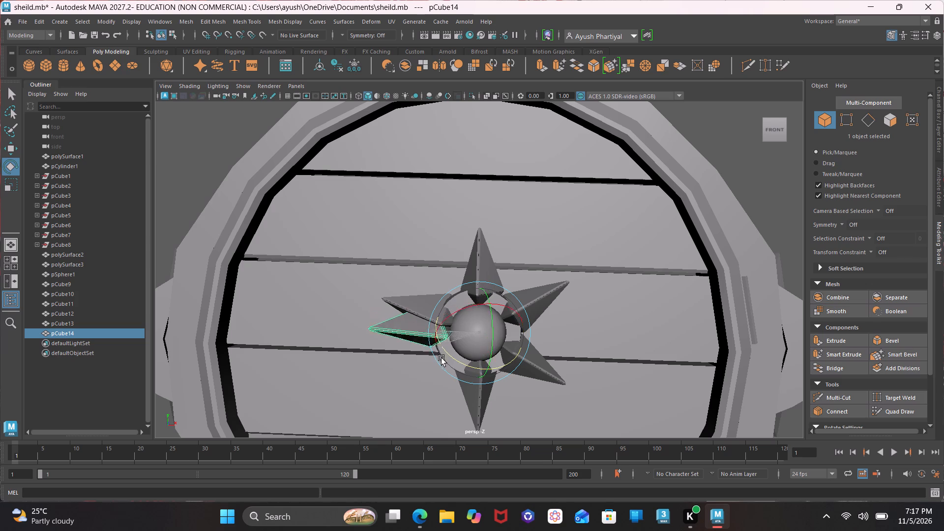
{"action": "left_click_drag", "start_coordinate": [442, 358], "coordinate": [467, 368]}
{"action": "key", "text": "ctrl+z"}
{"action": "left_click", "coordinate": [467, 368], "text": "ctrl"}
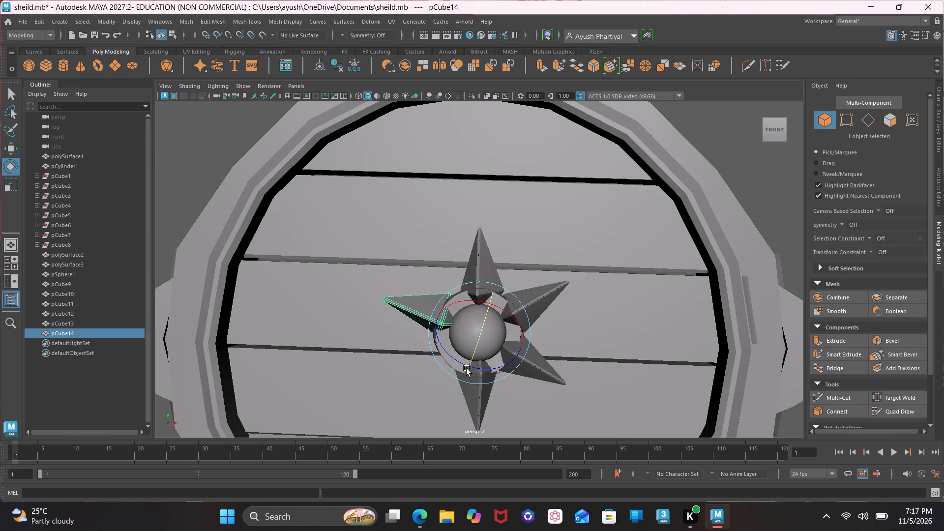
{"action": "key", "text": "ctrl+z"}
Fine-tune the rotation of spike pCube11 around the sphere so it points to the upper left, opposite the lower-right spike.
{"action": "left_click_drag", "start_coordinate": [530, 314], "coordinate": [540, 308], "text": "ctrl"}
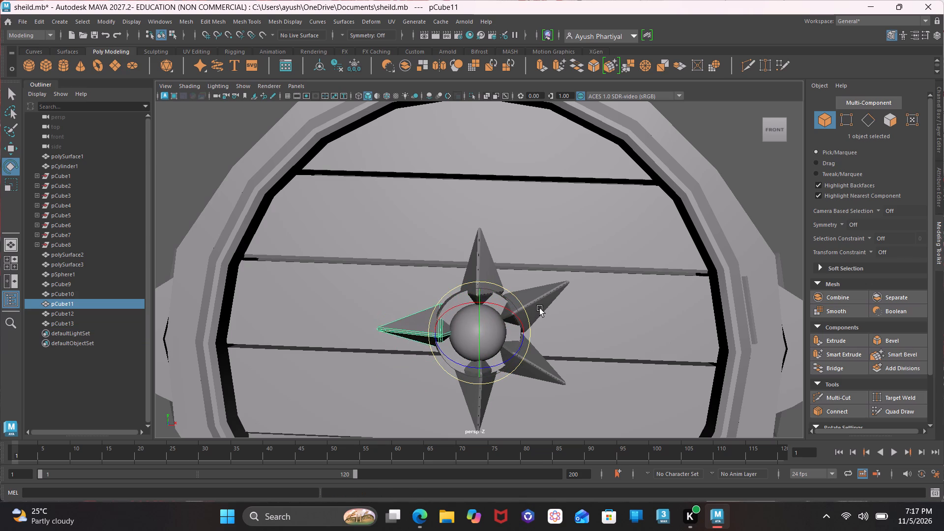
{"action": "left_click_drag", "start_coordinate": [540, 308], "coordinate": [537, 310], "text": "ctrl"}
{"action": "left_click", "coordinate": [537, 310], "text": "ctrl"}
{"action": "left_click_drag", "start_coordinate": [524, 308], "coordinate": [534, 320]}
Duplicate the upper-right spike pCube10 and rotate the copy around the sphere to the empty lower-left position.
{"action": "left_click", "coordinate": [550, 295]}
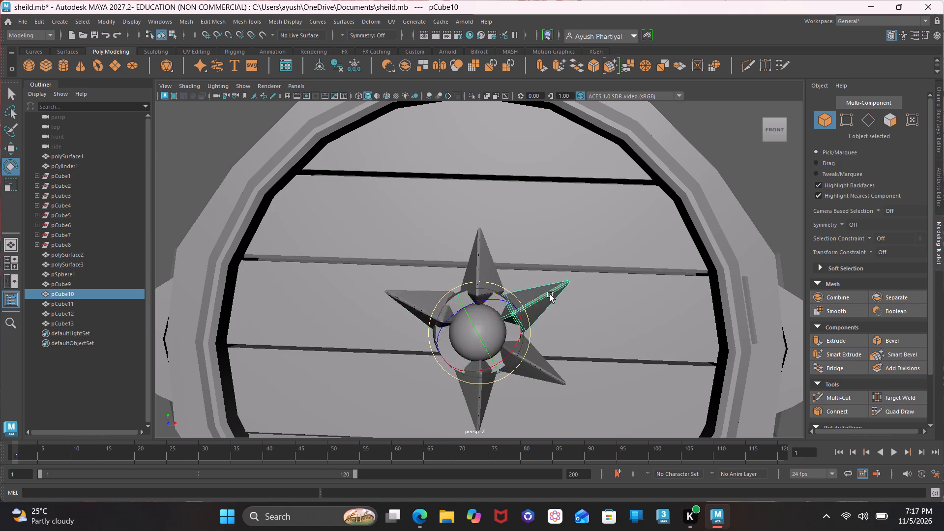
{"action": "key", "text": "shift+d"}
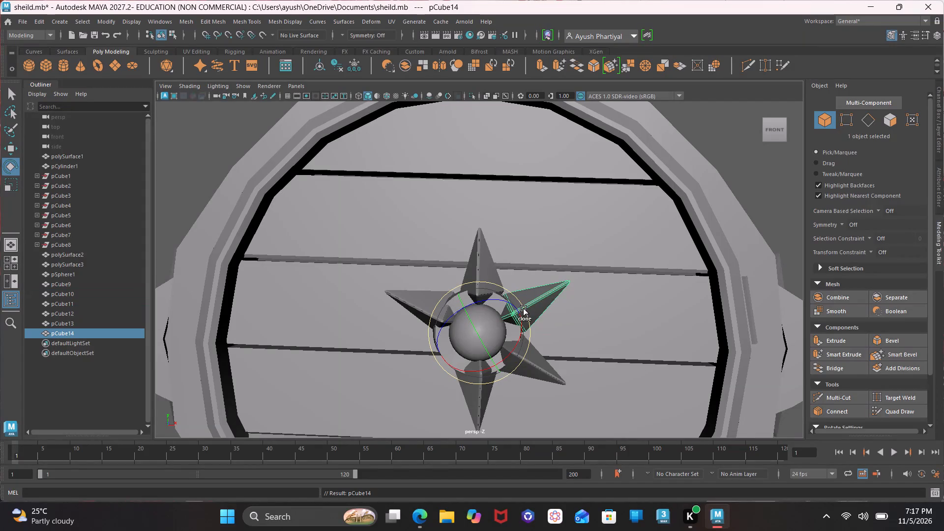
{"action": "left_click_drag", "start_coordinate": [528, 310], "coordinate": [399, 383]}
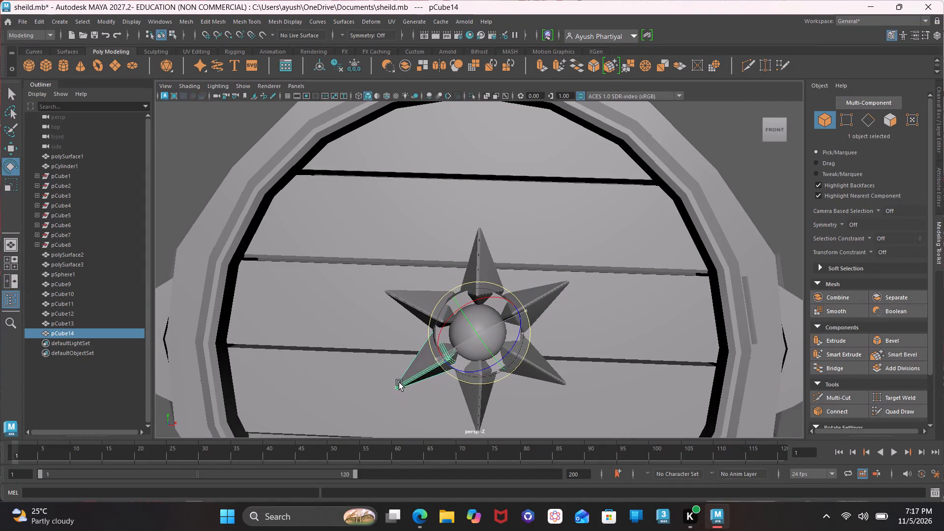
{"action": "left_click_drag", "start_coordinate": [399, 383], "coordinate": [397, 375]}
Examine the spacing of the spikes around the central sphere from the front.
{"action": "left_click", "coordinate": [673, 200]}
{"action": "left_click", "coordinate": [775, 134]}
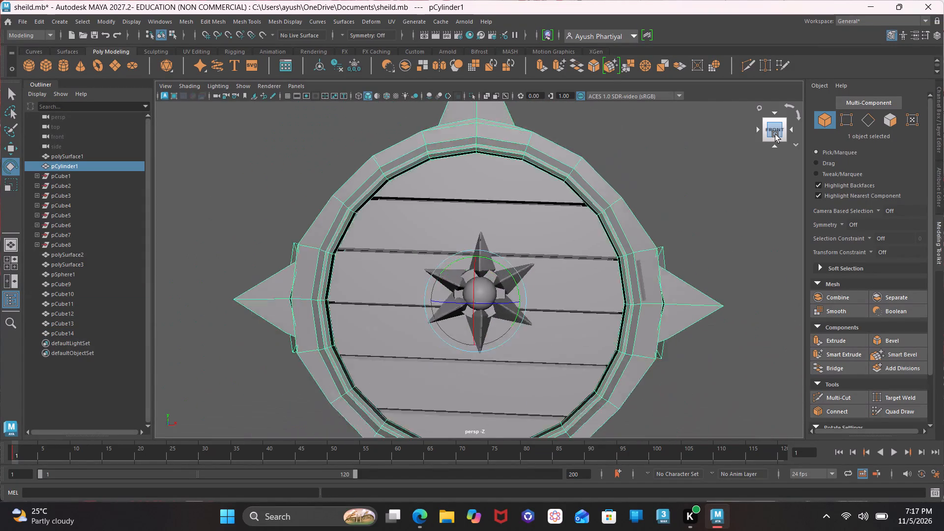
{"action": "left_click", "coordinate": [685, 143]}
{"action": "scroll", "coordinate": [441, 246], "scroll_direction": "up", "scroll_amount": 2}
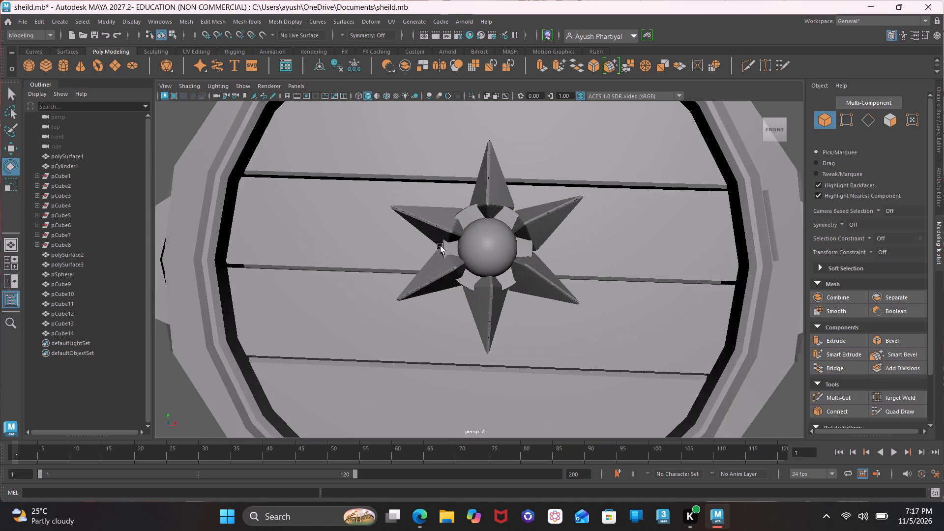
{"action": "scroll", "coordinate": [441, 246], "scroll_direction": "right", "scroll_amount": 1}
{"action": "scroll", "coordinate": [441, 246], "scroll_direction": "up", "scroll_amount": 1}
{"action": "scroll", "coordinate": [441, 246], "scroll_direction": "left", "scroll_amount": 1}
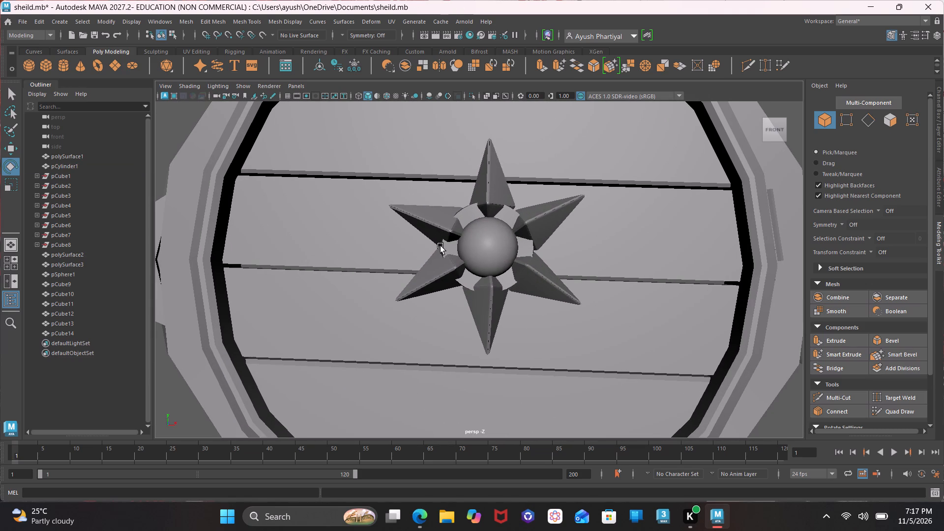
{"action": "key", "text": "Left"}
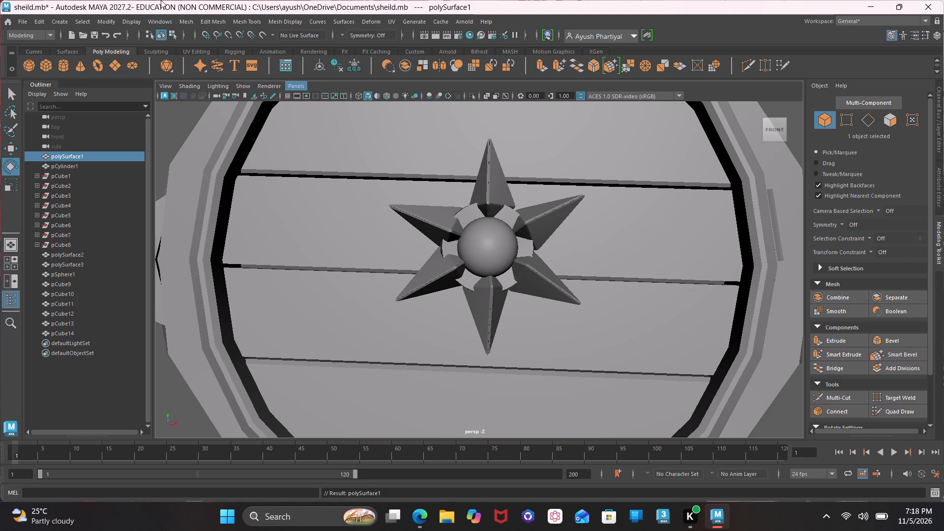
Create a new polygon sphere and move it clear of the shield, to the lower left of the bottom point.
{"action": "left_click", "coordinate": [31, 61]}
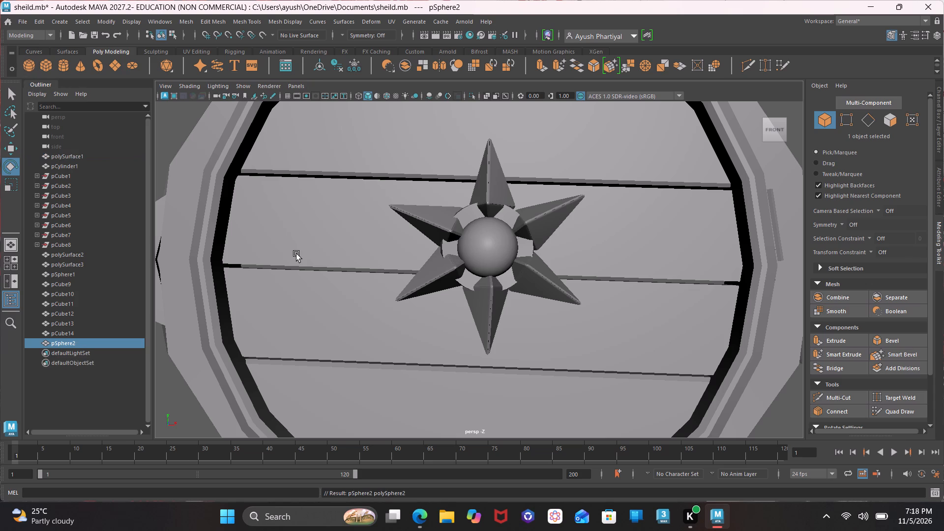
{"action": "key", "text": "f"}
{"action": "scroll", "coordinate": [417, 254], "scroll_direction": "down", "scroll_amount": 1}
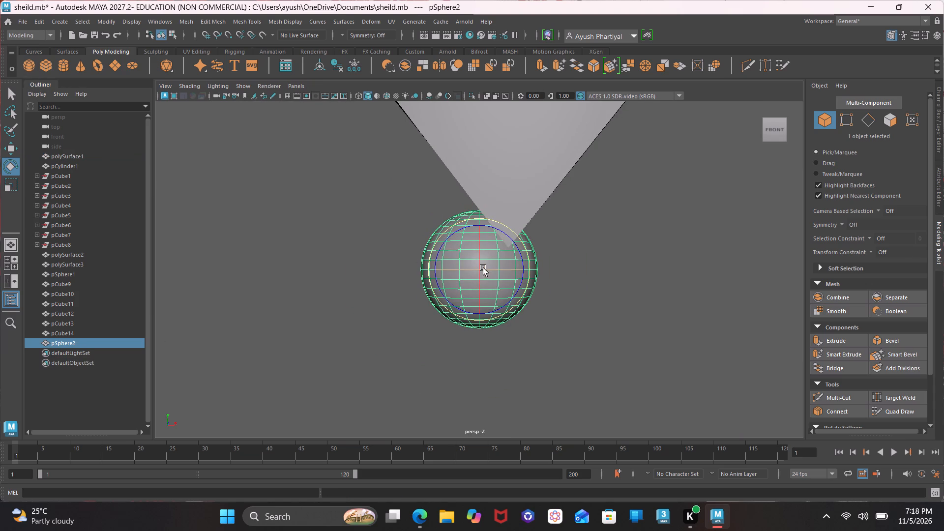
{"action": "left_click", "coordinate": [485, 273]}
{"action": "key", "text": "w"}
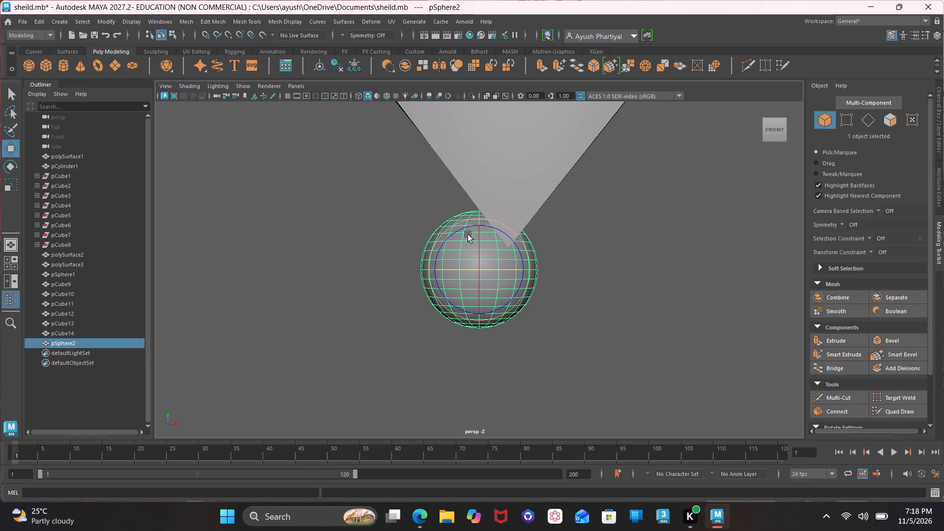
{"action": "left_click_drag", "start_coordinate": [479, 226], "coordinate": [401, 176]}
{"action": "scroll", "coordinate": [401, 176], "scroll_direction": "down", "scroll_amount": 1}
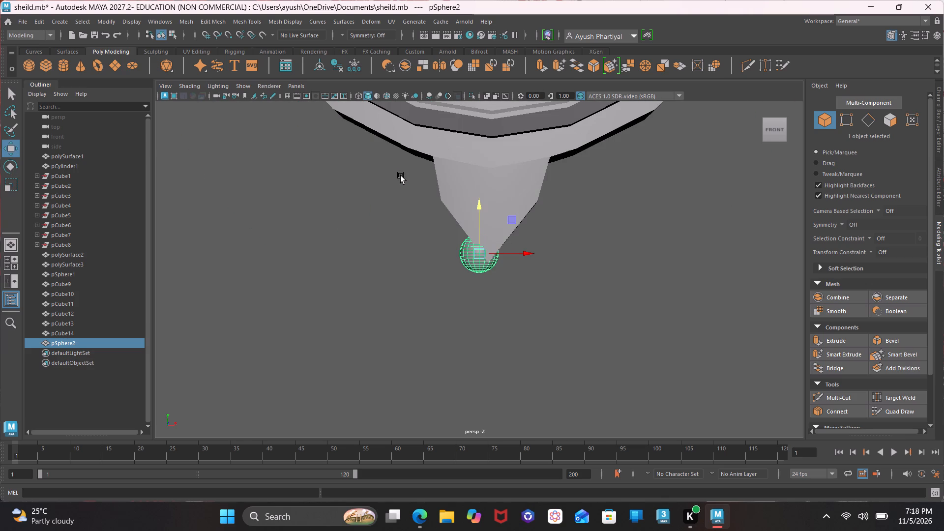
{"action": "scroll", "coordinate": [401, 176], "scroll_direction": "down", "scroll_amount": 1}
{"action": "left_click_drag", "start_coordinate": [526, 253], "coordinate": [437, 259]}
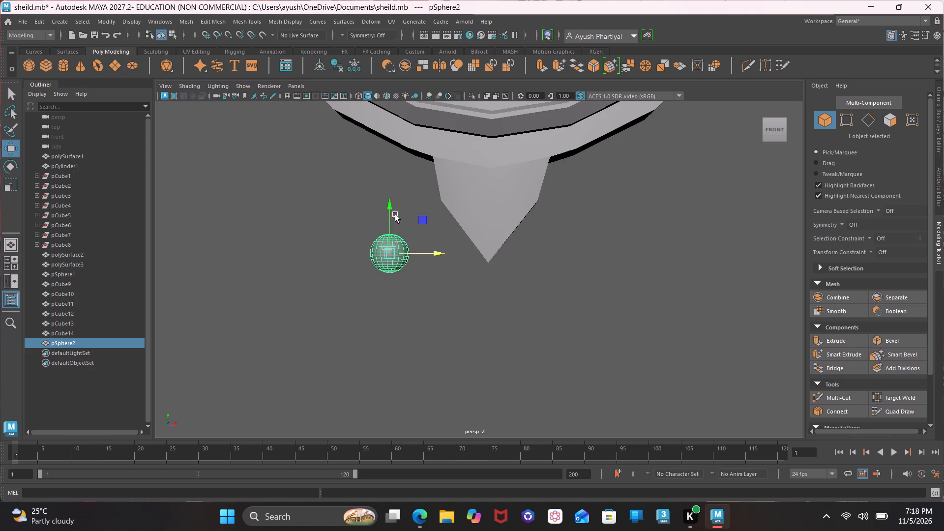
{"action": "left_click_drag", "start_coordinate": [387, 213], "coordinate": [410, 278]}
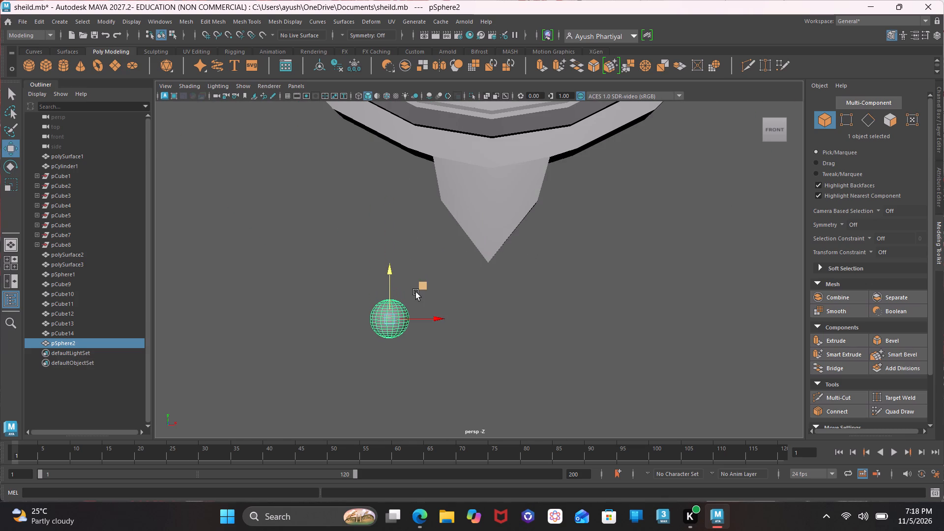
Select the faces on the right half of the new sphere and delete them.
{"action": "scroll", "coordinate": [416, 292], "scroll_direction": "up", "scroll_amount": 6}
{"action": "scroll", "coordinate": [416, 292], "scroll_direction": "down", "scroll_amount": 1}
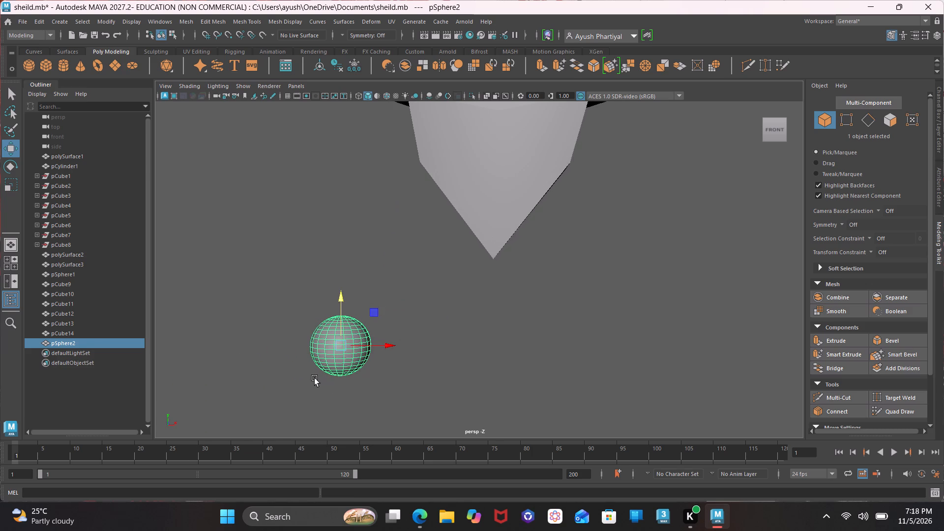
{"action": "key", "text": "f"}
{"action": "scroll", "coordinate": [315, 378], "scroll_direction": "down", "scroll_amount": 1}
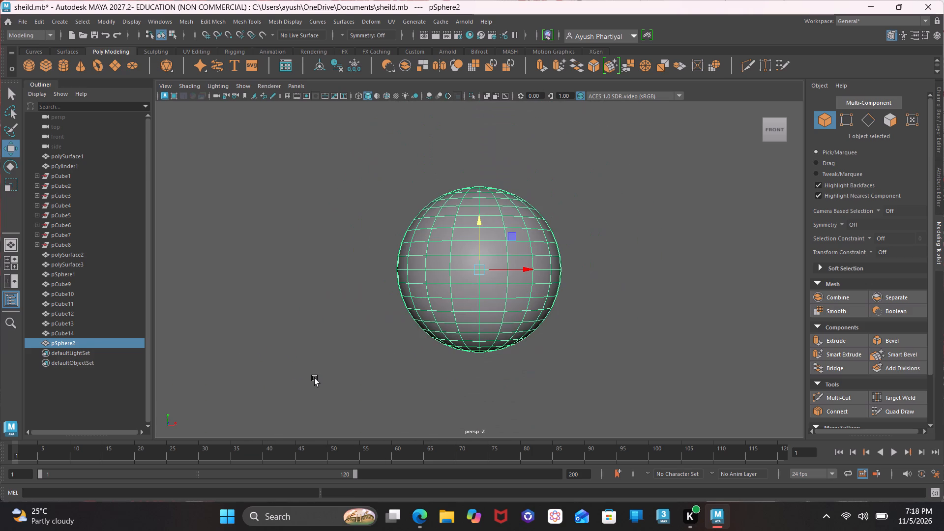
{"action": "right_click_drag", "start_coordinate": [528, 252], "coordinate": [536, 236]}
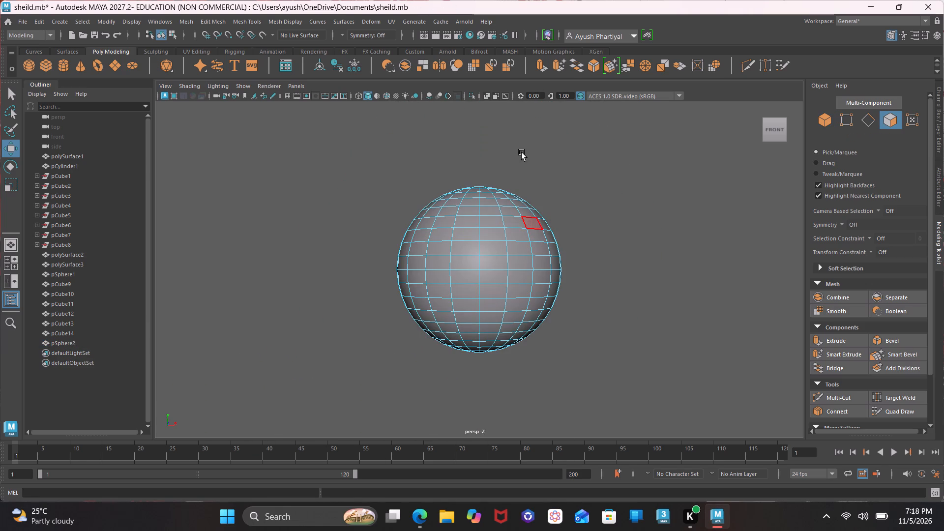
{"action": "left_click_drag", "start_coordinate": [516, 170], "coordinate": [573, 384]}
{"action": "left_click_drag", "start_coordinate": [486, 174], "coordinate": [540, 410]}
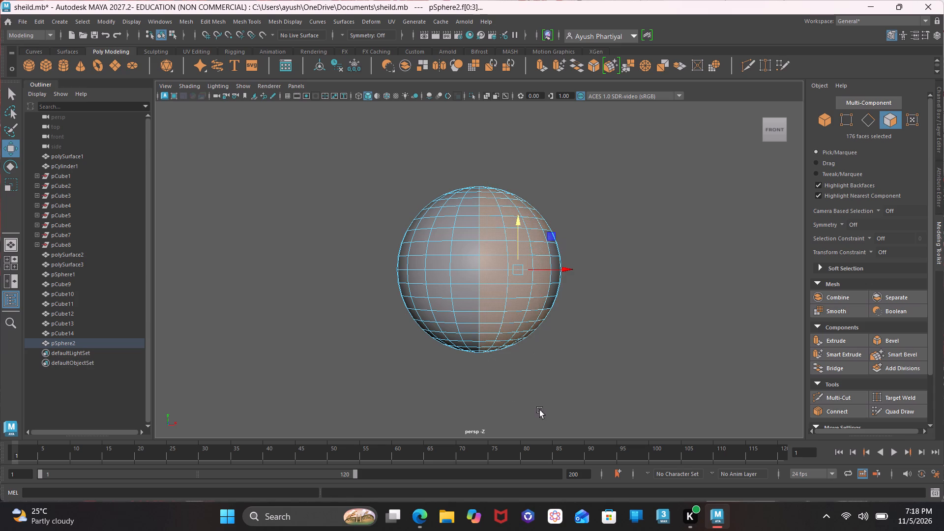
{"action": "left_click_drag", "start_coordinate": [486, 171], "coordinate": [600, 376]}
{"action": "left_click_drag", "start_coordinate": [600, 376], "coordinate": [604, 397]}
{"action": "key", "text": "Delete"}
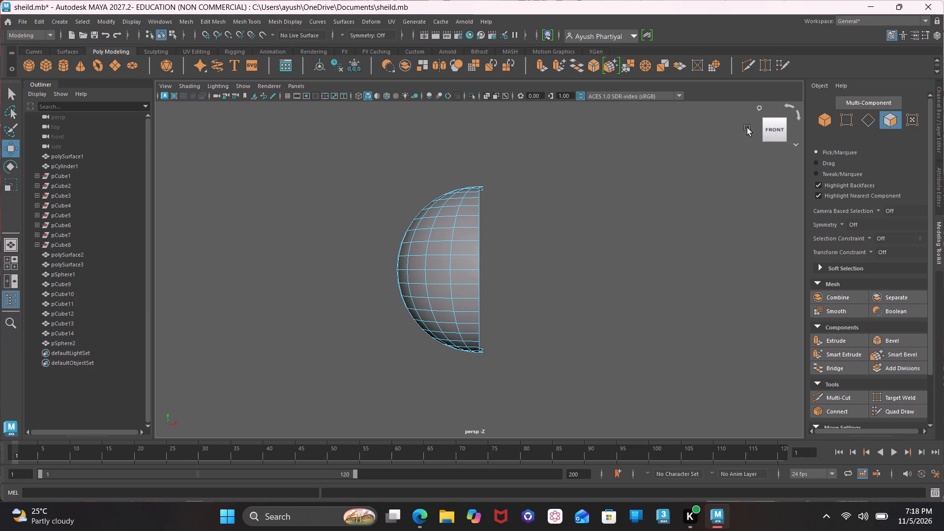
Set symmetry to Object Z and delete the leftover faces projecting past the cut edge at both poles of the half sphere.
{"action": "left_click_drag", "start_coordinate": [765, 134], "coordinate": [688, 178]}
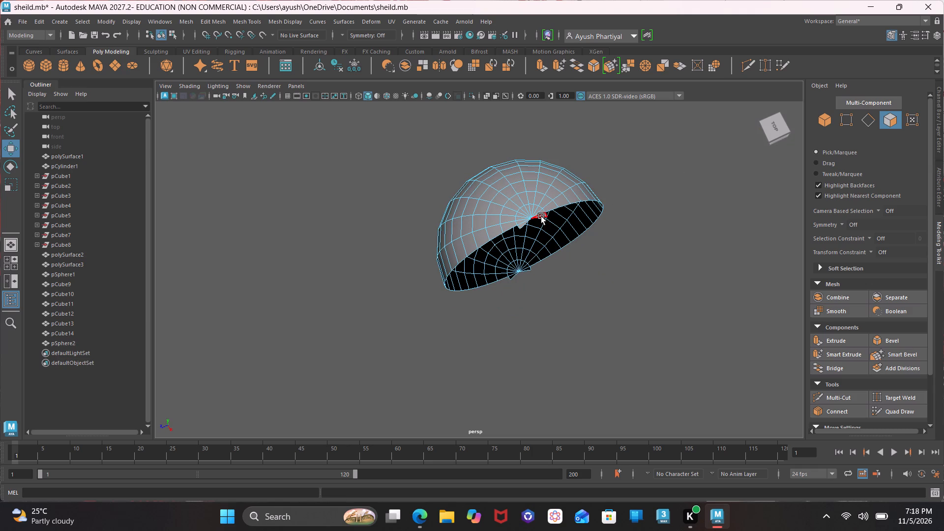
{"action": "left_click", "coordinate": [855, 221]}
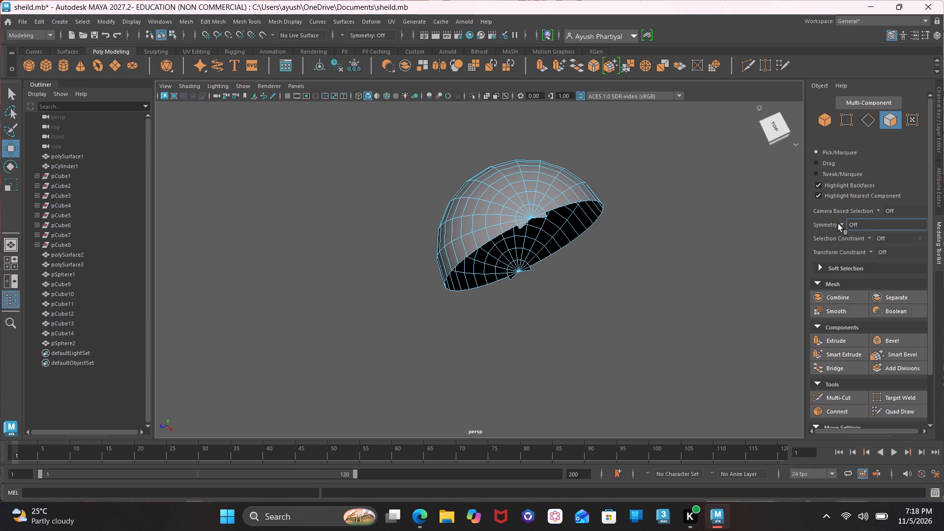
{"action": "left_click", "coordinate": [838, 224]}
{"action": "left_click", "coordinate": [867, 257]}
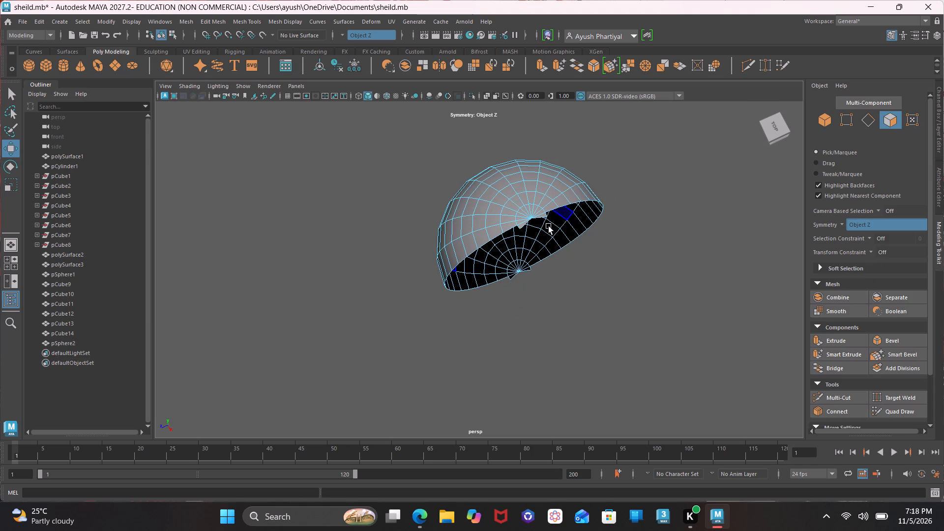
{"action": "left_click", "coordinate": [541, 213]}
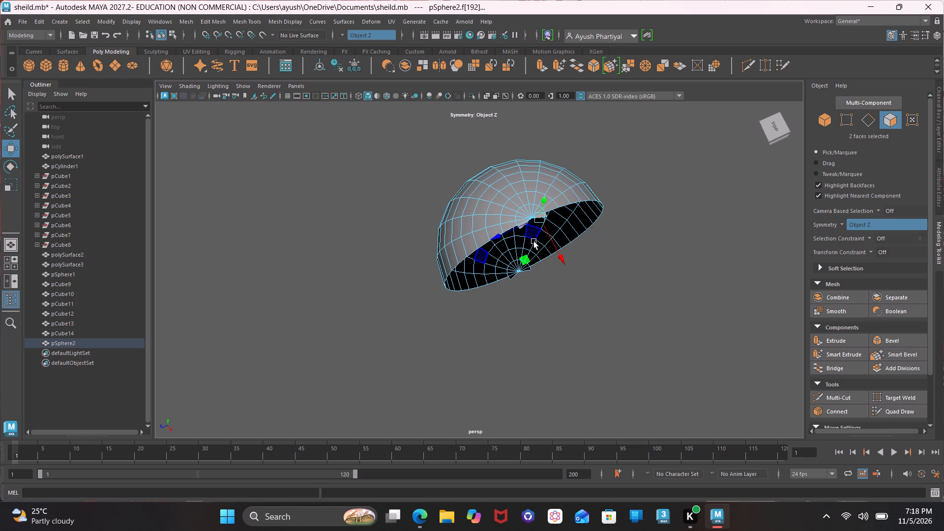
{"action": "left_click", "coordinate": [530, 270]}
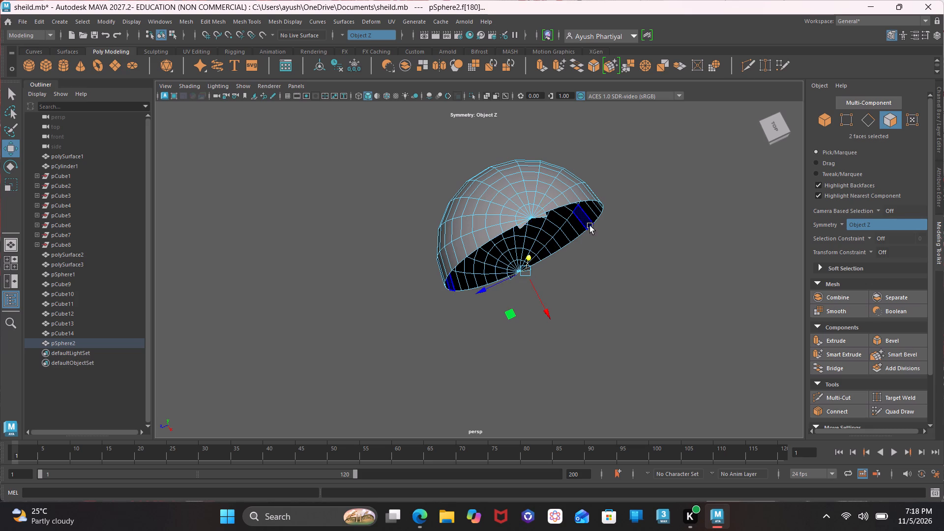
{"action": "key", "text": "Delete"}
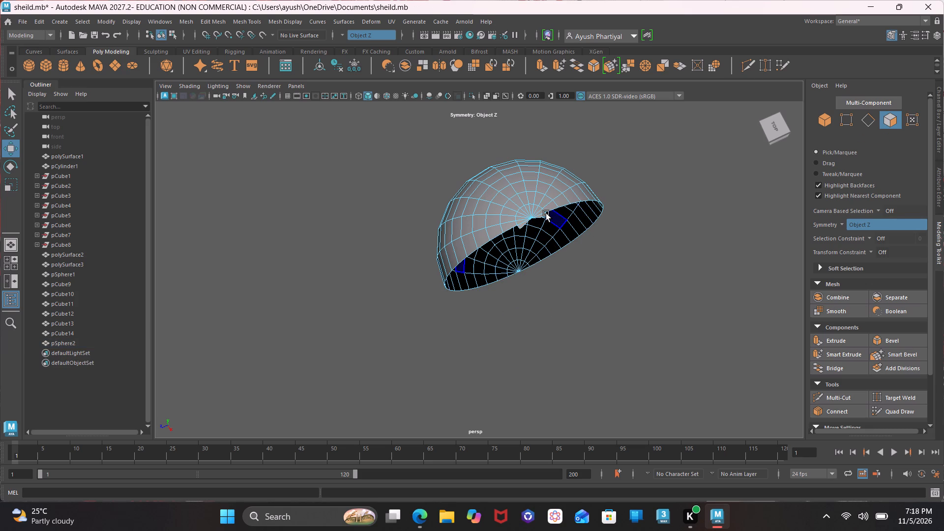
{"action": "left_click", "coordinate": [548, 219]}
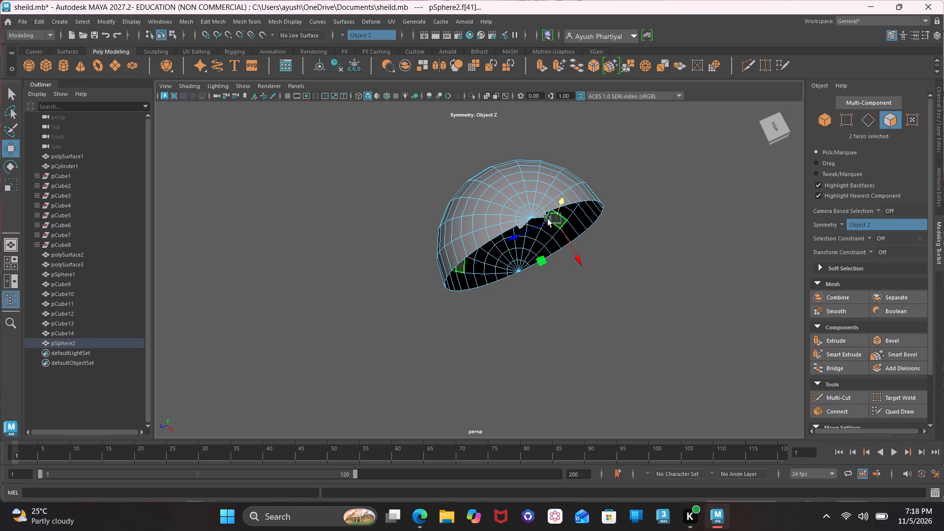
{"action": "key", "text": "ctrl+z"}
{"action": "left_click", "coordinate": [543, 216]}
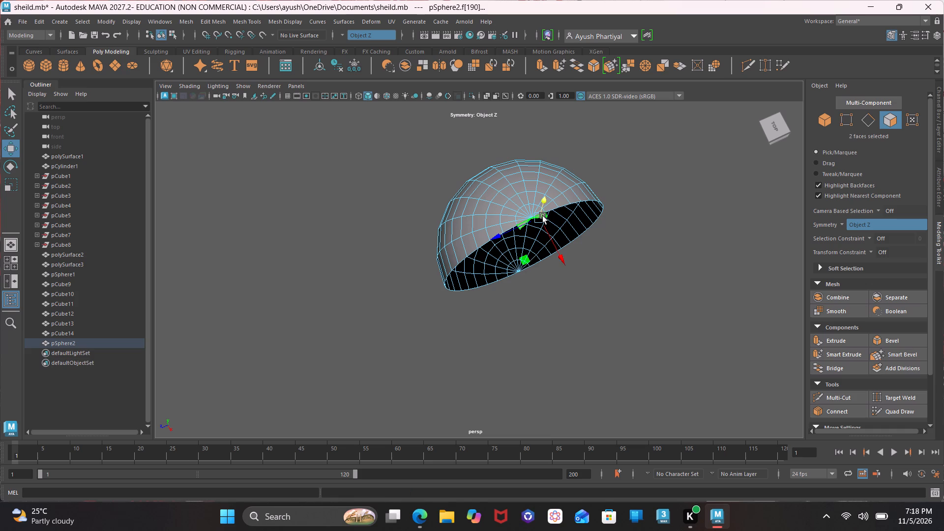
{"action": "key", "text": "Delete"}
Turn off symmetry.
{"action": "left_click", "coordinate": [657, 205]}
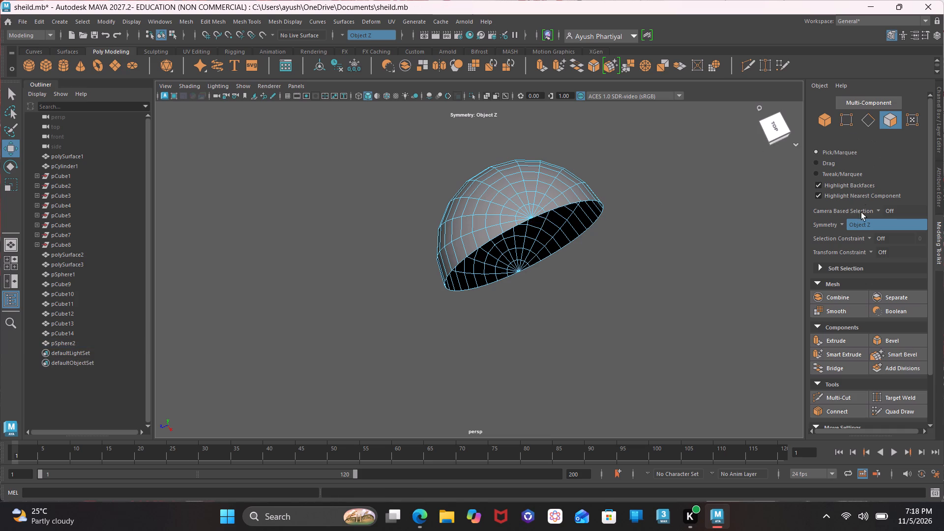
{"action": "left_click", "coordinate": [842, 219]}
{"action": "left_click", "coordinate": [857, 225]}
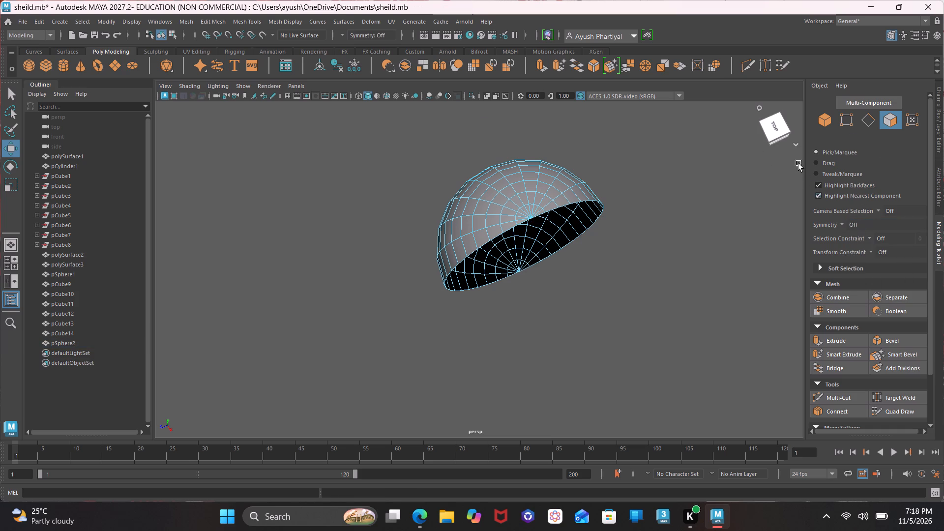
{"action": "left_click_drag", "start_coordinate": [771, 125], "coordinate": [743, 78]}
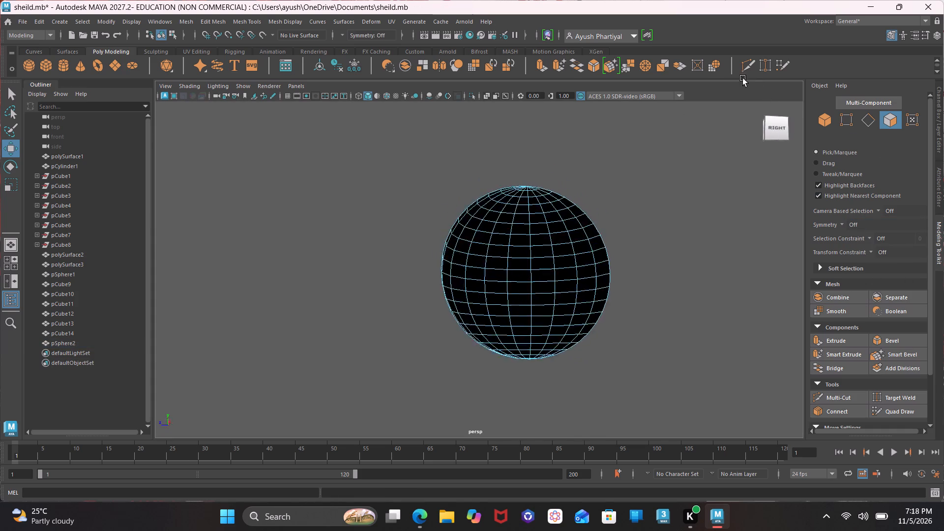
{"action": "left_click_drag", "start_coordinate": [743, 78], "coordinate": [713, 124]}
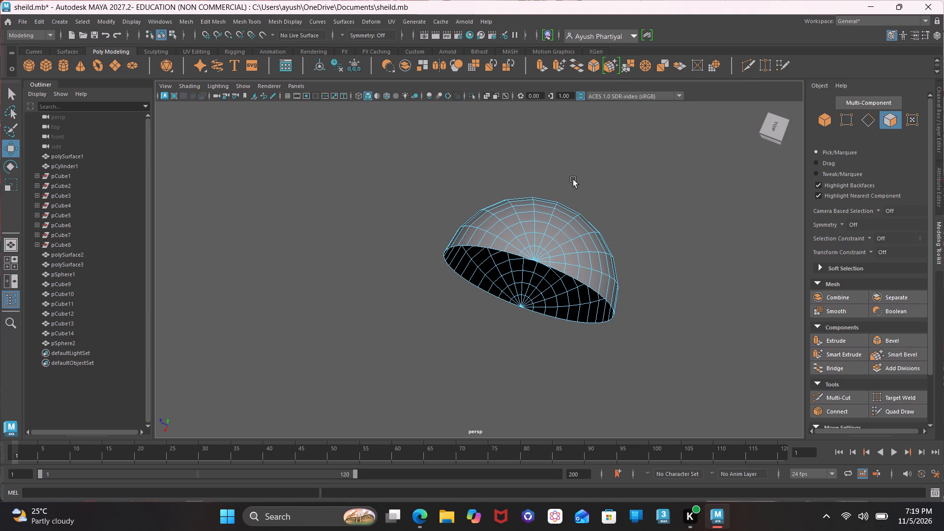
Return to object mode, select the half sphere and raise it vertically to about the shield's mid-height.
{"action": "scroll", "coordinate": [476, 44], "scroll_direction": "left", "scroll_amount": 1}
{"action": "scroll", "coordinate": [590, 284], "scroll_direction": "down", "scroll_amount": 2}
{"action": "scroll", "coordinate": [590, 284], "scroll_direction": "up", "scroll_amount": 1}
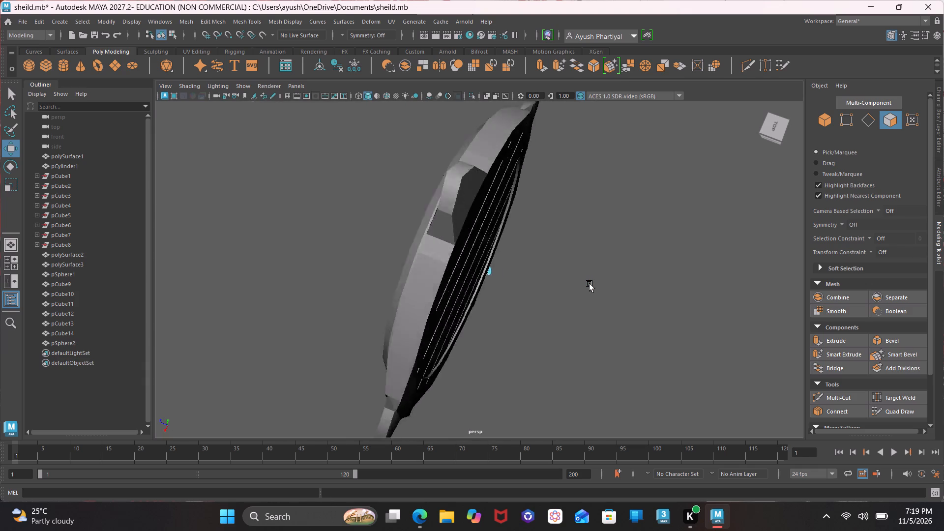
{"action": "scroll", "coordinate": [590, 284], "scroll_direction": "up", "scroll_amount": 1}
{"action": "scroll", "coordinate": [556, 265], "scroll_direction": "down", "scroll_amount": 1}
{"action": "scroll", "coordinate": [556, 265], "scroll_direction": "up", "scroll_amount": 1}
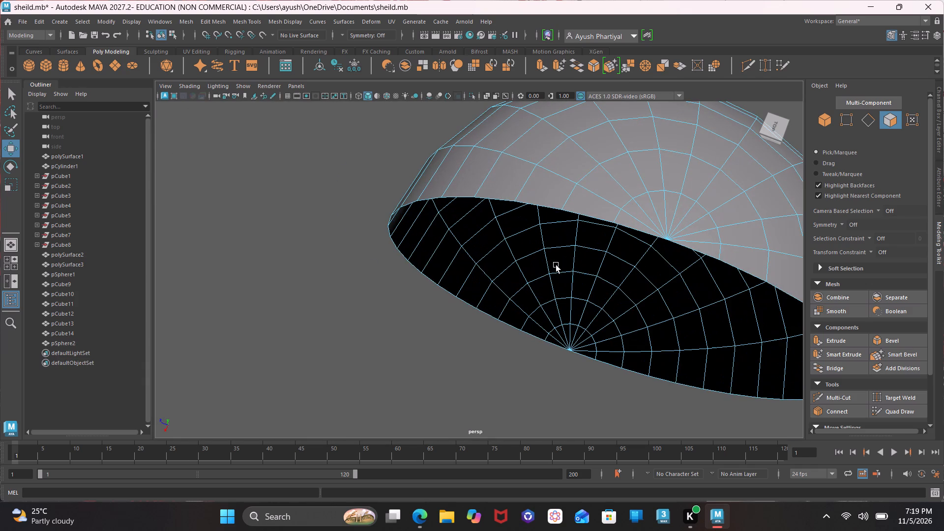
{"action": "key", "text": "f"}
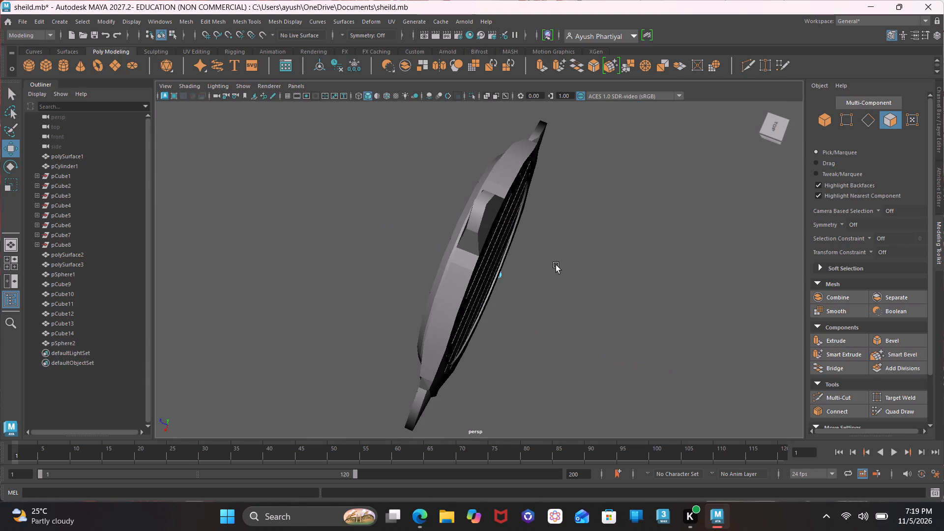
{"action": "key", "text": "w"}
{"action": "left_click_drag", "start_coordinate": [771, 132], "coordinate": [728, 120]}
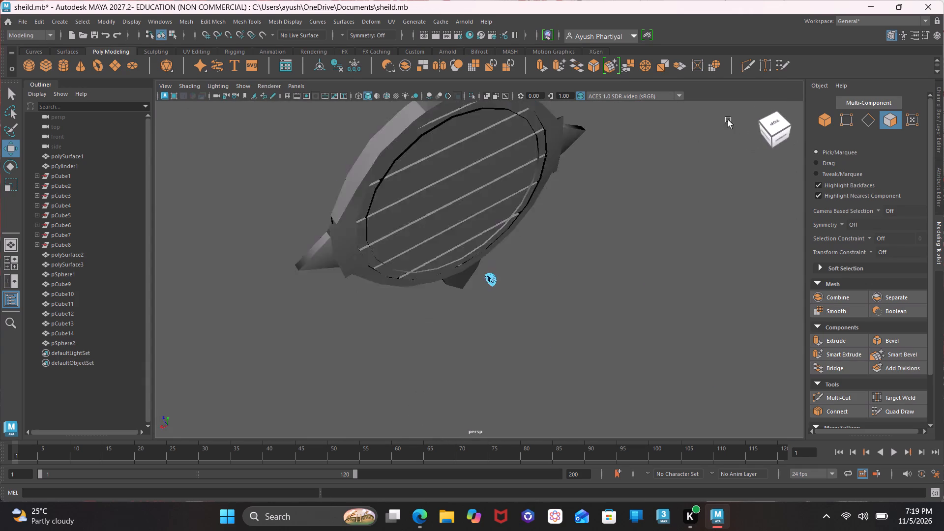
{"action": "left_click_drag", "start_coordinate": [728, 120], "coordinate": [695, 105]}
{"action": "left_click_drag", "start_coordinate": [469, 271], "coordinate": [535, 313]}
{"action": "right_click_drag", "start_coordinate": [535, 313], "coordinate": [598, 176]}
{"action": "left_click_drag", "start_coordinate": [482, 235], "coordinate": [442, 97]}
{"action": "scroll", "coordinate": [505, 155], "scroll_direction": "down", "scroll_amount": 1}
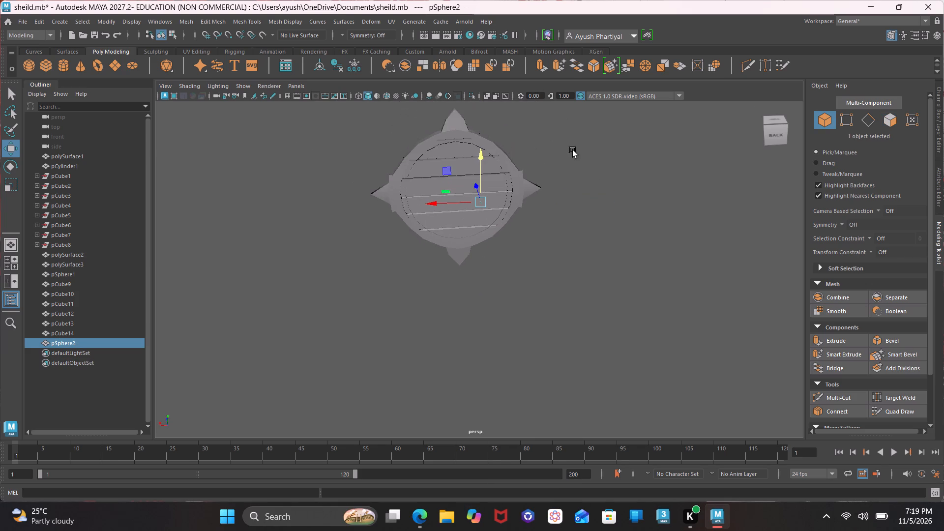
Show the ground grid in the perspective view.
{"action": "left_click", "coordinate": [285, 96]}
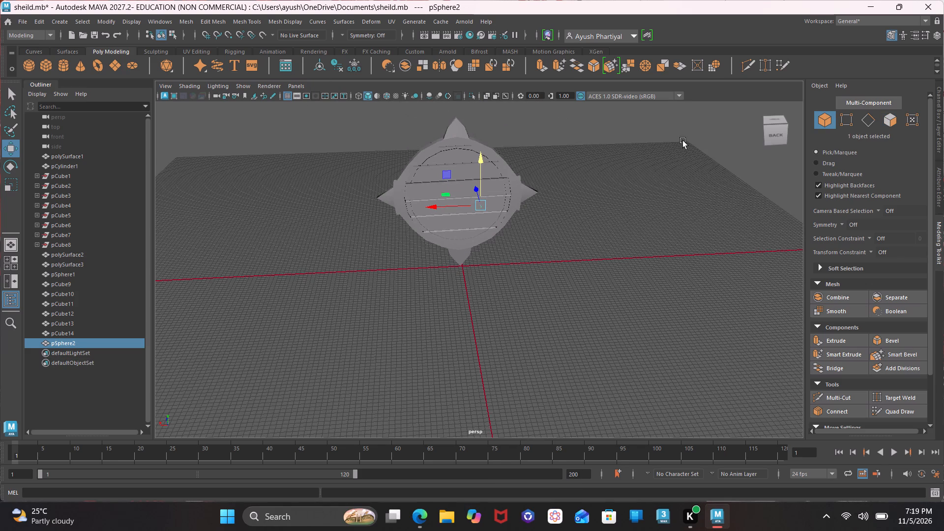
Move the half sphere up beside the shield's top point and bring it forward, in front of the rim.
{"action": "left_click_drag", "start_coordinate": [773, 133], "coordinate": [582, 126]}
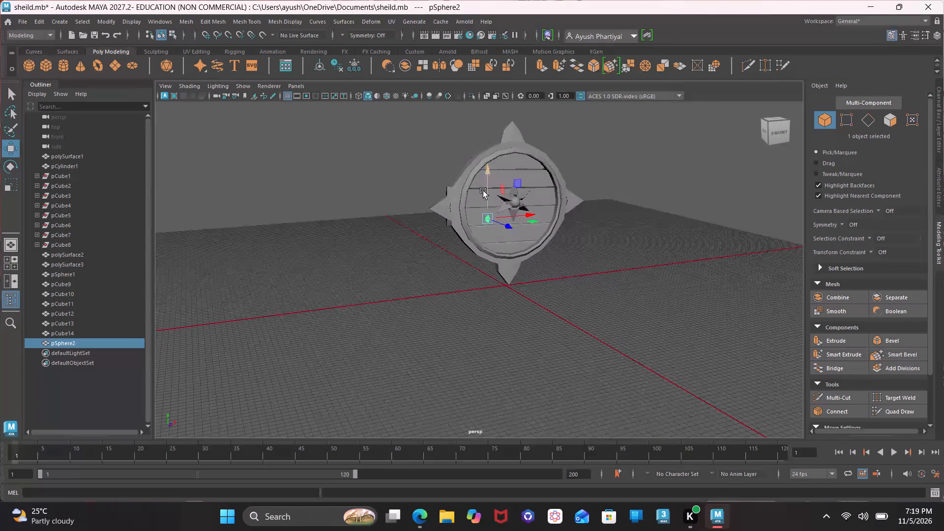
{"action": "left_click_drag", "start_coordinate": [490, 174], "coordinate": [467, 100]}
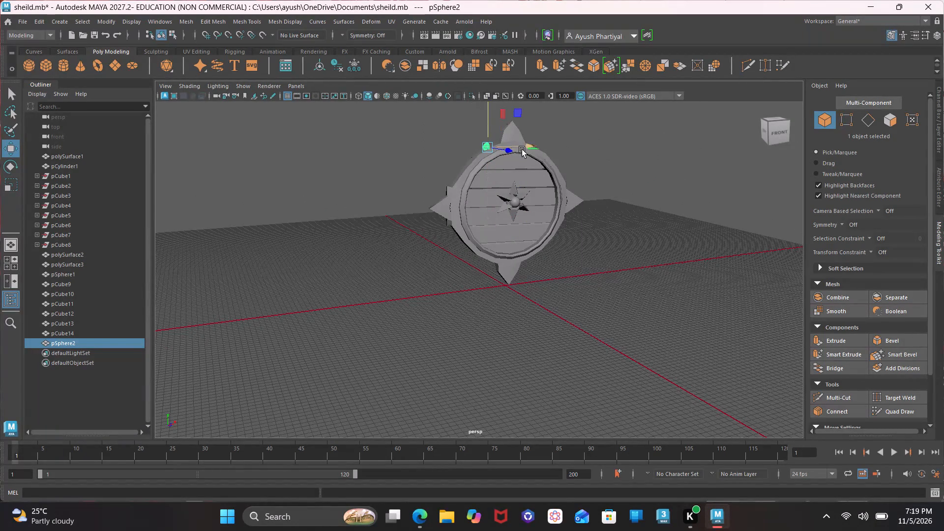
{"action": "left_click_drag", "start_coordinate": [531, 146], "coordinate": [553, 134]}
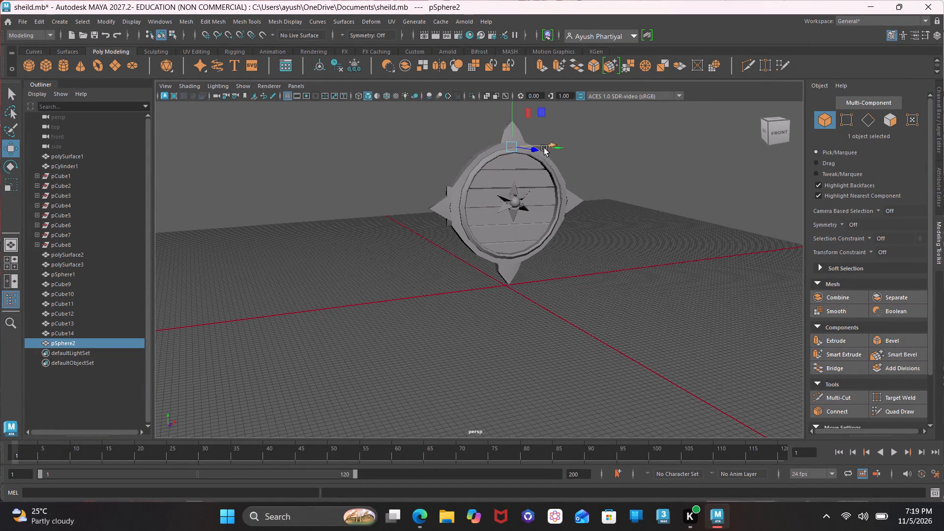
{"action": "left_click_drag", "start_coordinate": [533, 148], "coordinate": [549, 153]}
{"action": "left_click_drag", "start_coordinate": [530, 112], "coordinate": [525, 97]}
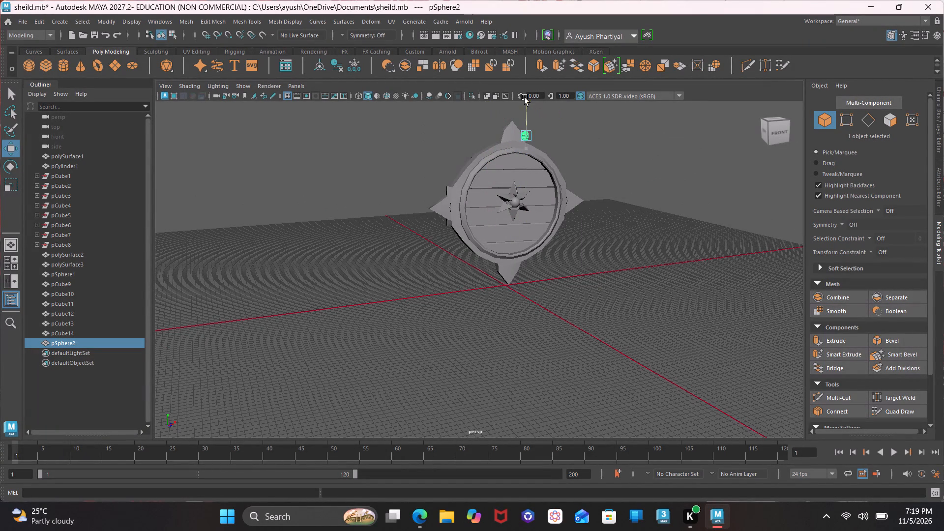
{"action": "left_click_drag", "start_coordinate": [525, 97], "coordinate": [523, 94]}
{"action": "left_click_drag", "start_coordinate": [568, 131], "coordinate": [559, 131]}
Rotate the half sphere around its vertical axis so that its dome faces the front of the shield.
{"action": "key", "text": "f"}
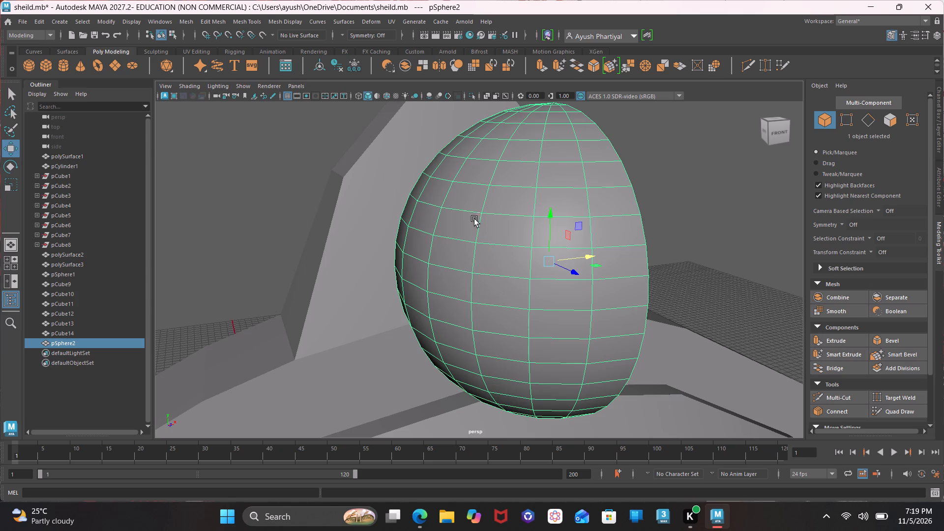
{"action": "key", "text": "r"}
{"action": "key", "text": "e"}
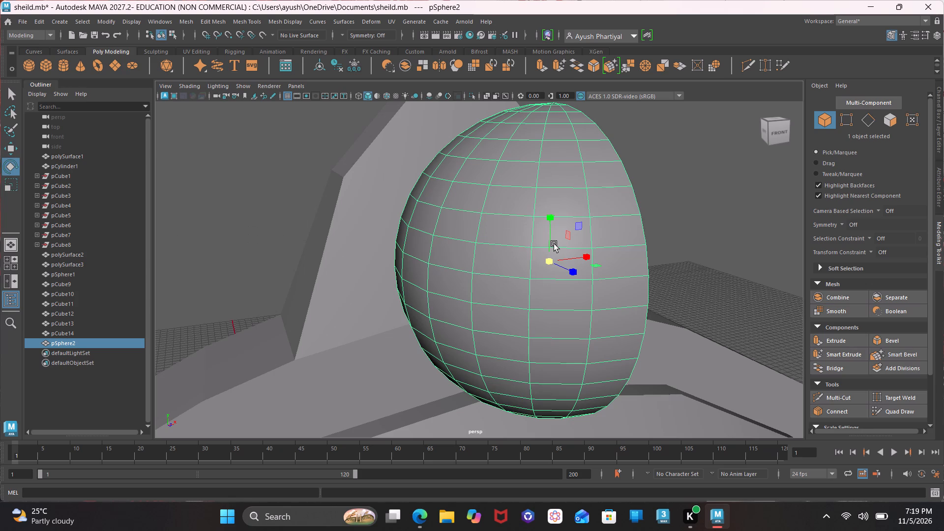
{"action": "left_click_drag", "start_coordinate": [532, 228], "coordinate": [539, 228]}
{"action": "key", "text": "ctrl+z"}
{"action": "left_click_drag", "start_coordinate": [530, 272], "coordinate": [541, 272]}
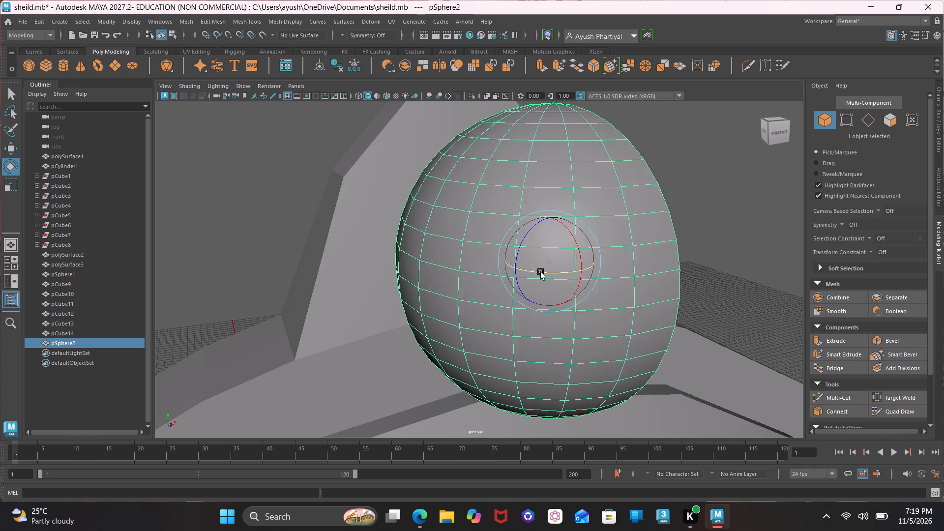
{"action": "left_click_drag", "start_coordinate": [541, 272], "coordinate": [585, 268]}
{"action": "key", "text": "j"}
{"action": "key", "text": "j"}
{"action": "key", "text": "j"}
{"action": "key", "text": "j"}
{"action": "key", "text": "j"}
{"action": "key", "text": "j"}
{"action": "key", "text": "j"}
{"action": "key", "text": "j"}
{"action": "key", "text": "j"}
{"action": "key", "text": "j"}
{"action": "key", "text": "j"}
{"action": "key", "text": "j"}
{"action": "key", "text": "j"}
{"action": "key", "text": "j"}
{"action": "key", "text": "j"}
{"action": "key", "text": "j"}
{"action": "key", "text": "j"}
{"action": "key", "text": "j"}
{"action": "key", "text": "j"}
{"action": "key", "text": "j"}
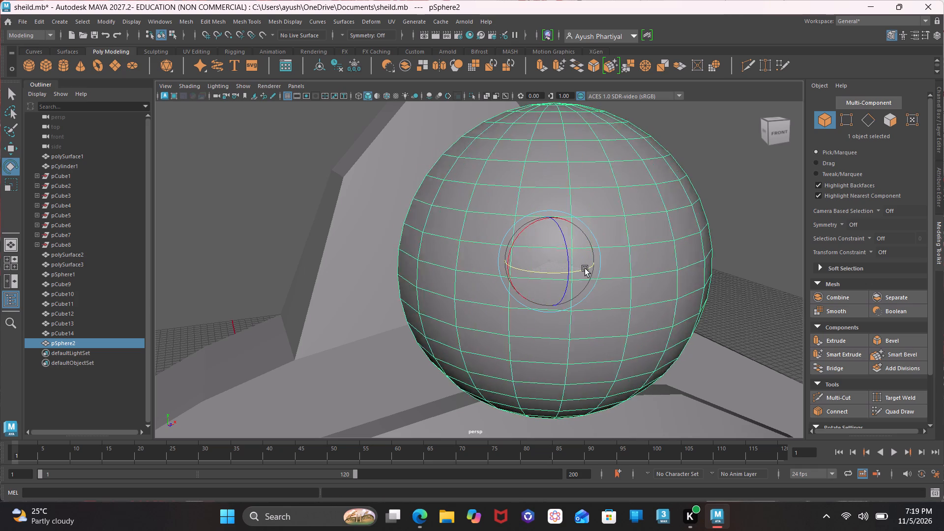
{"action": "left_click_drag", "start_coordinate": [585, 268], "coordinate": [598, 264]}
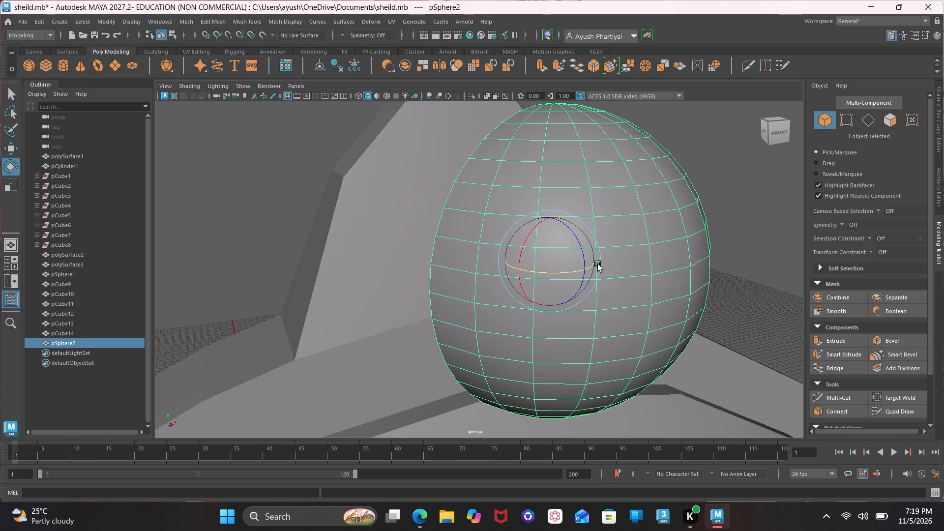
{"action": "left_click_drag", "start_coordinate": [771, 135], "coordinate": [737, 135]}
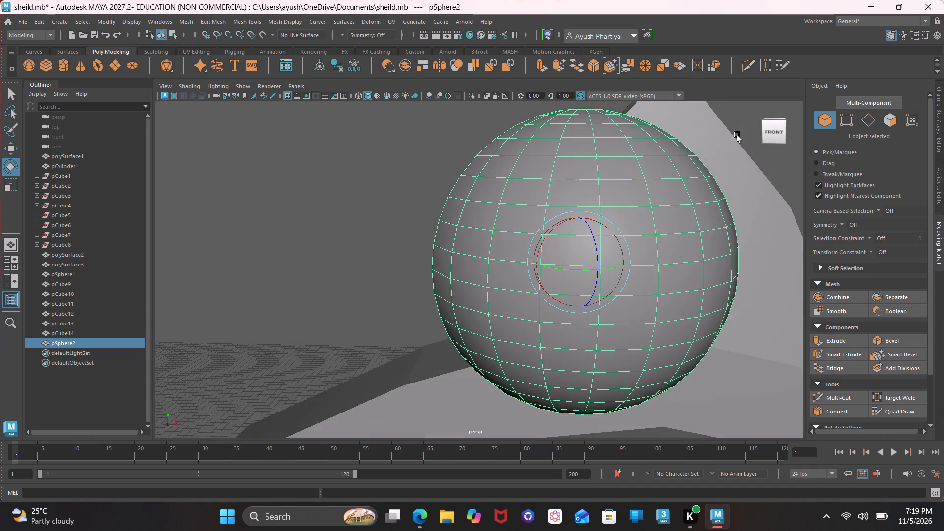
{"action": "left_click_drag", "start_coordinate": [737, 135], "coordinate": [737, 135]}
{"action": "key", "text": "f"}
{"action": "scroll", "coordinate": [737, 135], "scroll_direction": "down", "scroll_amount": 1}
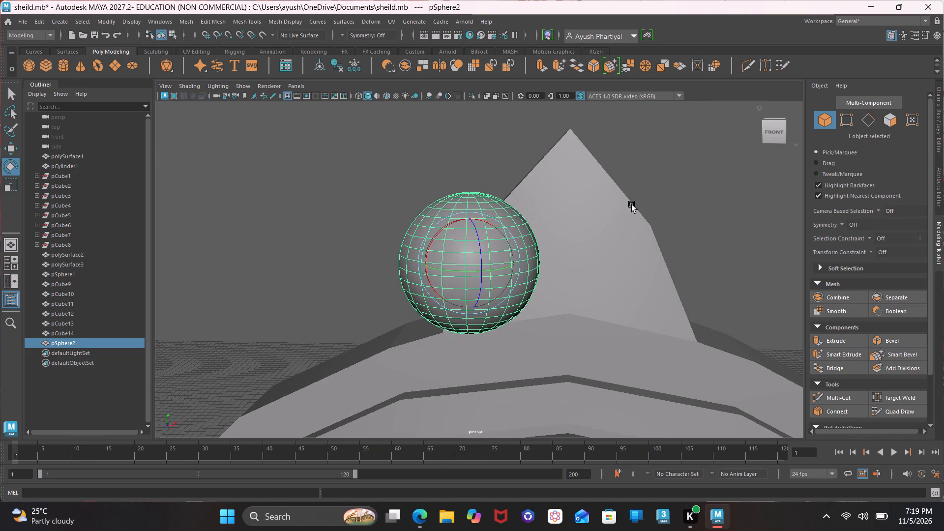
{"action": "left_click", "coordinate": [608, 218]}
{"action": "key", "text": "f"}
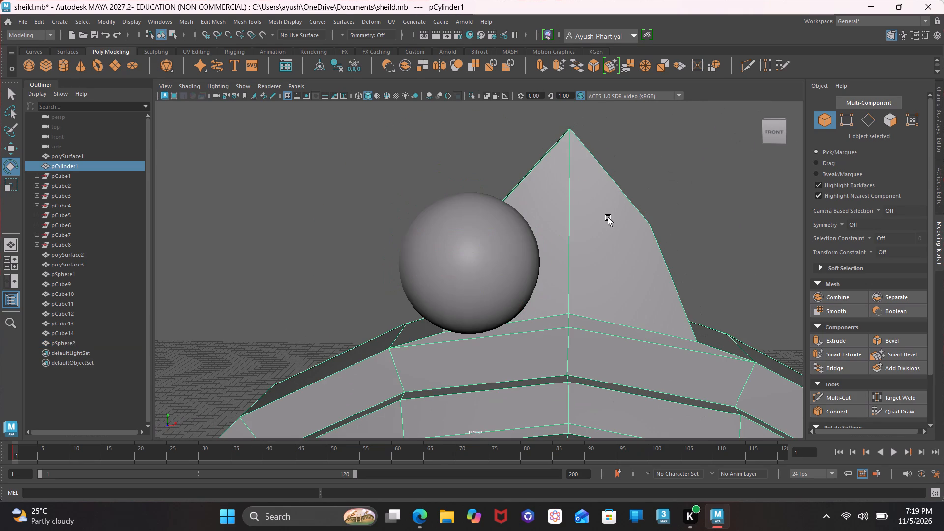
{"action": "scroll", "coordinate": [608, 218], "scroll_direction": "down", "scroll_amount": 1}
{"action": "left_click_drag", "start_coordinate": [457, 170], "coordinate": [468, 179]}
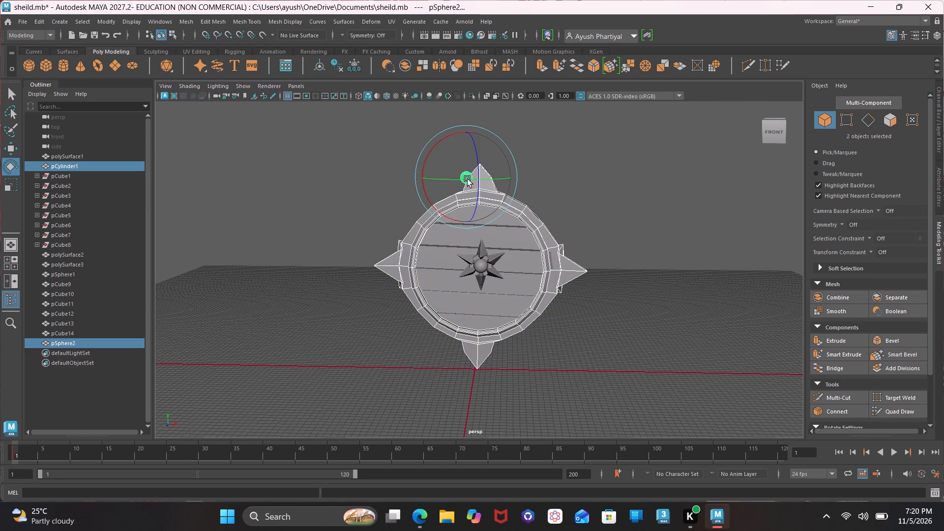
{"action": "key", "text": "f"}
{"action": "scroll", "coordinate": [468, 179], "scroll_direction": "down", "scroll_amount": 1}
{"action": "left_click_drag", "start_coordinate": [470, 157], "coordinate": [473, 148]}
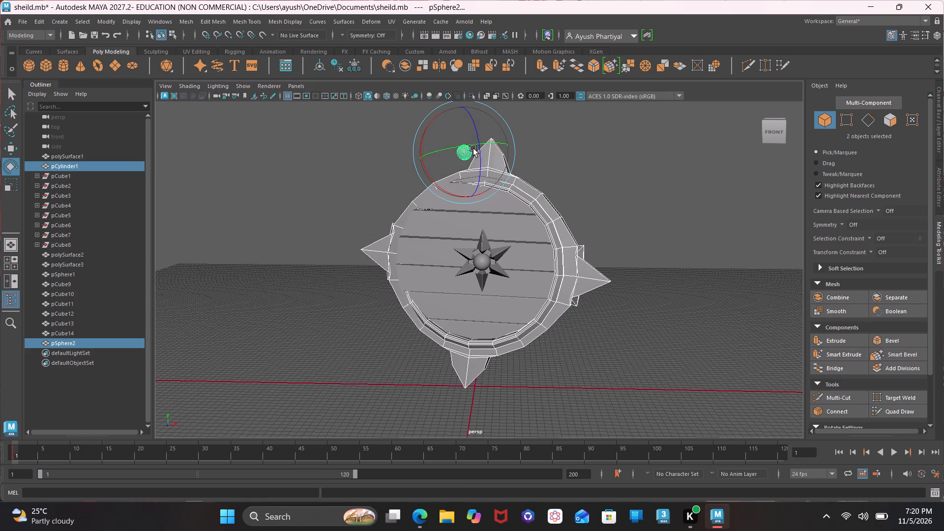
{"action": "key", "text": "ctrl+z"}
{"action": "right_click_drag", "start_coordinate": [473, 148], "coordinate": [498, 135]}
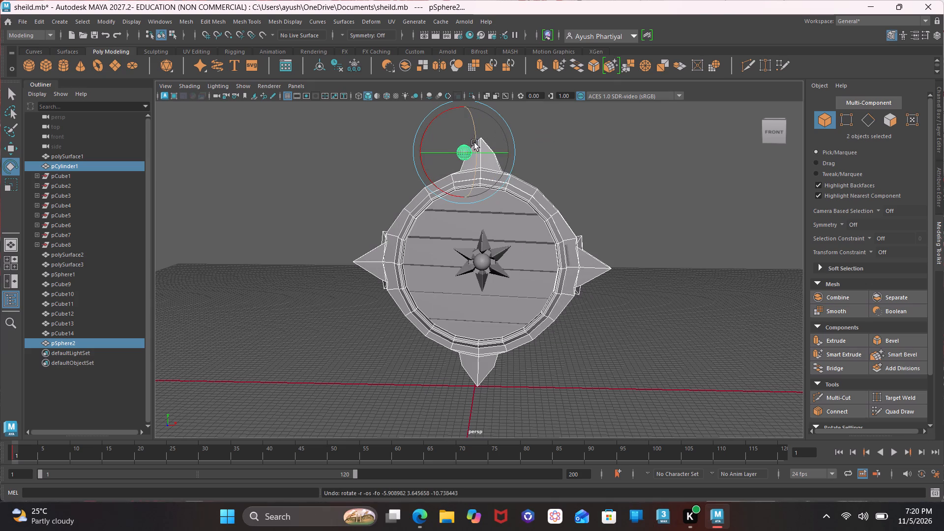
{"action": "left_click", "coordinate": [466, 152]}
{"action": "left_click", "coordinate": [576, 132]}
Move the half sphere sideways and vertically to centre it on the face of the shield's top point.
{"action": "key", "text": "w"}
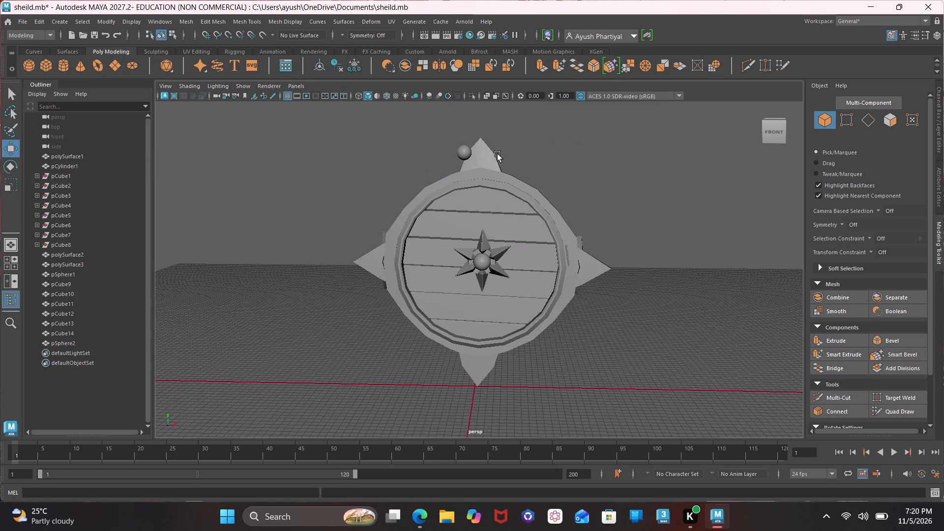
{"action": "left_click", "coordinate": [466, 155]}
{"action": "key", "text": "f"}
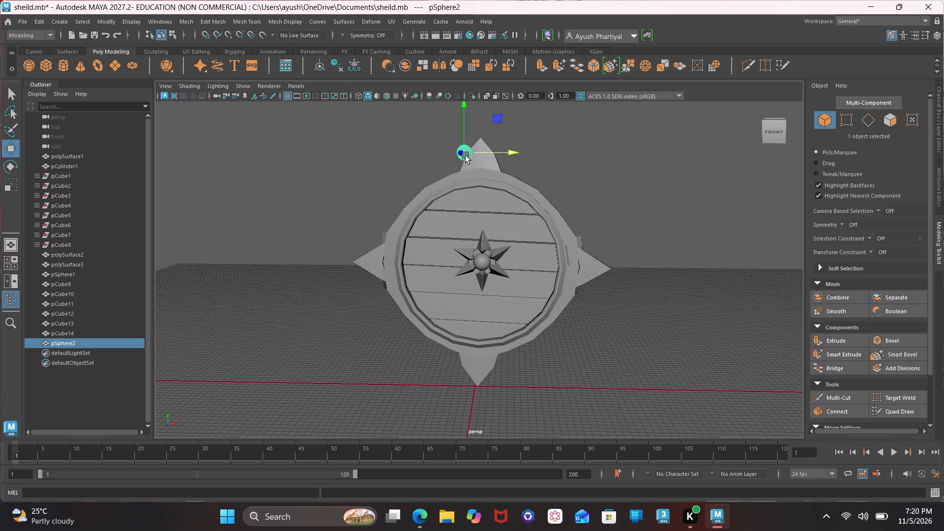
{"action": "scroll", "coordinate": [466, 155], "scroll_direction": "down", "scroll_amount": 1}
{"action": "left_click_drag", "start_coordinate": [521, 267], "coordinate": [544, 261]}
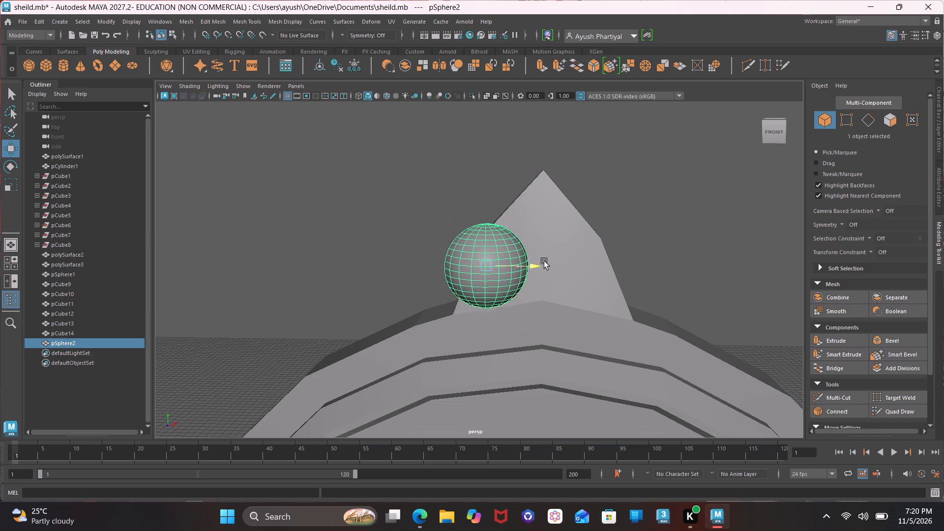
{"action": "left_click_drag", "start_coordinate": [544, 261], "coordinate": [598, 248]}
{"action": "left_click_drag", "start_coordinate": [550, 277], "coordinate": [526, 241]}
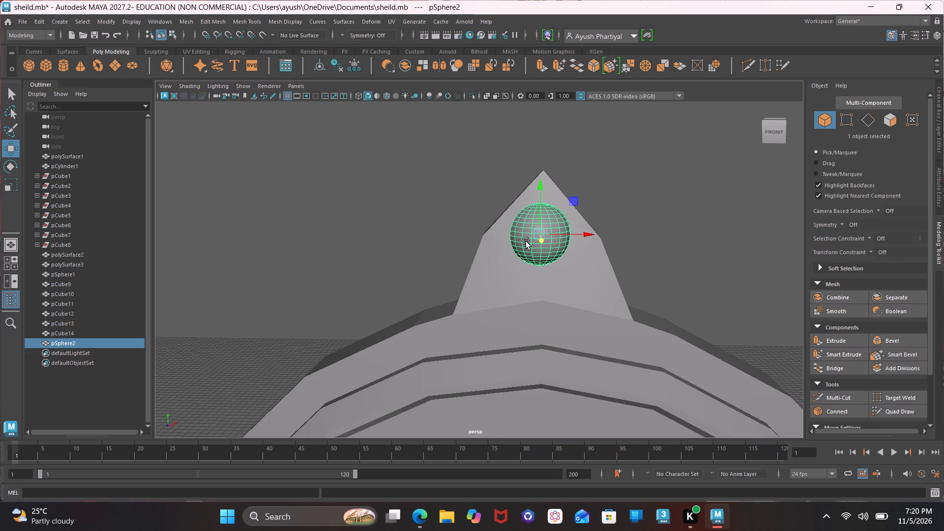
{"action": "left_click_drag", "start_coordinate": [583, 234], "coordinate": [588, 236]}
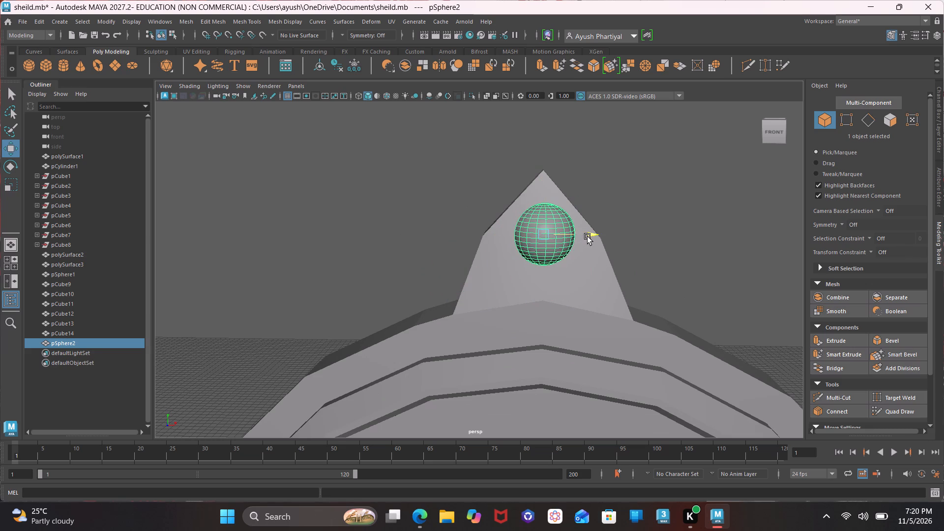
{"action": "left_click_drag", "start_coordinate": [588, 236], "coordinate": [589, 236]}
{"action": "left_click_drag", "start_coordinate": [540, 179], "coordinate": [552, 198]}
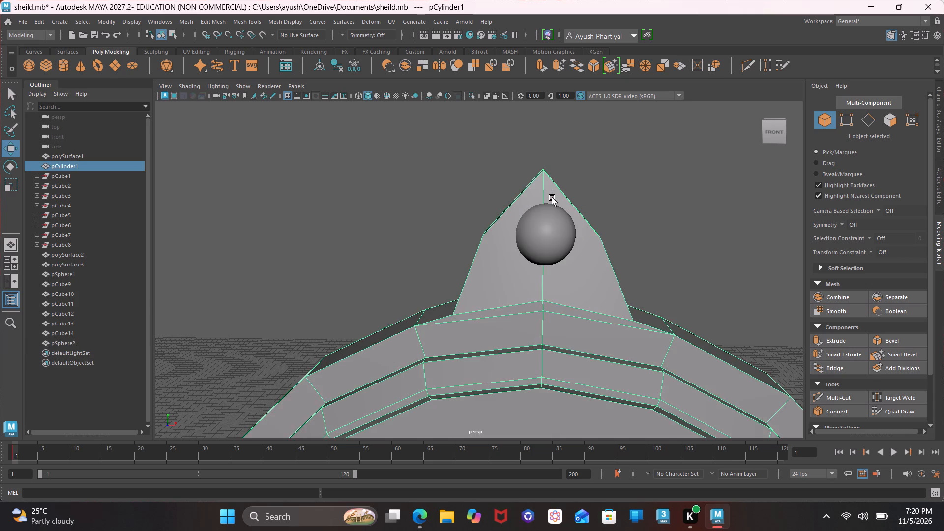
{"action": "left_click", "coordinate": [548, 220]}
{"action": "left_click_drag", "start_coordinate": [545, 190], "coordinate": [553, 206]}
{"action": "left_click", "coordinate": [588, 251]}
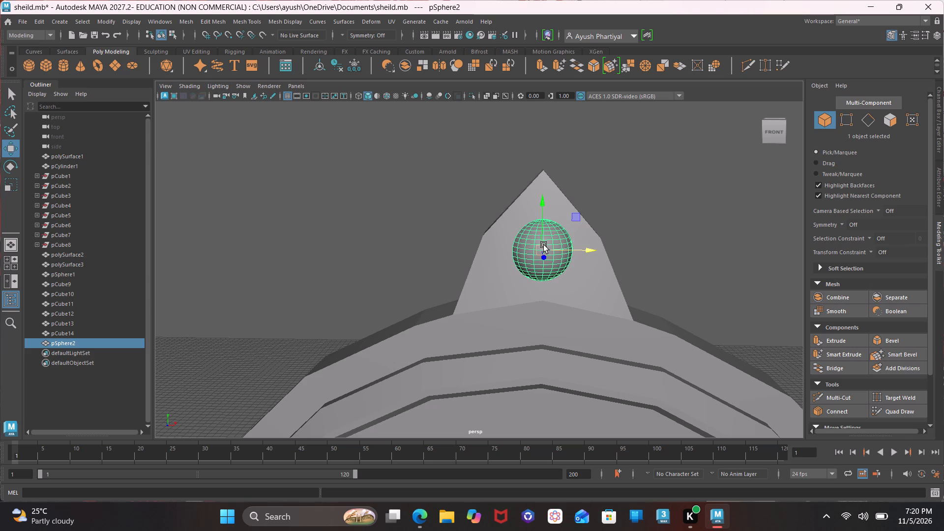
Scale the half sphere down uniformly to a little over half its size.
{"action": "key", "text": "r"}
{"action": "left_click_drag", "start_coordinate": [540, 250], "coordinate": [517, 218]}
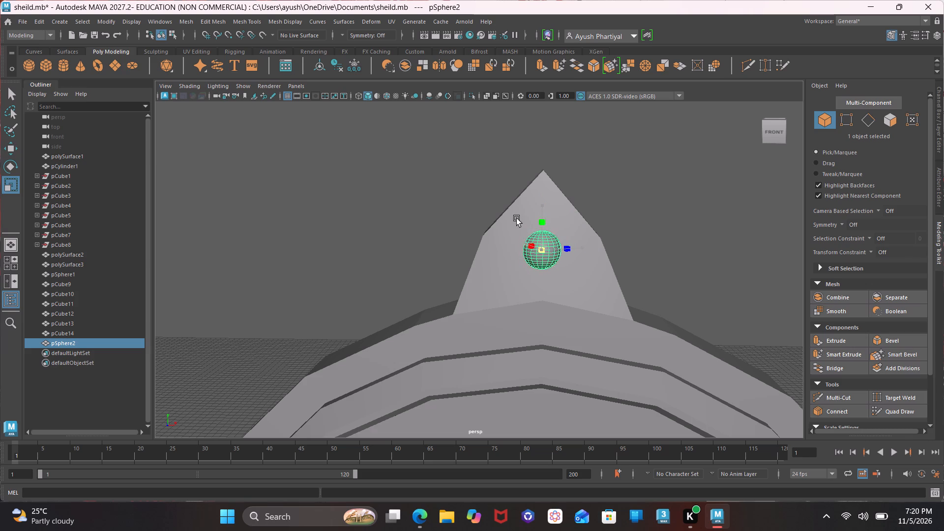
{"action": "left_click_drag", "start_coordinate": [517, 218], "coordinate": [515, 217]}
Clone the half-sphere stud from the shield's top point straight down onto the top centre of the rim.
{"action": "key", "text": "w"}
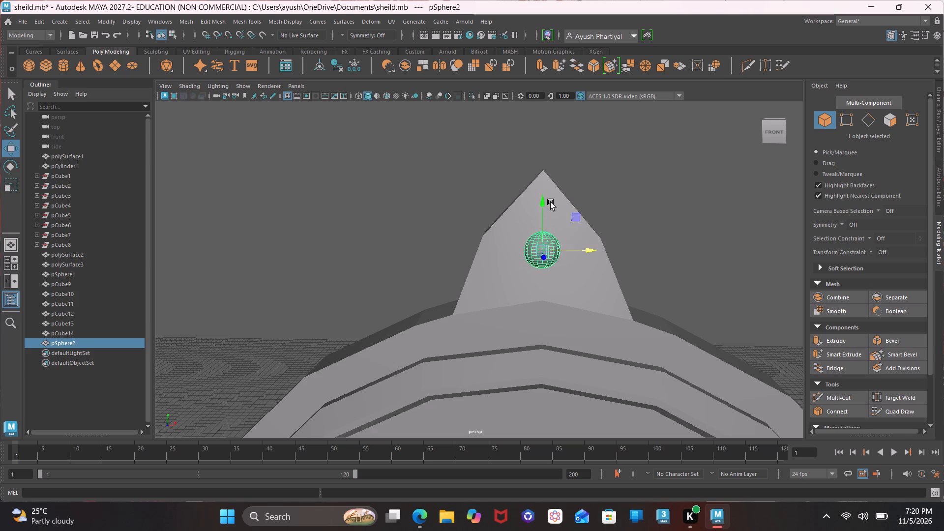
{"action": "left_click", "coordinate": [542, 205]}
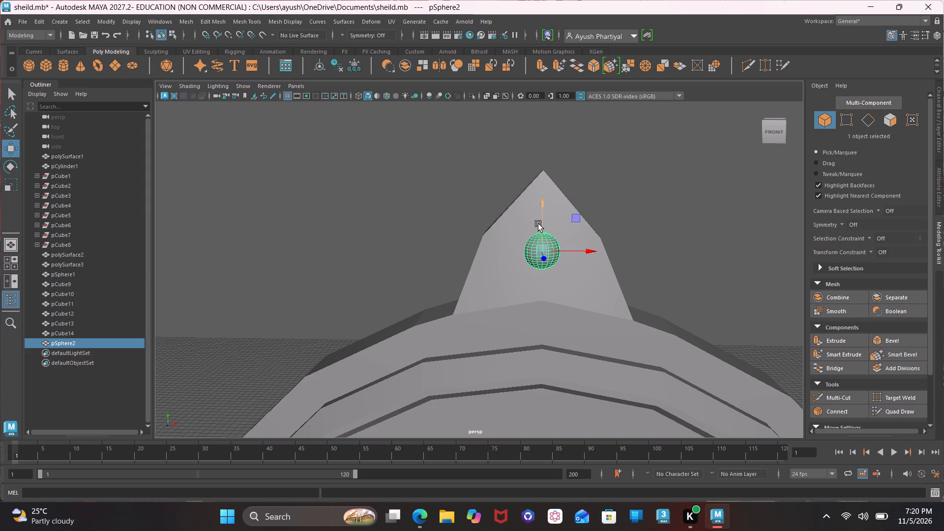
{"action": "left_click_drag", "start_coordinate": [548, 209], "coordinate": [549, 264], "text": "shift"}
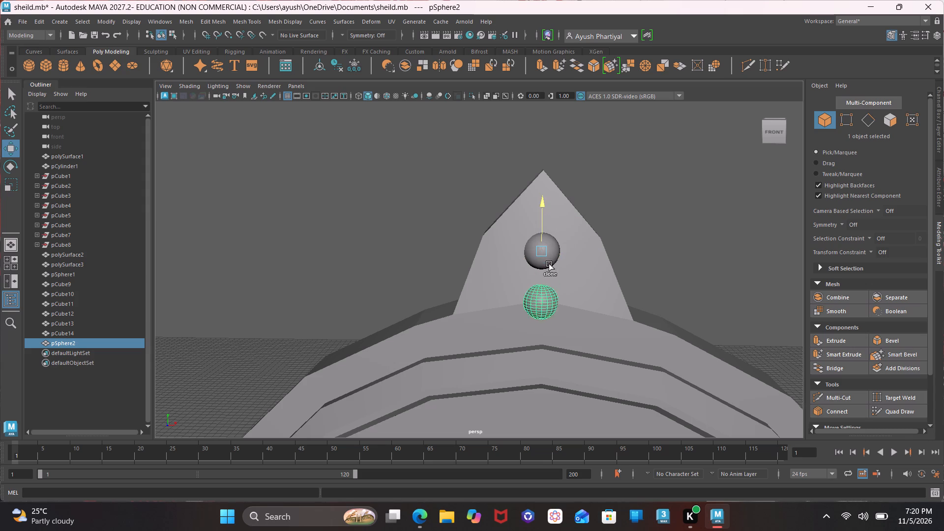
{"action": "left_click_drag", "start_coordinate": [549, 264], "coordinate": [555, 289], "text": "shift"}
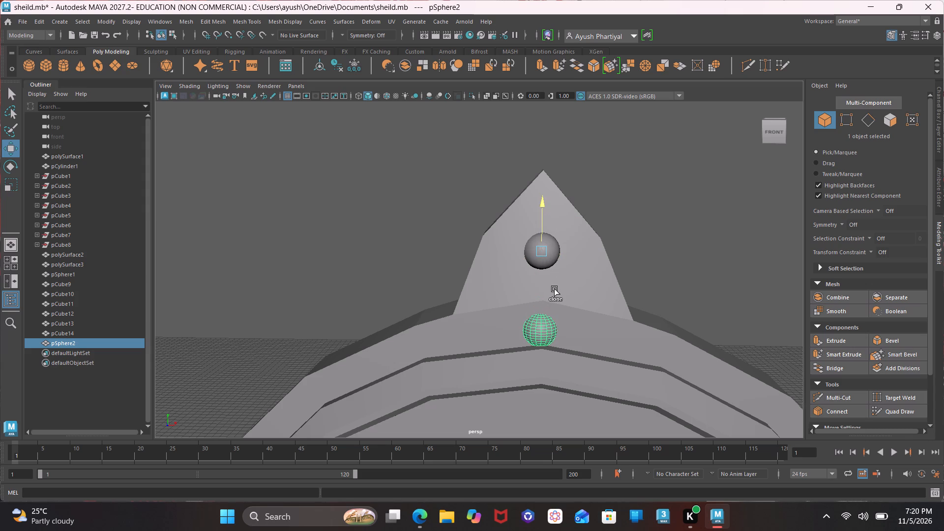
{"action": "left_click_drag", "start_coordinate": [555, 289], "coordinate": [554, 371], "text": "shift"}
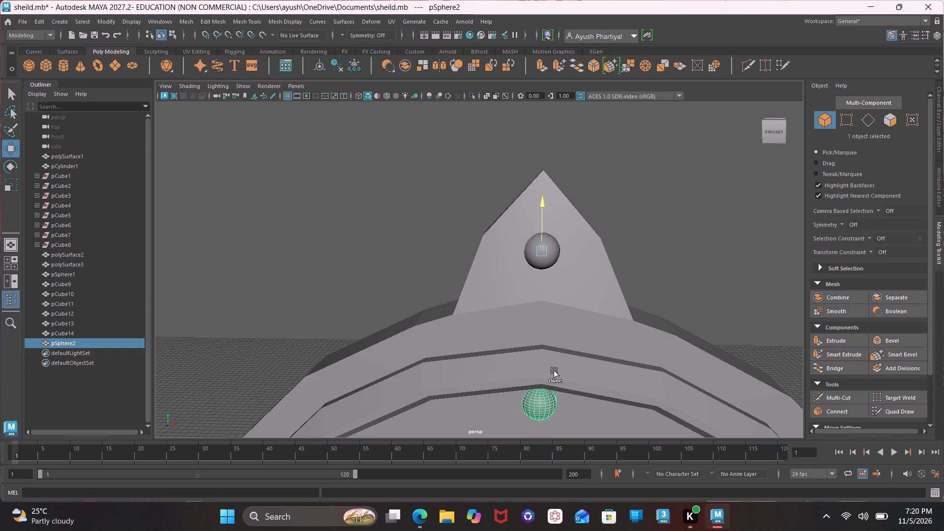
{"action": "left_click_drag", "start_coordinate": [554, 371], "coordinate": [539, 286], "text": "shift"}
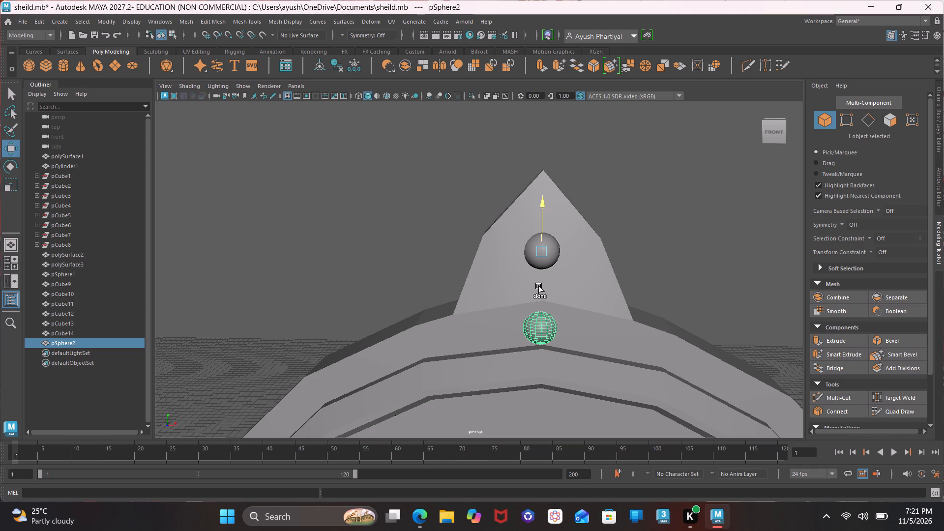
{"action": "left_click_drag", "start_coordinate": [539, 286], "coordinate": [551, 334], "text": "shift"}
{"action": "left_click_drag", "start_coordinate": [541, 396], "coordinate": [548, 414]}
{"action": "left_click_drag", "start_coordinate": [543, 350], "coordinate": [539, 329]}
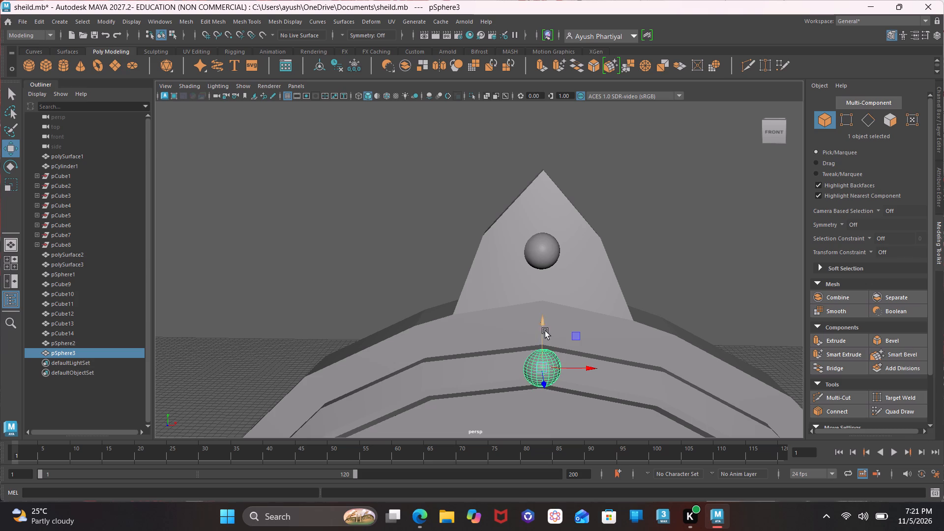
{"action": "left_click", "coordinate": [540, 328]}
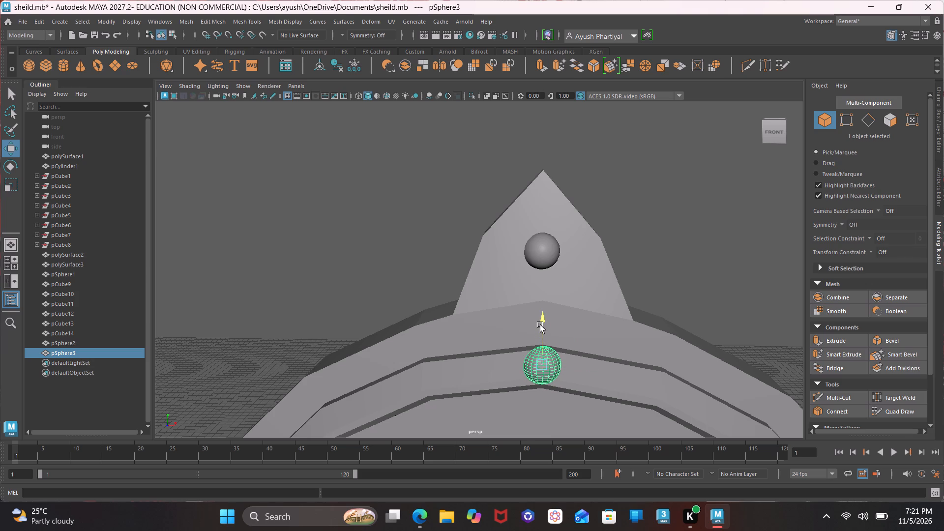
{"action": "left_click", "coordinate": [680, 254]}
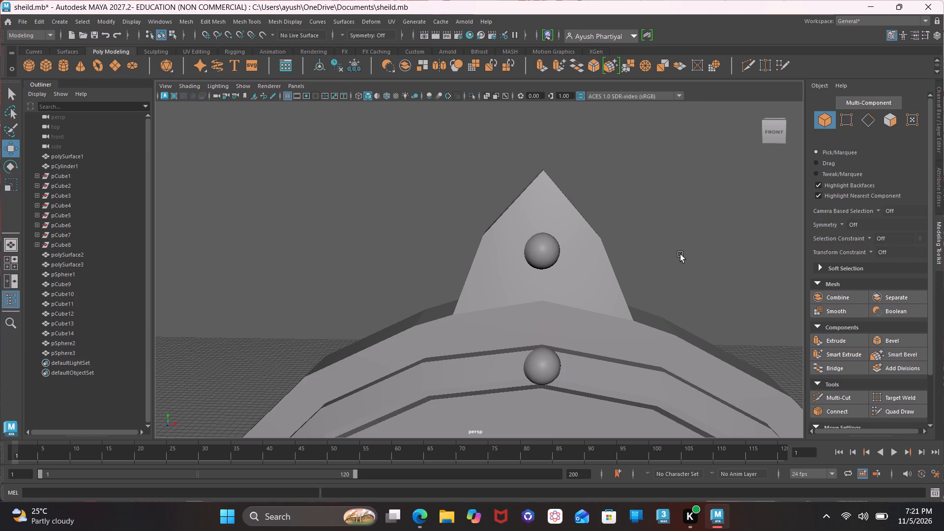
Clone the rim's top stud sideways and lower the copy onto the upper-right part of the rim.
{"action": "left_click_drag", "start_coordinate": [772, 145], "coordinate": [758, 143]}
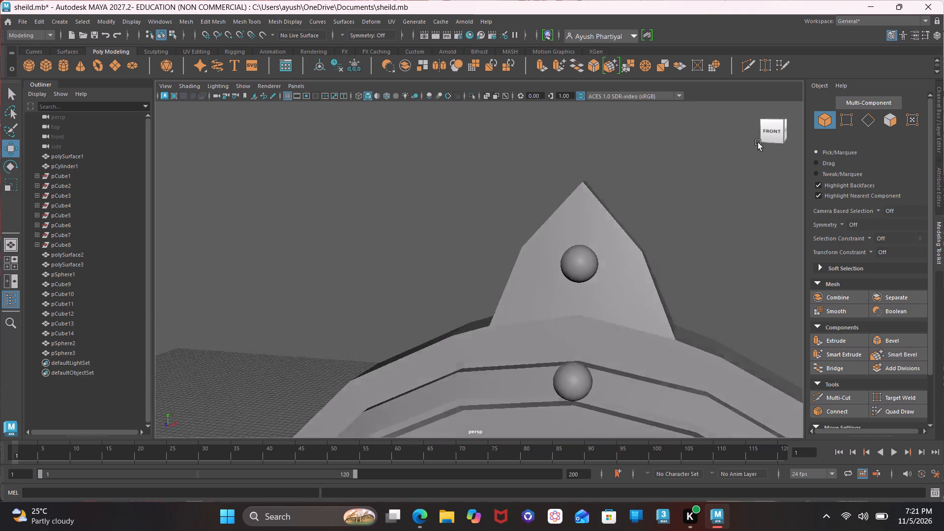
{"action": "left_click_drag", "start_coordinate": [758, 143], "coordinate": [769, 138]}
{"action": "scroll", "coordinate": [656, 284], "scroll_direction": "down", "scroll_amount": 1}
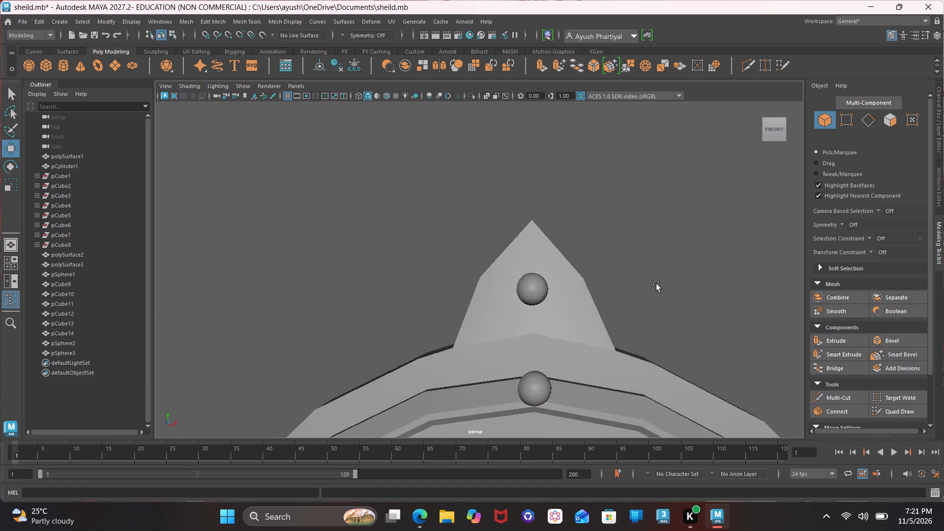
{"action": "scroll", "coordinate": [656, 284], "scroll_direction": "down", "scroll_amount": 1}
{"action": "scroll", "coordinate": [656, 284], "scroll_direction": "left", "scroll_amount": 1}
{"action": "scroll", "coordinate": [509, 308], "scroll_direction": "up", "scroll_amount": 1}
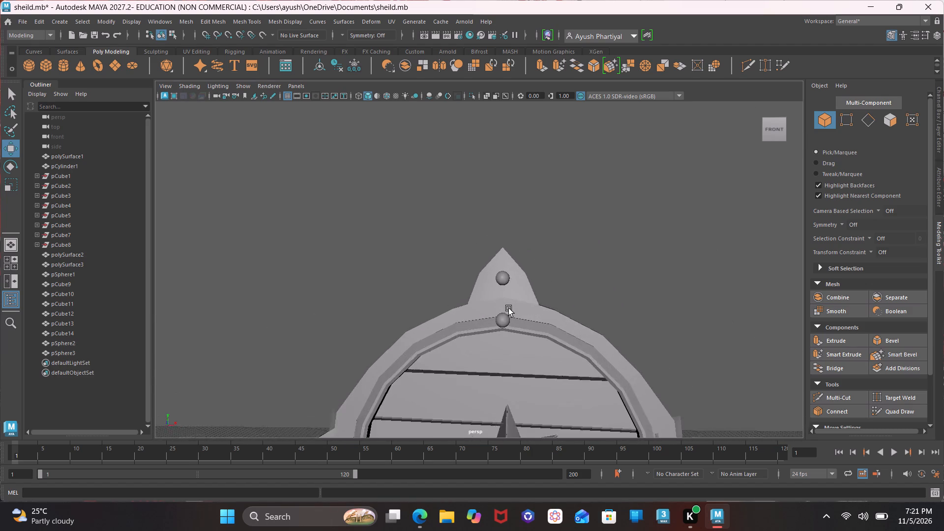
{"action": "scroll", "coordinate": [509, 308], "scroll_direction": "up", "scroll_amount": 1}
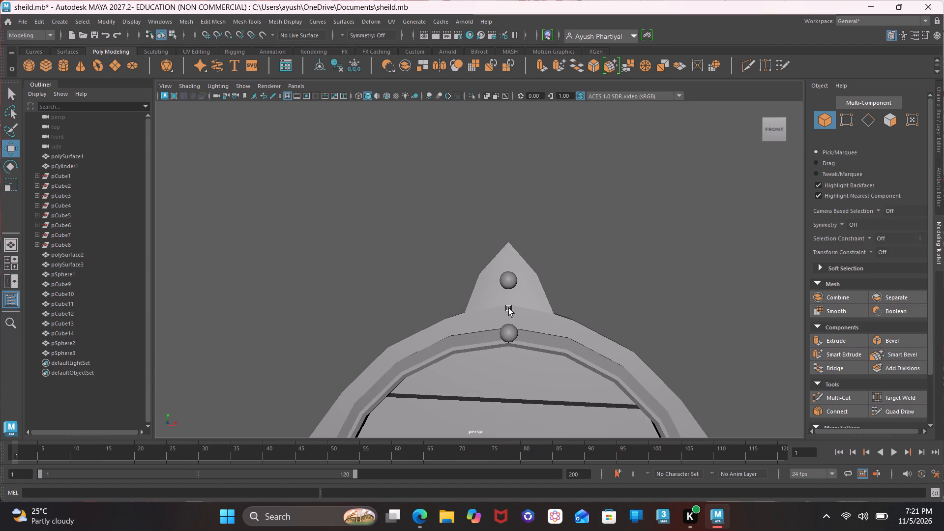
{"action": "scroll", "coordinate": [707, 207], "scroll_direction": "left", "scroll_amount": 1}
{"action": "left_click", "coordinate": [505, 316]}
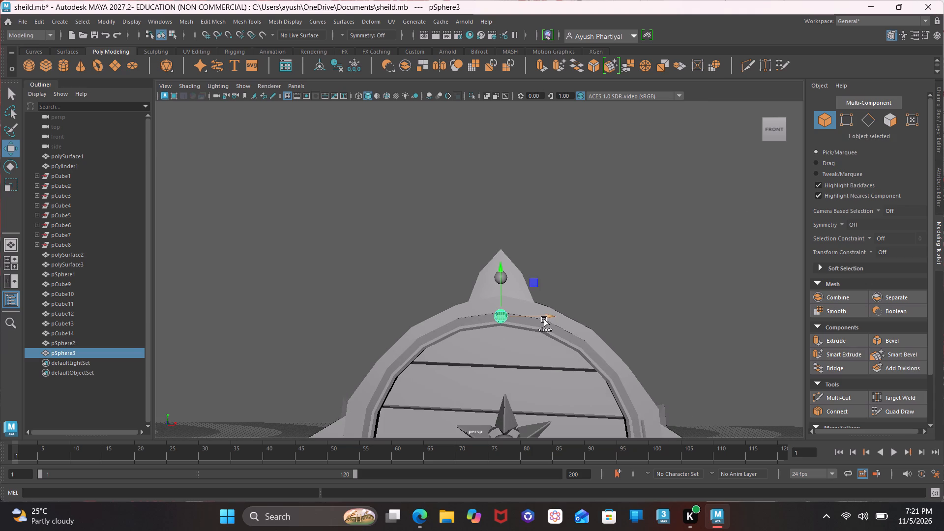
{"action": "left_click_drag", "start_coordinate": [551, 315], "coordinate": [645, 356], "text": "shift"}
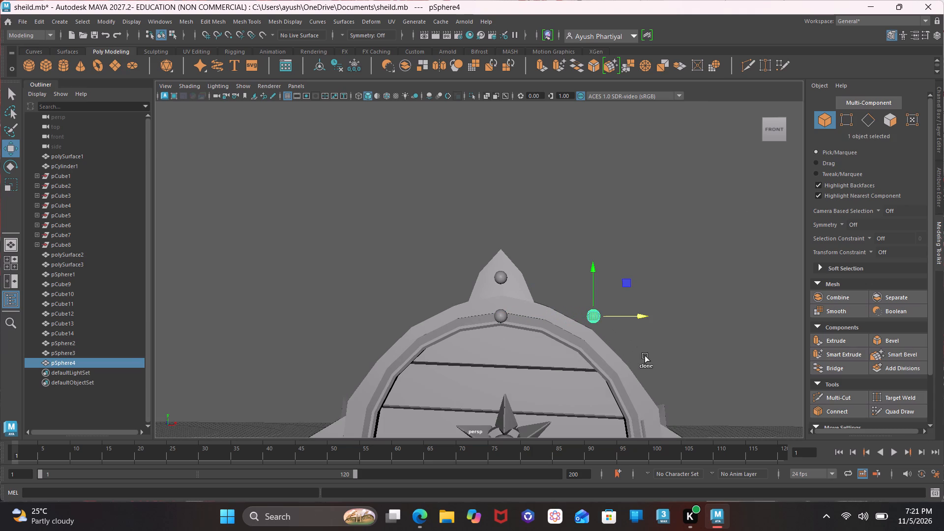
{"action": "left_click_drag", "start_coordinate": [595, 274], "coordinate": [597, 303]}
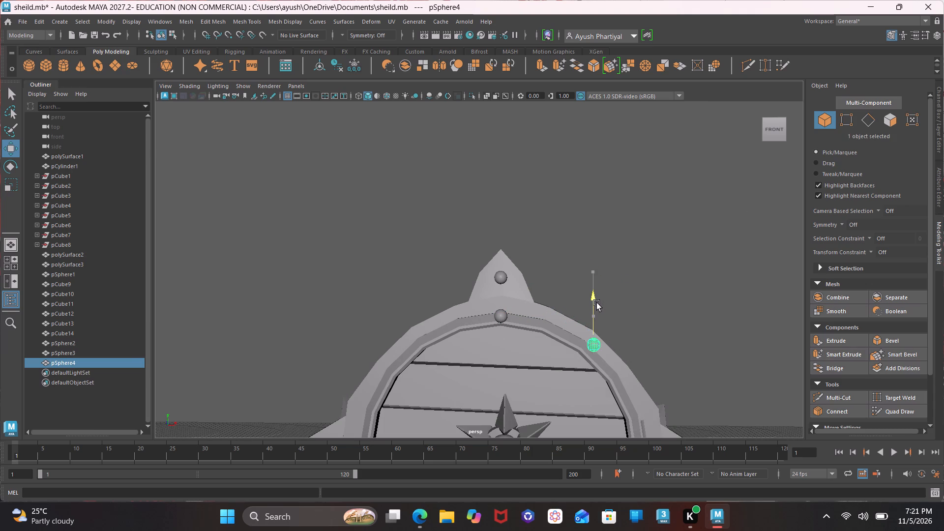
{"action": "left_click_drag", "start_coordinate": [597, 303], "coordinate": [602, 315]}
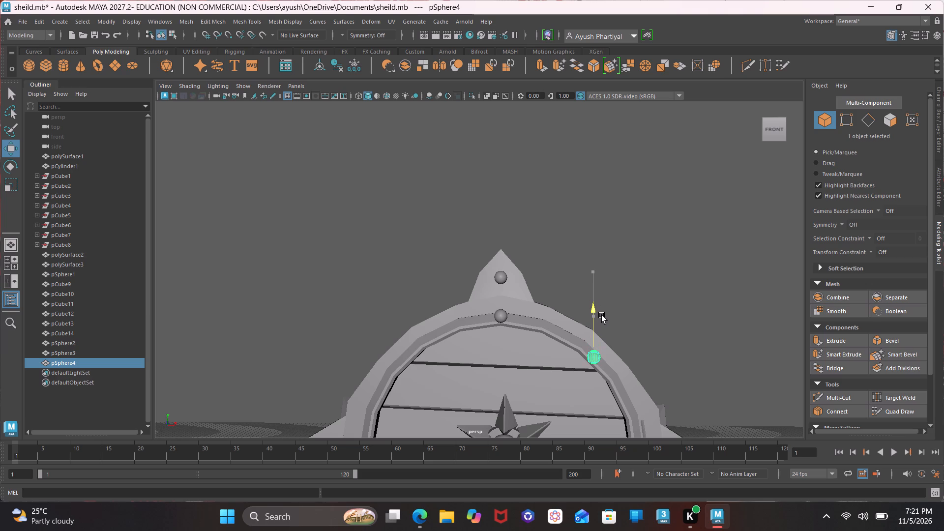
{"action": "left_click_drag", "start_coordinate": [602, 315], "coordinate": [603, 315]}
Clone the upper-right stud outward and lower the copy onto the rim beside the shield's right point.
{"action": "scroll", "coordinate": [644, 377], "scroll_direction": "down", "scroll_amount": 1}
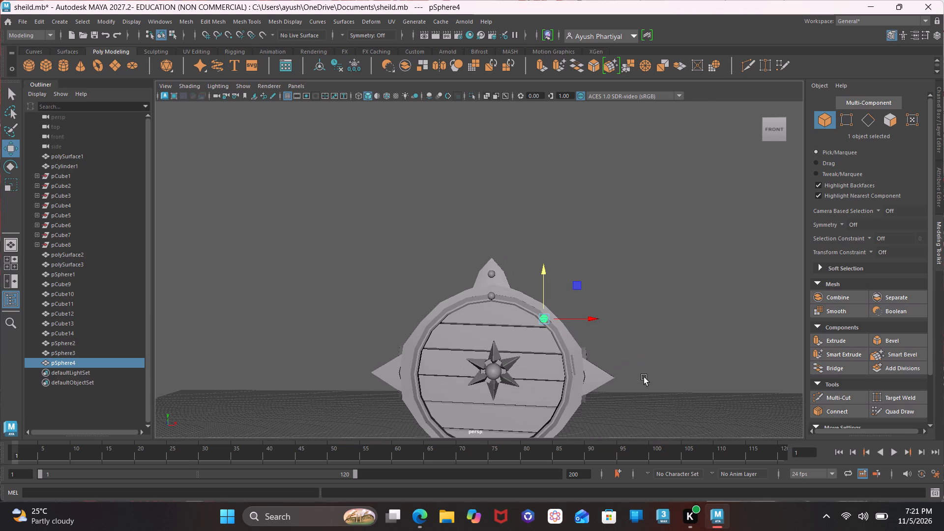
{"action": "left_click_drag", "start_coordinate": [591, 320], "coordinate": [574, 310], "text": "shift"}
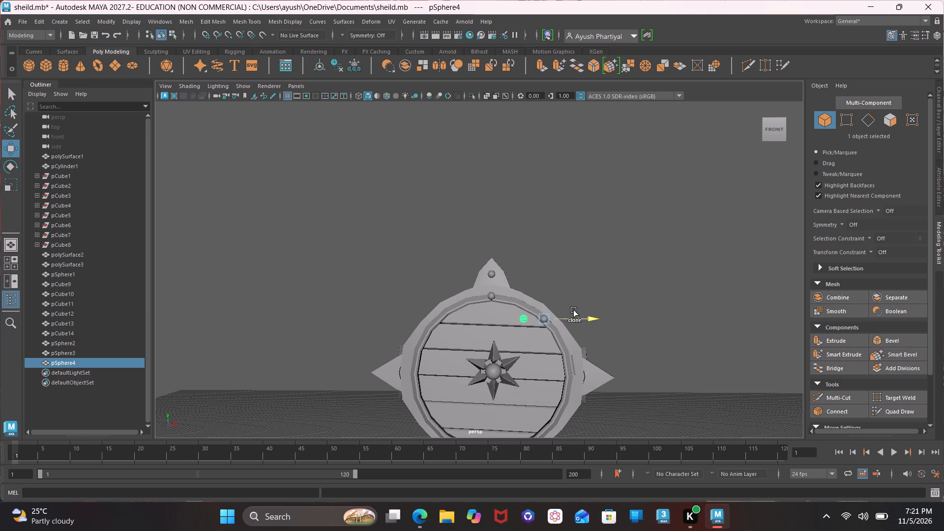
{"action": "left_click_drag", "start_coordinate": [574, 310], "coordinate": [617, 332], "text": "shift"}
{"action": "left_click_drag", "start_coordinate": [568, 277], "coordinate": [576, 306]}
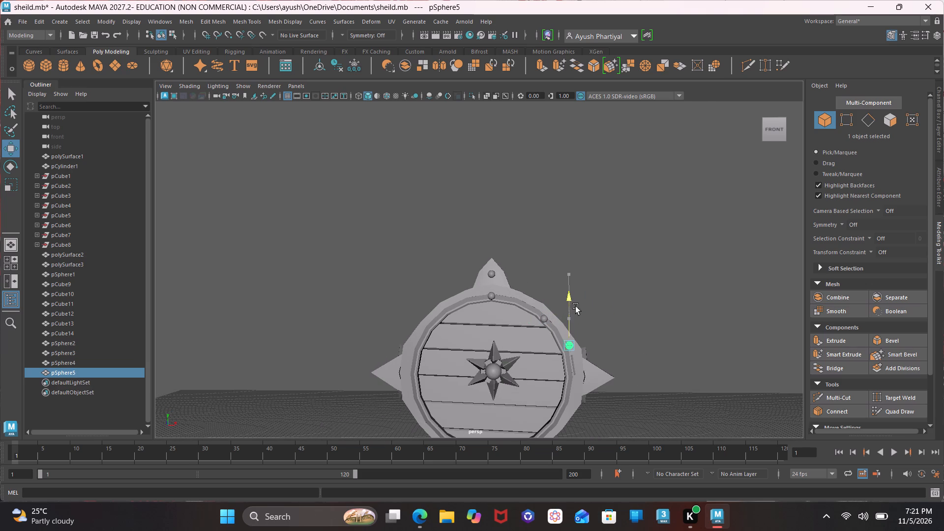
{"action": "left_click_drag", "start_coordinate": [576, 306], "coordinate": [578, 329]}
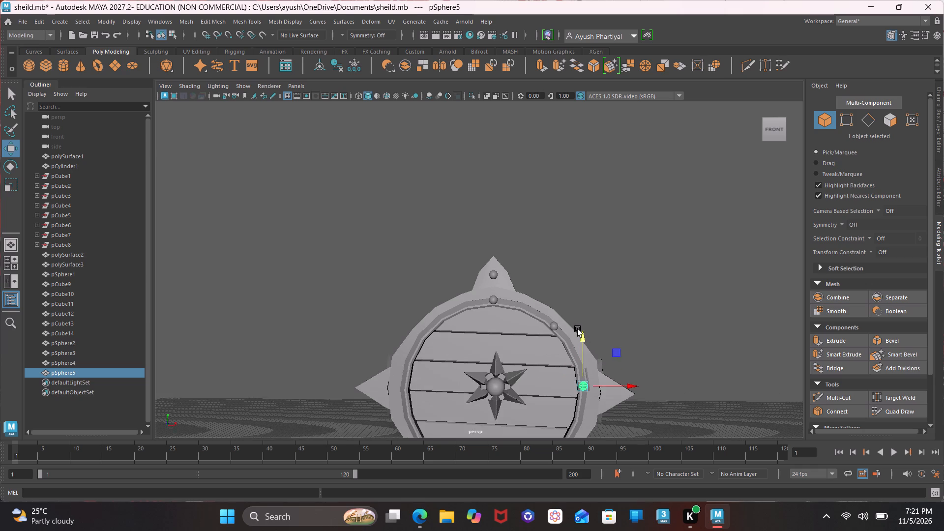
Clone the stud beside the right point downward and shift the copy inward to sit on the lower-right part of the rim.
{"action": "key", "text": "f"}
{"action": "scroll", "coordinate": [578, 329], "scroll_direction": "down", "scroll_amount": 3}
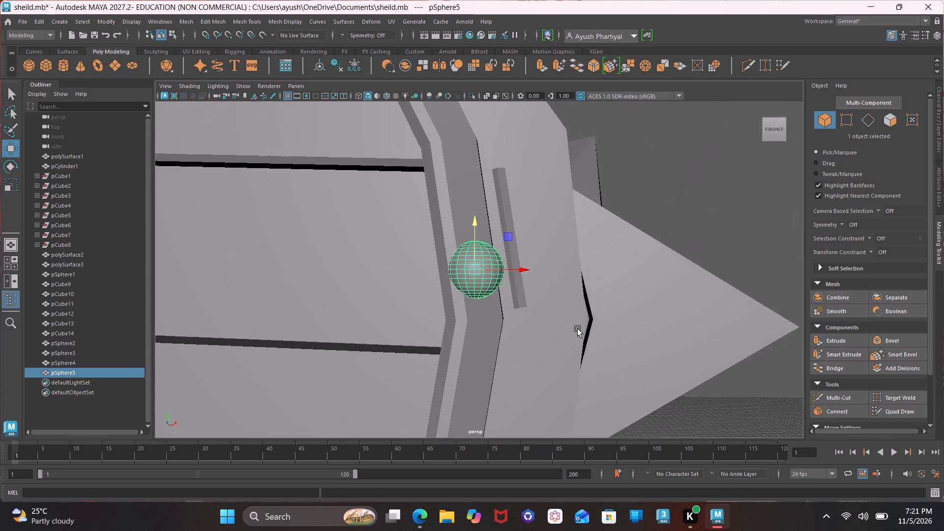
{"action": "scroll", "coordinate": [578, 329], "scroll_direction": "down", "scroll_amount": 2}
{"action": "scroll", "coordinate": [578, 329], "scroll_direction": "up", "scroll_amount": 1}
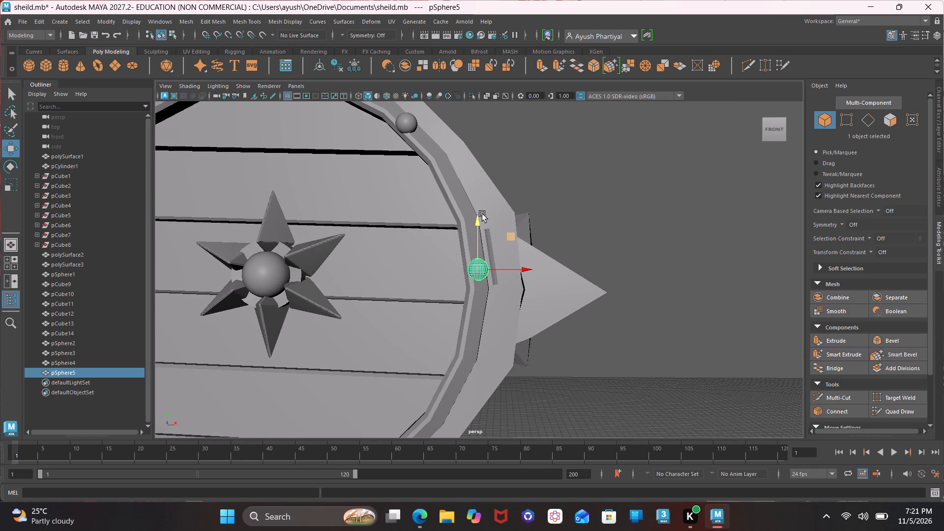
{"action": "left_click_drag", "start_coordinate": [479, 223], "coordinate": [484, 364], "text": "shift"}
{"action": "scroll", "coordinate": [484, 364], "scroll_direction": "down", "scroll_amount": 1, "text": "shift"}
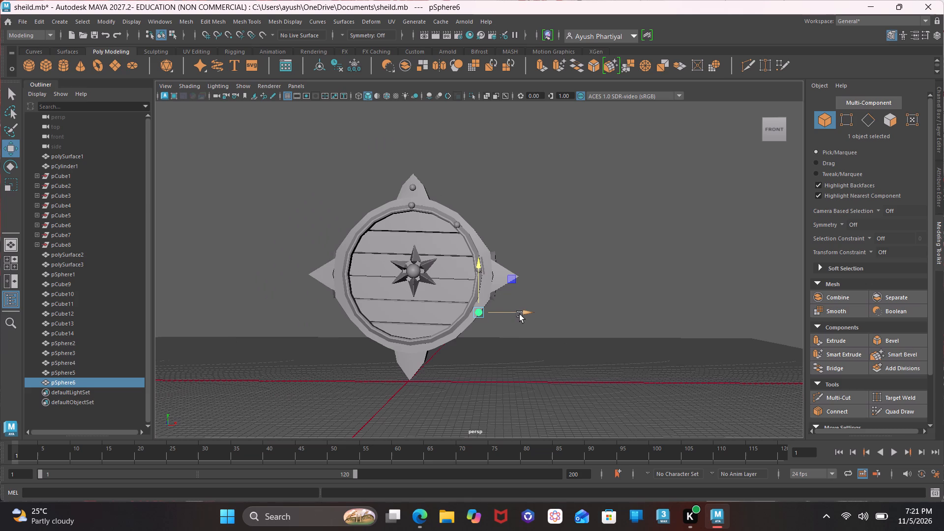
{"action": "left_click", "coordinate": [520, 313], "text": "shift"}
{"action": "left_click_drag", "start_coordinate": [520, 313], "coordinate": [501, 309], "text": "shift"}
{"action": "left_click_drag", "start_coordinate": [528, 314], "coordinate": [517, 307]}
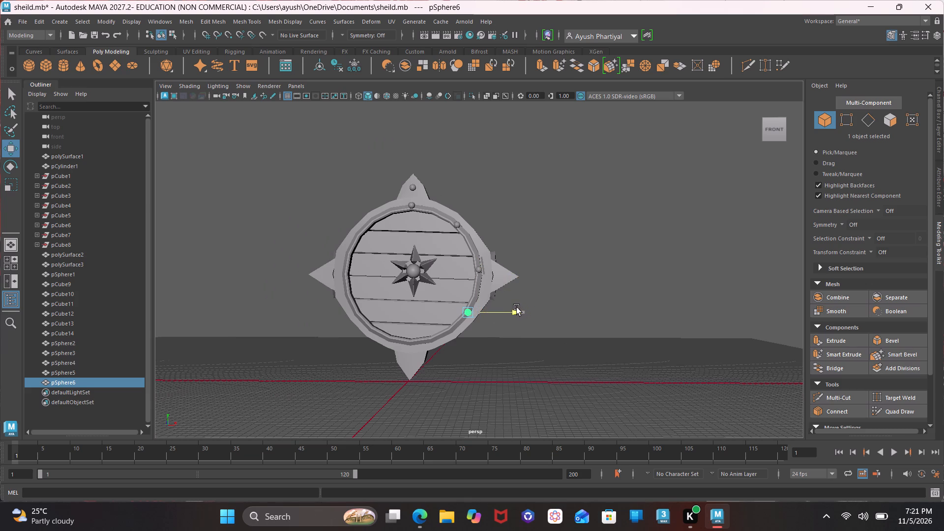
{"action": "left_click_drag", "start_coordinate": [517, 307], "coordinate": [518, 308]}
{"action": "key", "text": "f"}
{"action": "scroll", "coordinate": [518, 308], "scroll_direction": "down", "scroll_amount": 1}
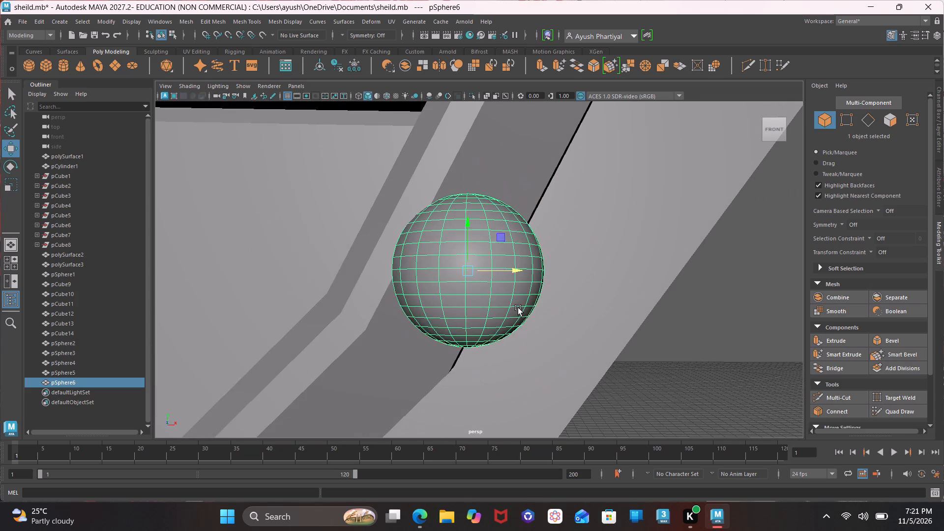
{"action": "scroll", "coordinate": [518, 308], "scroll_direction": "down", "scroll_amount": 1}
{"action": "left_click_drag", "start_coordinate": [519, 271], "coordinate": [512, 271]}
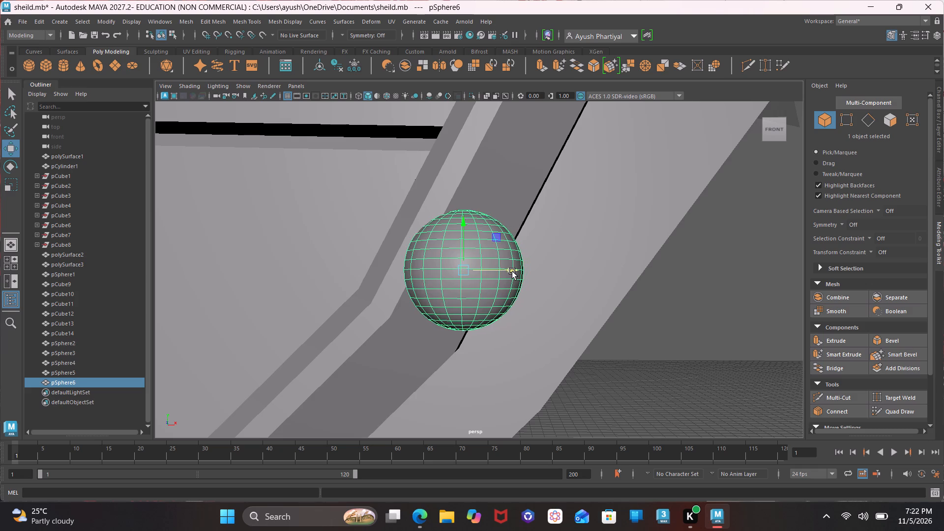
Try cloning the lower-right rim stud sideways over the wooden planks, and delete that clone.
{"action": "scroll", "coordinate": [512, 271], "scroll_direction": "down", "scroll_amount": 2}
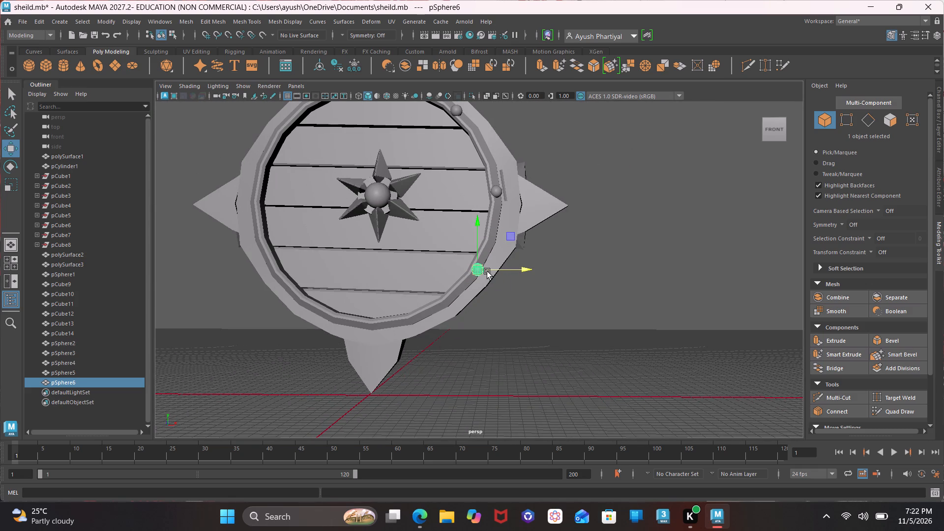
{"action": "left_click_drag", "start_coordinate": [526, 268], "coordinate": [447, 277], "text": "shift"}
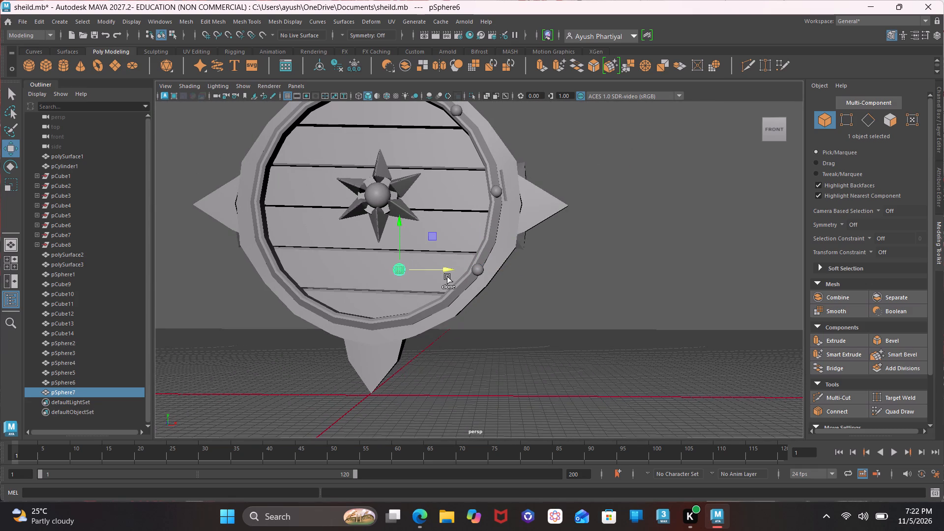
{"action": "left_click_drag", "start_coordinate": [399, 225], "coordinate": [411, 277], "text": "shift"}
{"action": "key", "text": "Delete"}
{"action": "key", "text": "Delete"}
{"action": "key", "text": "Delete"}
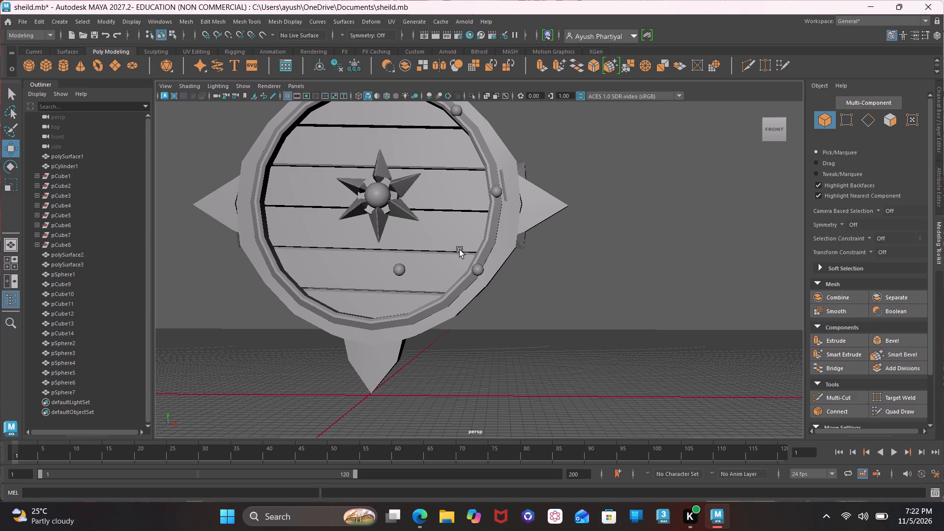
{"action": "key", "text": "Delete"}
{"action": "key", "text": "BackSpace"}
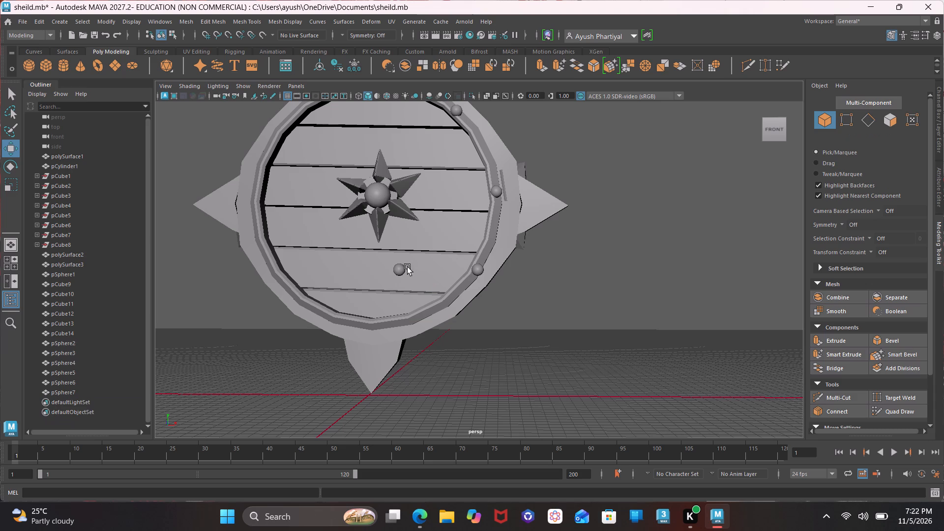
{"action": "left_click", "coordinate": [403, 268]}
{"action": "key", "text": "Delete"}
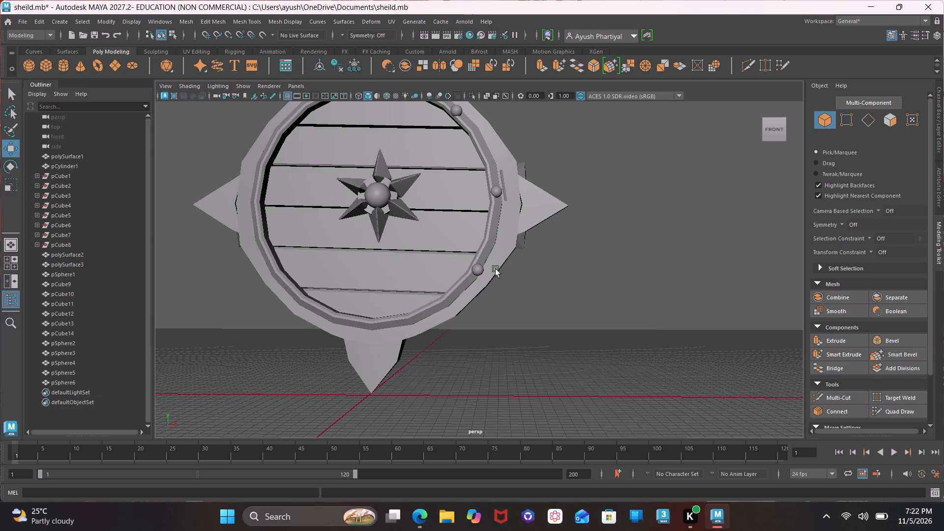
Clone the lower-right rim stud downward and shift the copy inward to sit on the bottom of the rim.
{"action": "left_click", "coordinate": [477, 270]}
{"action": "left_click", "coordinate": [523, 269]}
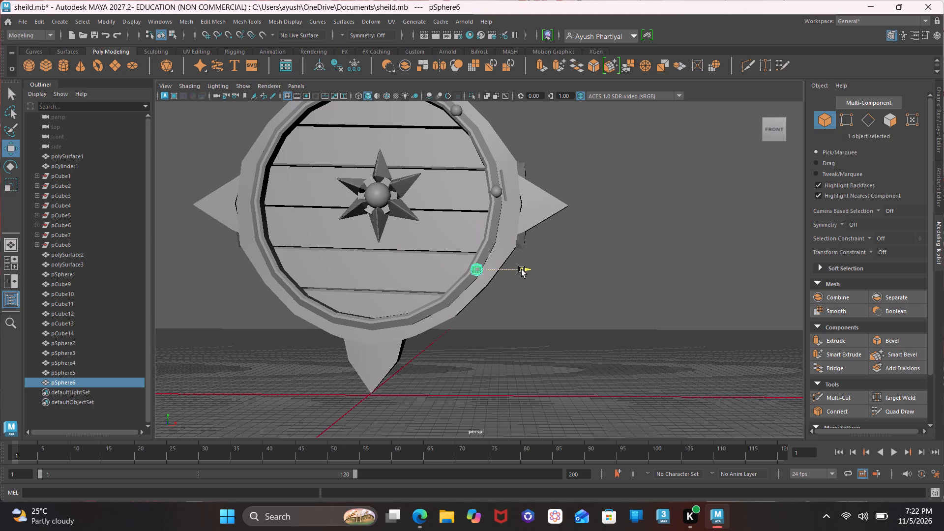
{"action": "left_click_drag", "start_coordinate": [475, 231], "coordinate": [475, 236], "text": "shift"}
{"action": "left_click_drag", "start_coordinate": [475, 236], "coordinate": [476, 269], "text": "shift"}
{"action": "left_click_drag", "start_coordinate": [525, 309], "coordinate": [472, 318]}
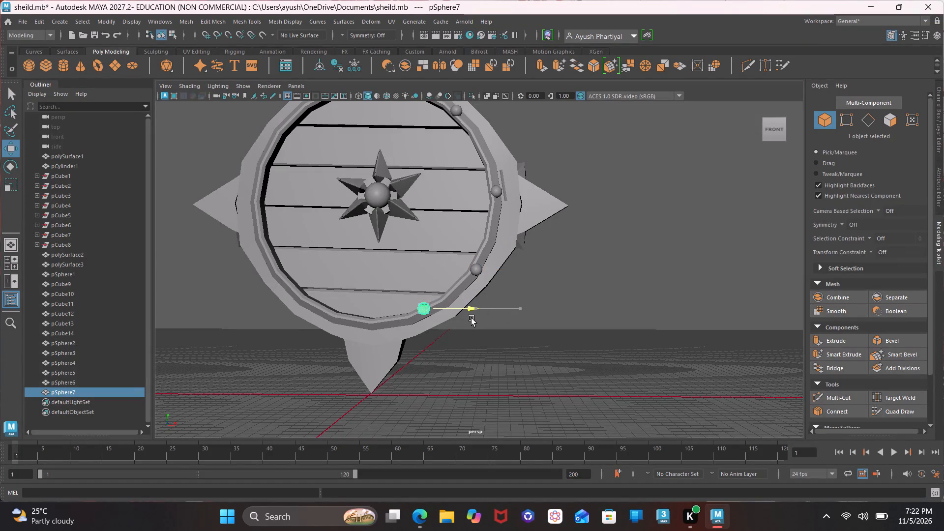
{"action": "left_click_drag", "start_coordinate": [472, 318], "coordinate": [466, 318]}
{"action": "left_click_drag", "start_coordinate": [418, 261], "coordinate": [418, 269]}
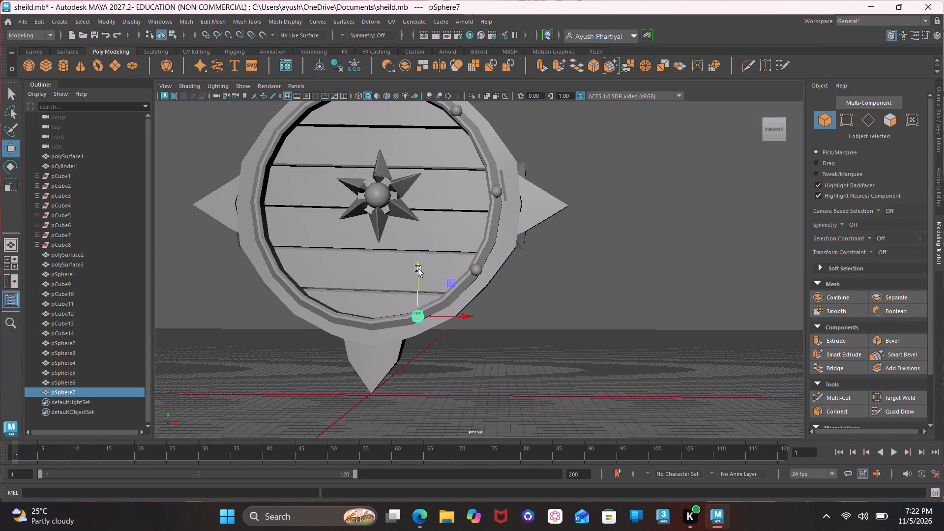
{"action": "left_click_drag", "start_coordinate": [465, 318], "coordinate": [444, 326]}
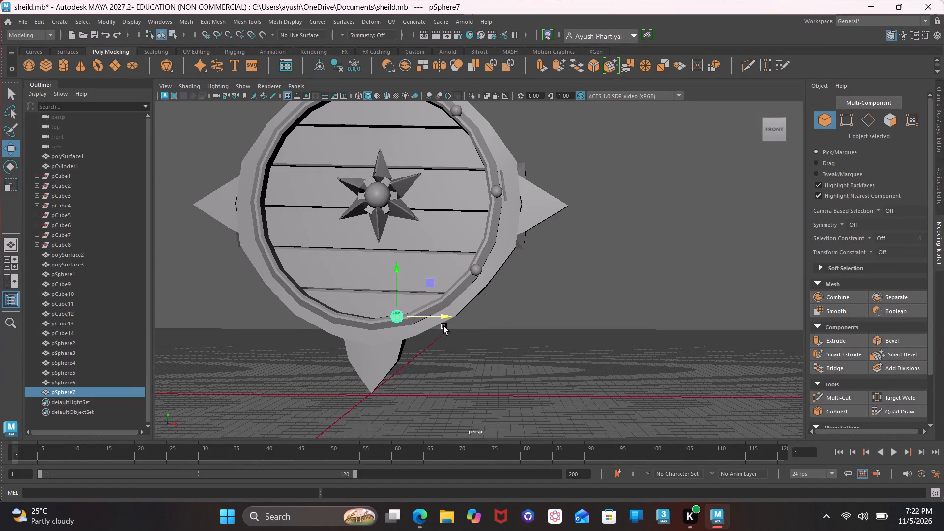
{"action": "left_click_drag", "start_coordinate": [398, 267], "coordinate": [396, 274]}
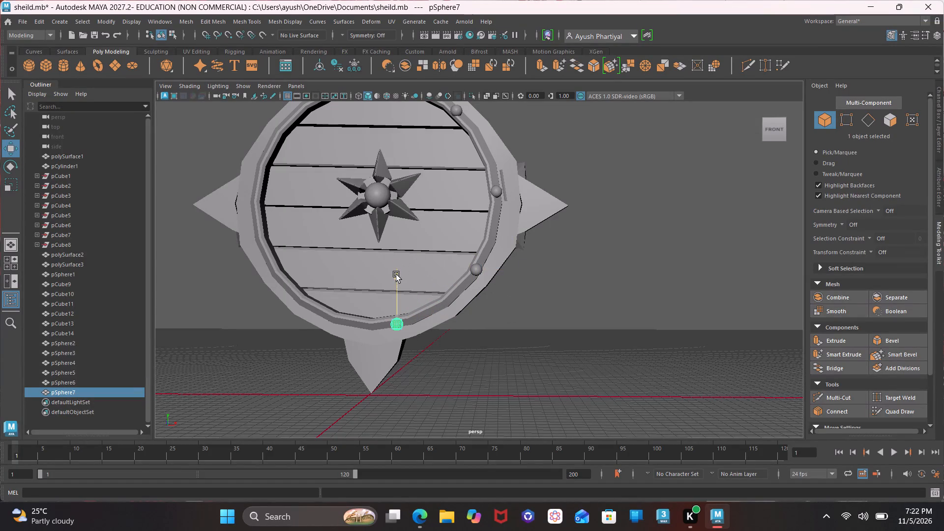
{"action": "left_click_drag", "start_coordinate": [396, 274], "coordinate": [422, 273]}
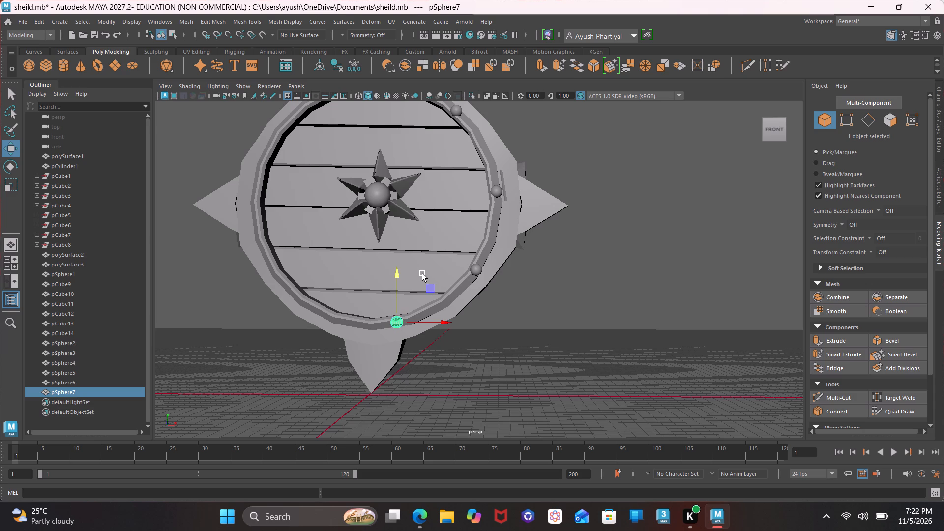
{"action": "left_click_drag", "start_coordinate": [446, 323], "coordinate": [438, 324]}
{"action": "left_click", "coordinate": [515, 305]}
Clone the bottom rim stud sideways and raise the copy toward the lower-left part of the rim.
{"action": "left_click", "coordinate": [766, 133]}
{"action": "left_click_drag", "start_coordinate": [766, 133], "coordinate": [786, 144]}
{"action": "left_click_drag", "start_coordinate": [782, 132], "coordinate": [771, 135]}
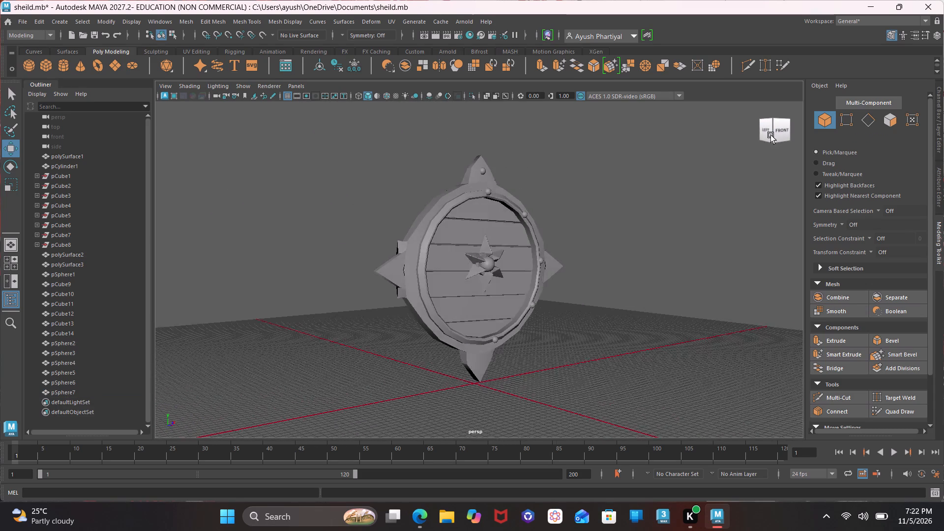
{"action": "left_click_drag", "start_coordinate": [771, 135], "coordinate": [738, 139]}
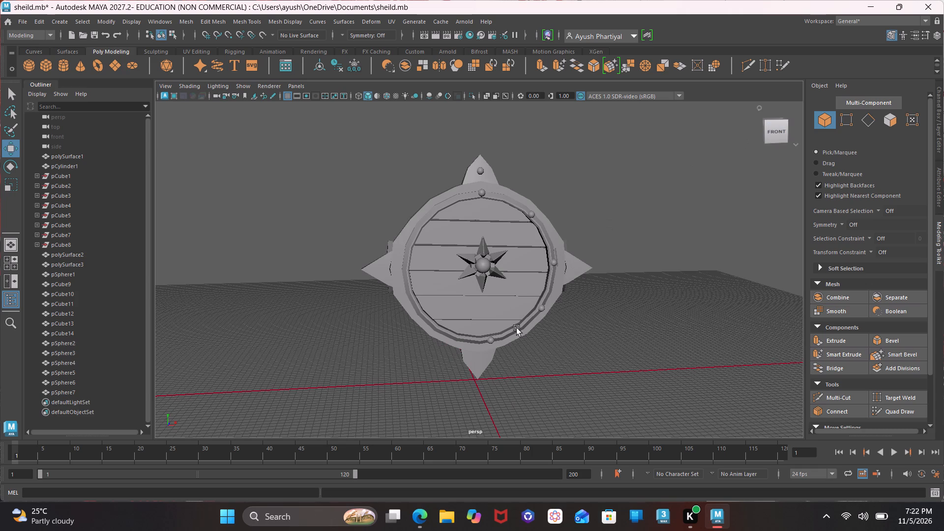
{"action": "left_click", "coordinate": [492, 341]}
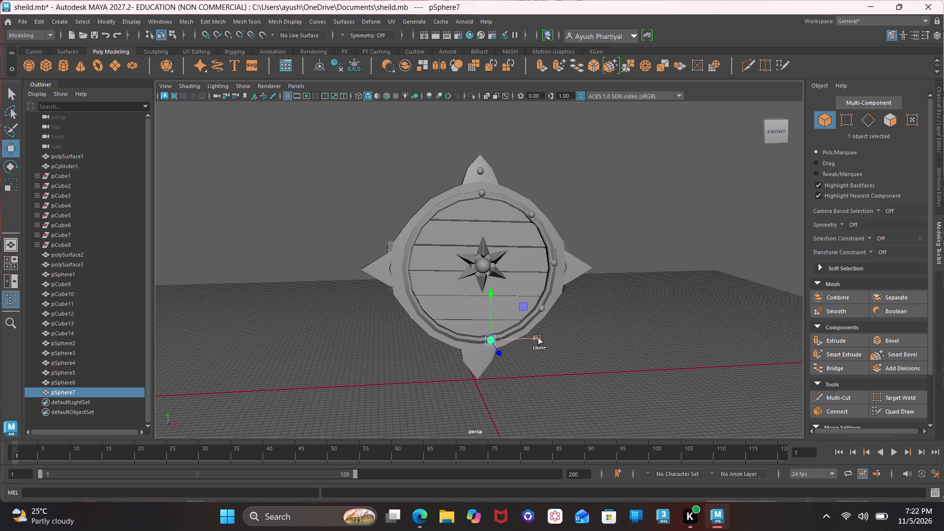
{"action": "left_click_drag", "start_coordinate": [538, 338], "coordinate": [491, 335], "text": "shift"}
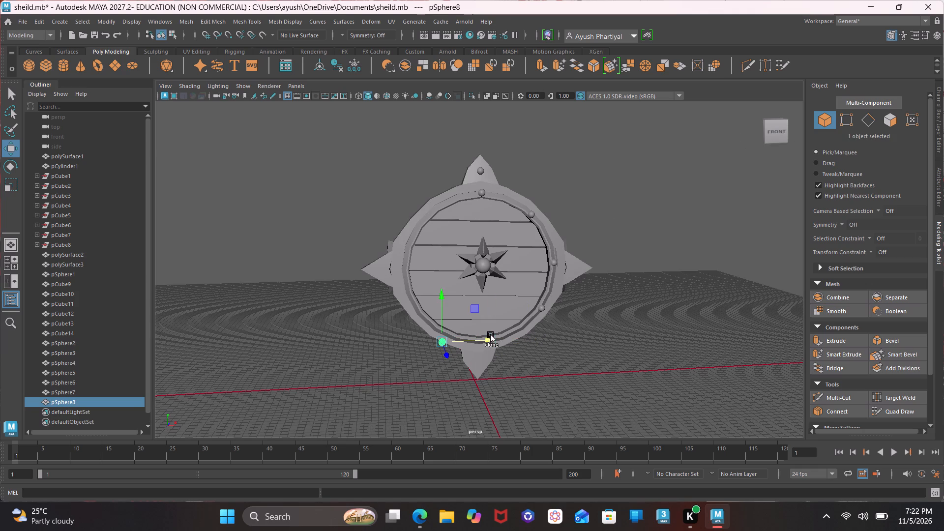
{"action": "left_click_drag", "start_coordinate": [444, 296], "coordinate": [435, 281]}
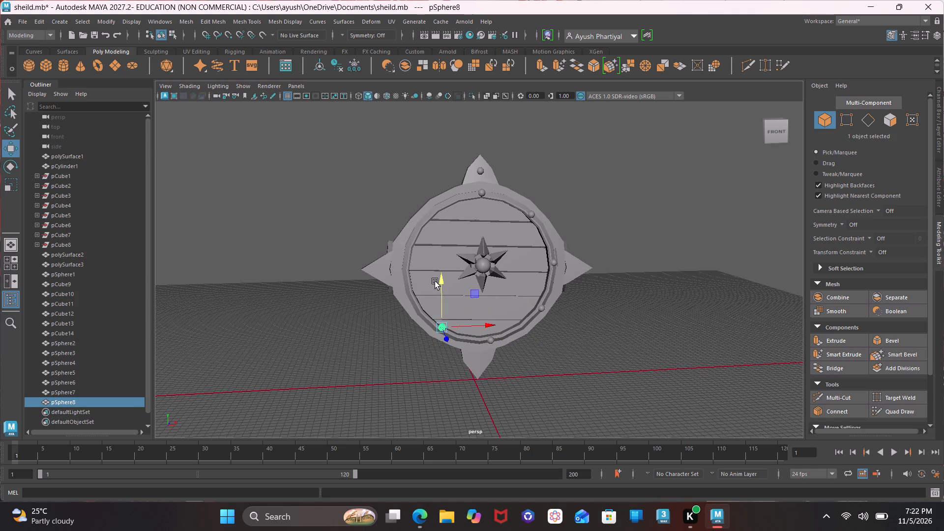
{"action": "left_click_drag", "start_coordinate": [474, 324], "coordinate": [461, 315]}
{"action": "left_click", "coordinate": [428, 284]}
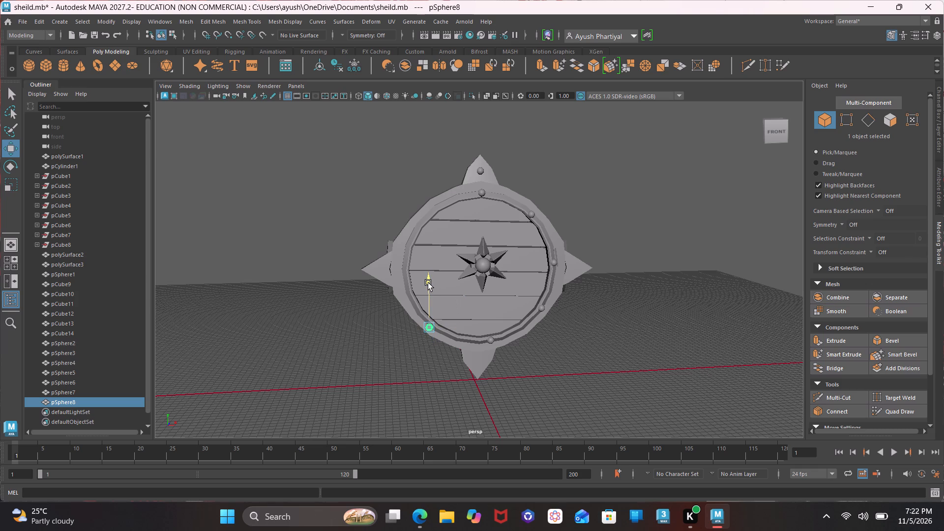
Move the lower-left stud higher and outward so it sits on the rim level with the lower-right stud.
{"action": "key", "text": "f"}
{"action": "scroll", "coordinate": [428, 283], "scroll_direction": "down", "scroll_amount": 3}
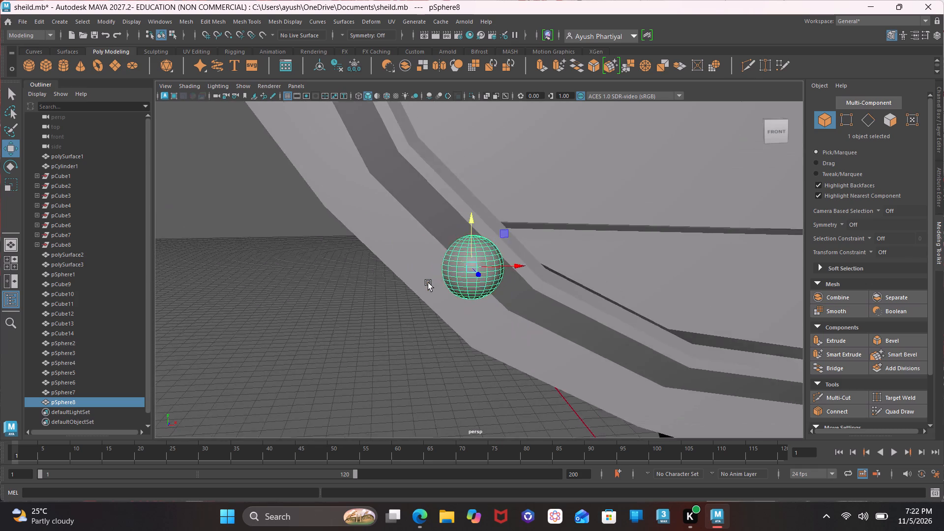
{"action": "scroll", "coordinate": [428, 283], "scroll_direction": "down", "scroll_amount": 2}
{"action": "scroll", "coordinate": [591, 305], "scroll_direction": "up", "scroll_amount": 1}
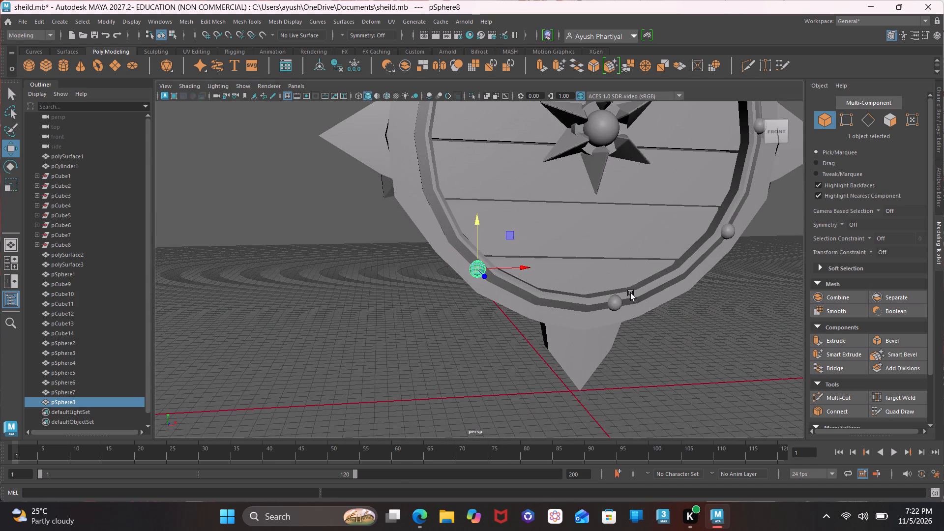
{"action": "left_click_drag", "start_coordinate": [476, 217], "coordinate": [462, 194]}
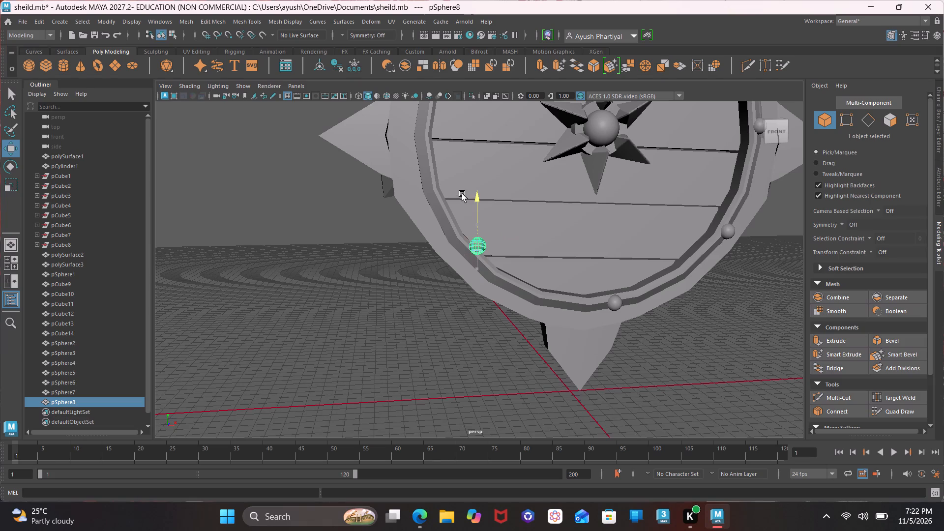
{"action": "left_click_drag", "start_coordinate": [462, 194], "coordinate": [460, 188]}
{"action": "left_click_drag", "start_coordinate": [521, 237], "coordinate": [510, 238]}
{"action": "left_click", "coordinate": [510, 238]}
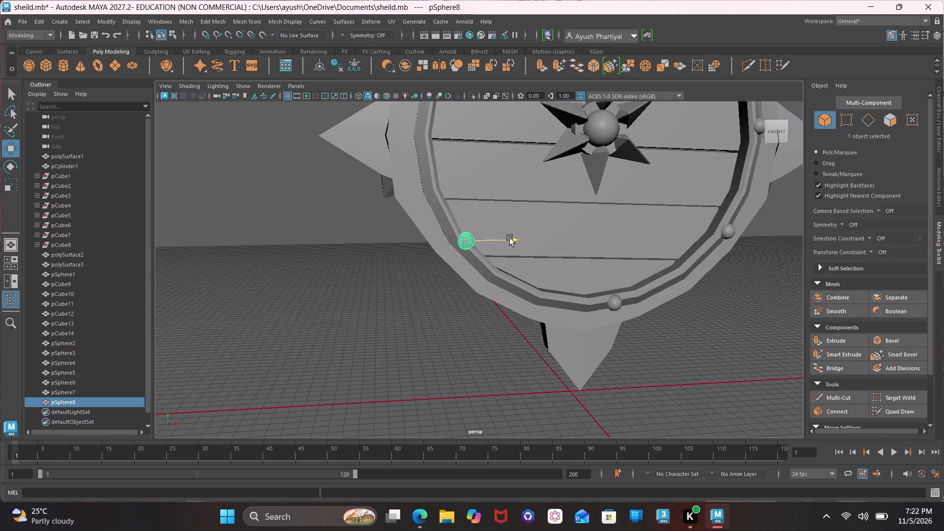
{"action": "right_click_drag", "start_coordinate": [515, 238], "coordinate": [510, 238]}
{"action": "right_click_drag", "start_coordinate": [520, 243], "coordinate": [565, 202]}
{"action": "left_click", "coordinate": [466, 242]}
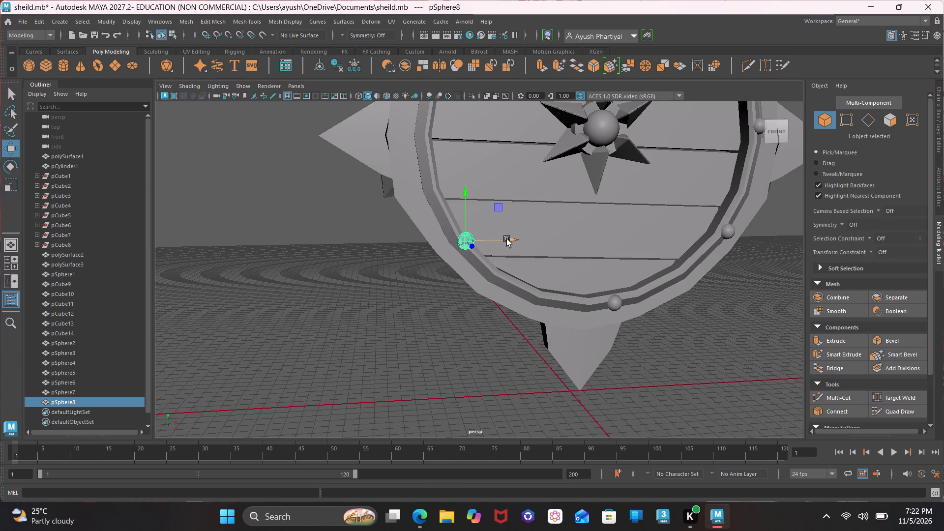
{"action": "left_click_drag", "start_coordinate": [511, 239], "coordinate": [502, 240]}
{"action": "left_click", "coordinate": [321, 283]}
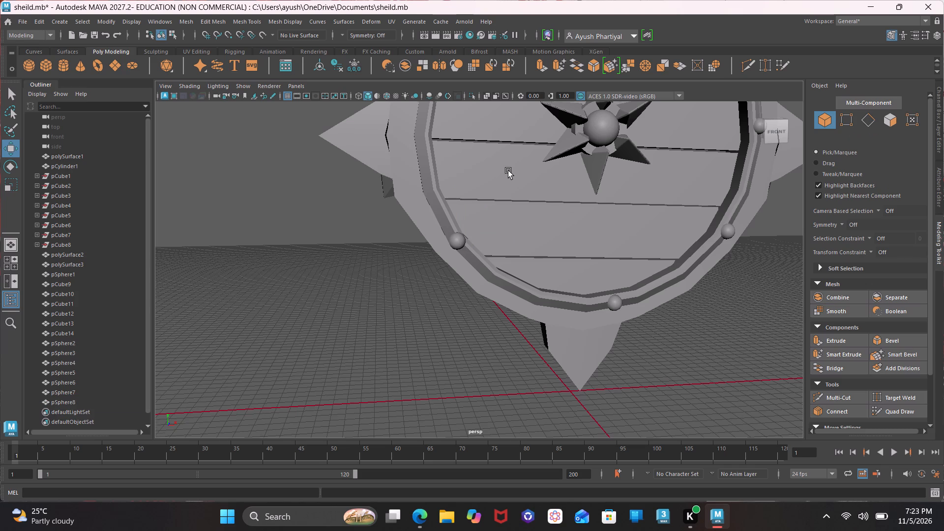
Clone the lower-left stud upward and shift the copy outward onto the rim beside the shield's left point.
{"action": "left_click", "coordinate": [469, 252]}
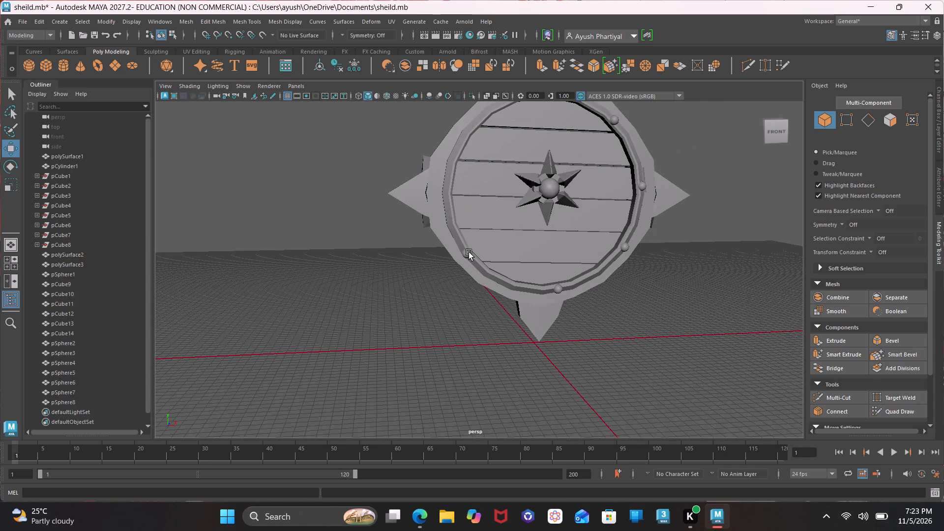
{"action": "left_click_drag", "start_coordinate": [466, 206], "coordinate": [456, 174], "text": "shift"}
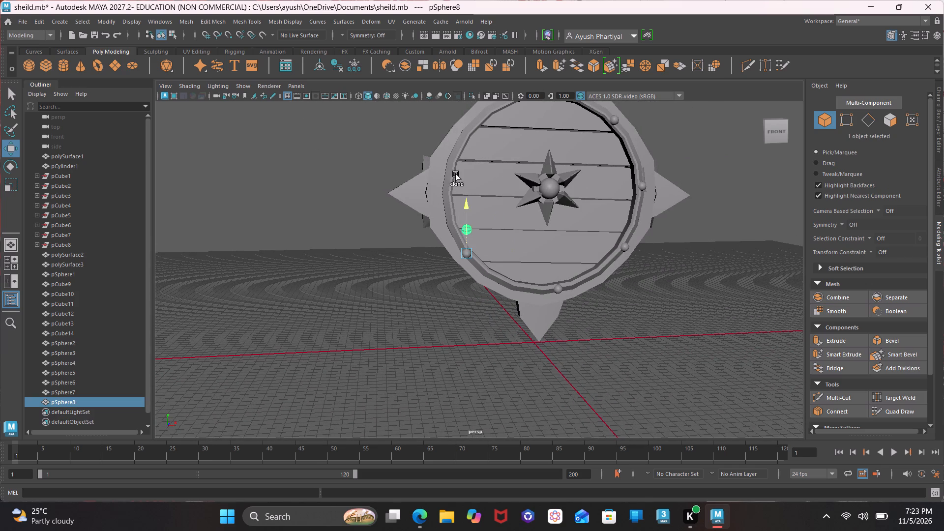
{"action": "left_click_drag", "start_coordinate": [456, 174], "coordinate": [445, 139], "text": "shift"}
{"action": "left_click_drag", "start_coordinate": [515, 189], "coordinate": [494, 191]}
{"action": "left_click", "coordinate": [296, 227]}
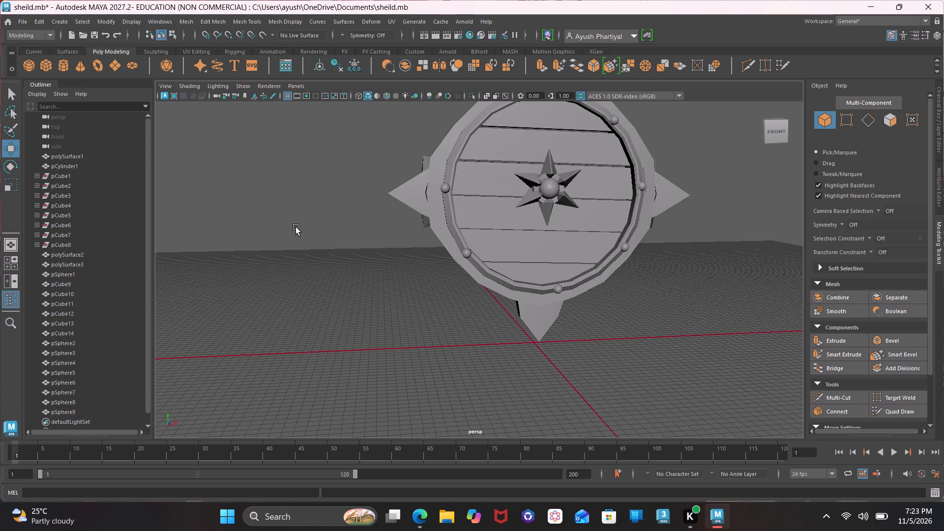
Clone the stud beside the left point upward and shift the copy inward onto the upper-left part of the rim.
{"action": "left_click", "coordinate": [449, 188]}
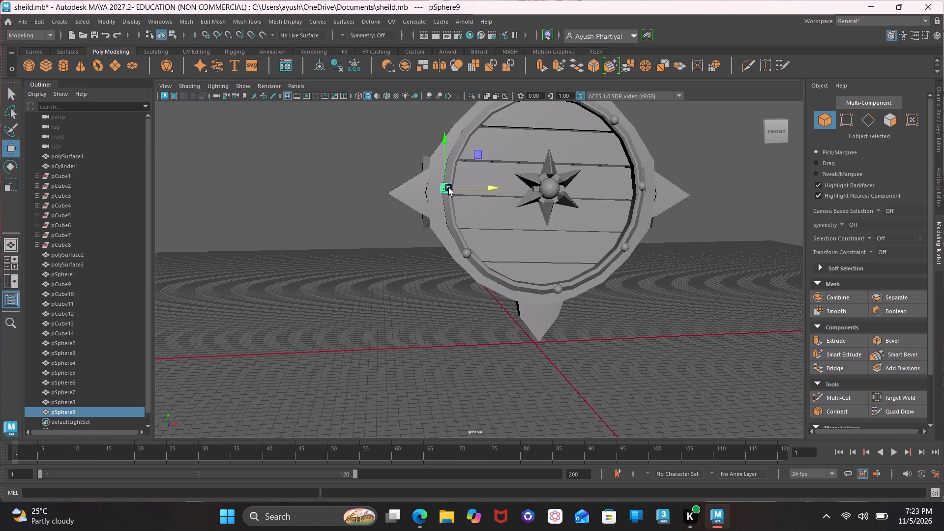
{"action": "left_click", "coordinate": [494, 186]}
{"action": "scroll", "coordinate": [511, 163], "scroll_direction": "down", "scroll_amount": 1}
{"action": "left_click_drag", "start_coordinate": [454, 164], "coordinate": [455, 116], "text": "shift"}
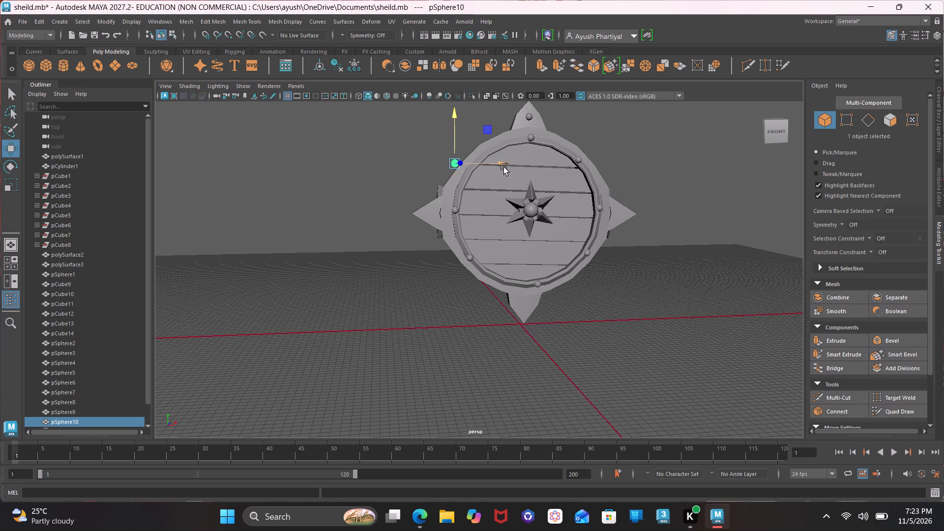
{"action": "left_click_drag", "start_coordinate": [505, 166], "coordinate": [524, 160]}
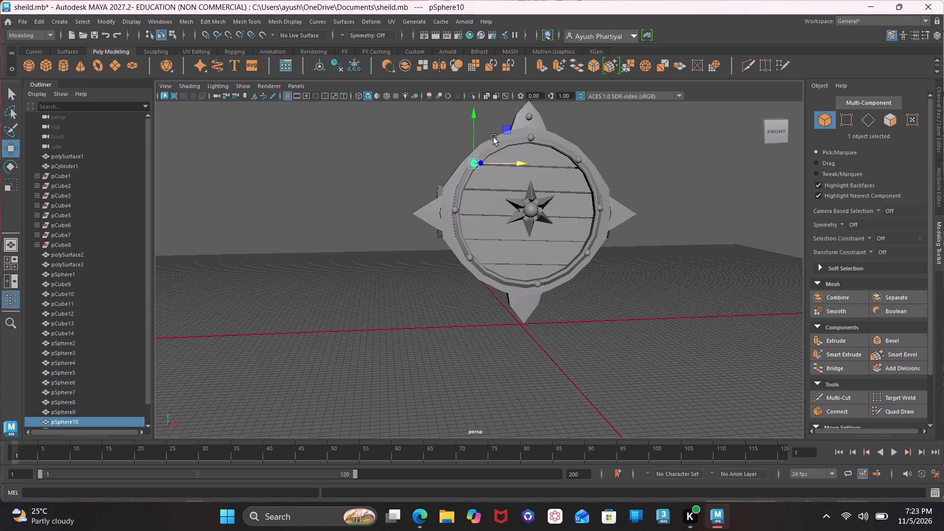
{"action": "left_click", "coordinate": [473, 119]}
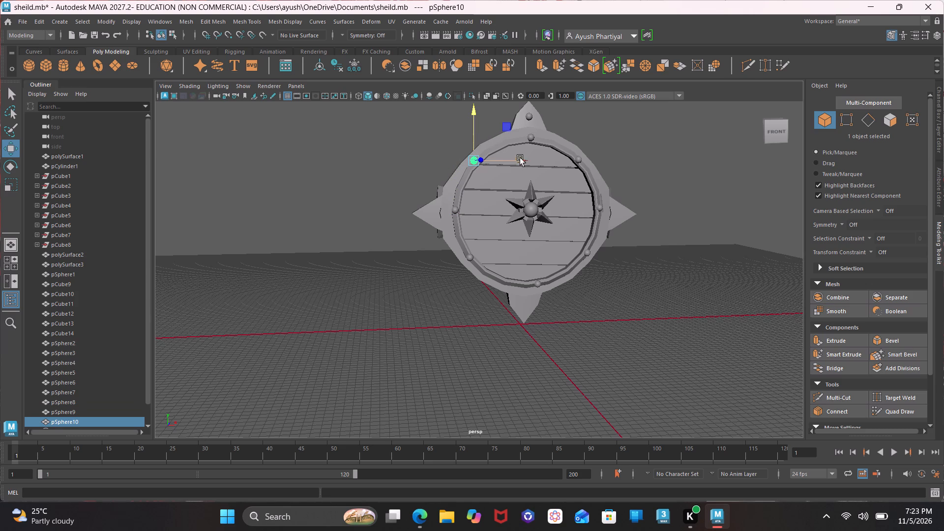
{"action": "left_click", "coordinate": [526, 163]}
{"action": "left_click_drag", "start_coordinate": [474, 110], "coordinate": [478, 115]}
{"action": "left_click", "coordinate": [520, 164]}
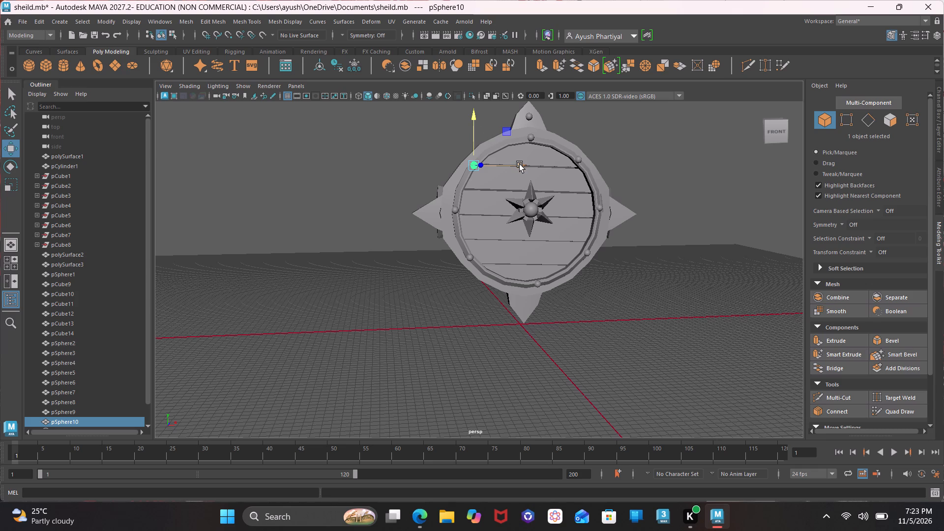
{"action": "left_click", "coordinate": [645, 163]}
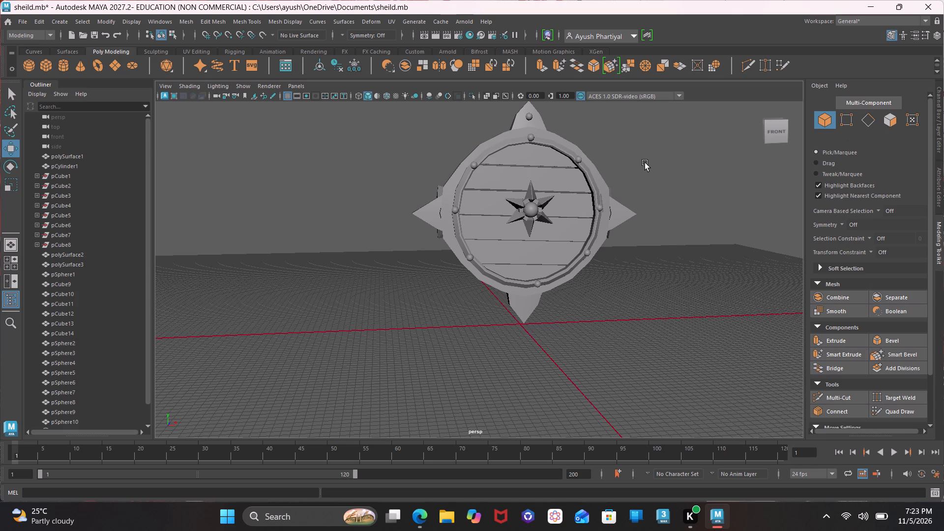
Shift the bottom rim stud sideways to centre it above the shield's bottom point.
{"action": "scroll", "coordinate": [561, 200], "scroll_direction": "up", "scroll_amount": 2}
{"action": "left_click", "coordinate": [595, 297]}
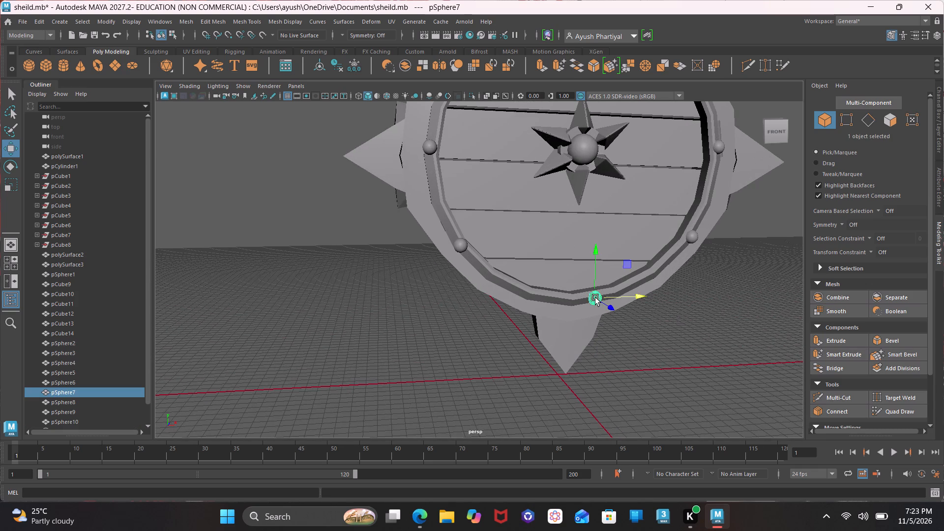
{"action": "left_click_drag", "start_coordinate": [636, 296], "coordinate": [627, 300]}
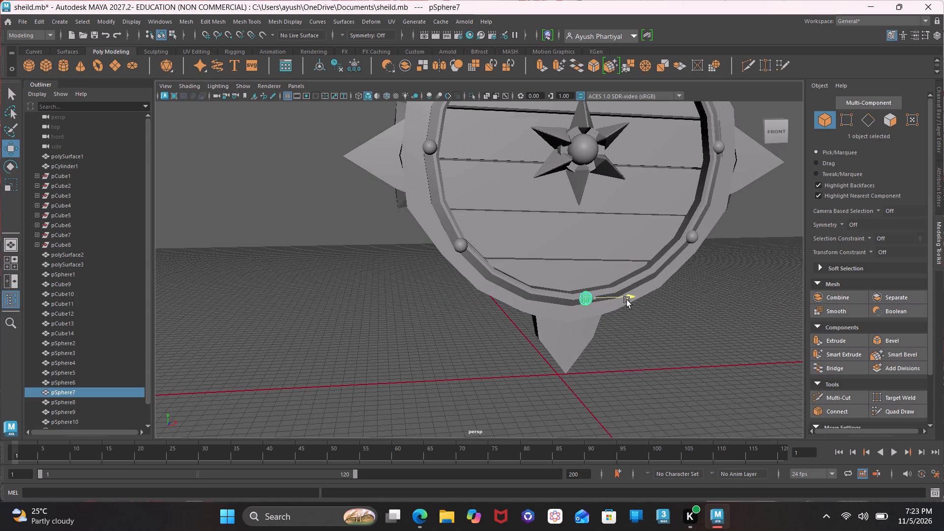
{"action": "left_click_drag", "start_coordinate": [627, 300], "coordinate": [621, 304]}
{"action": "left_click", "coordinate": [261, 177]}
Clone the rim stud beside the shield's left point and shift the copy outward onto that point.
{"action": "scroll", "coordinate": [261, 177], "scroll_direction": "left", "scroll_amount": 1}
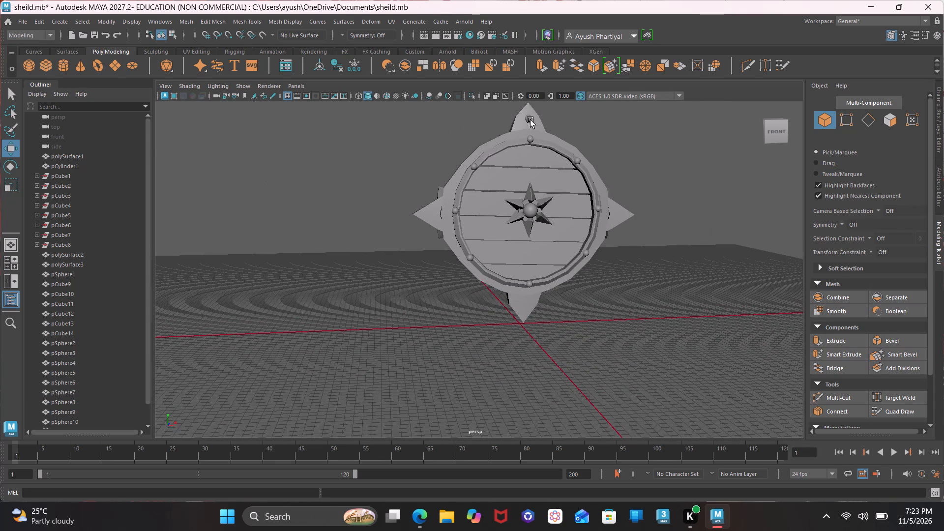
{"action": "left_click", "coordinate": [529, 119]}
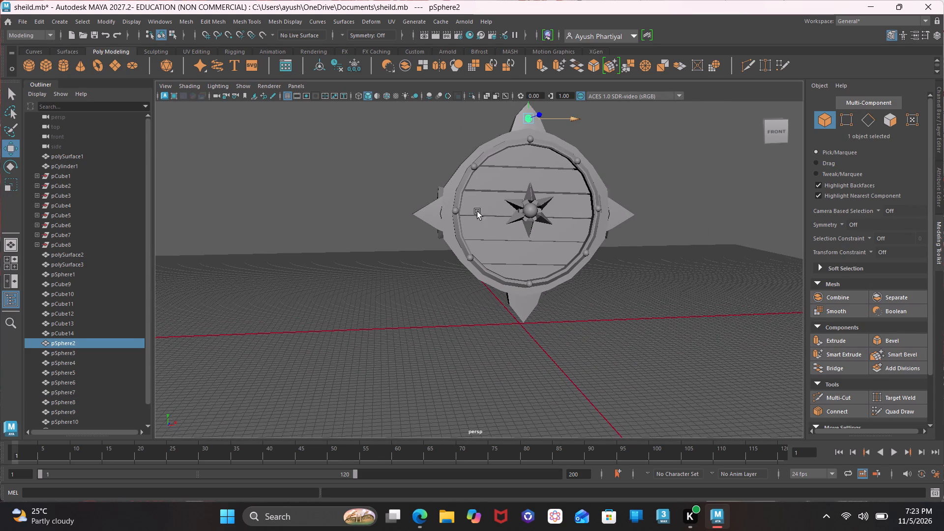
{"action": "left_click", "coordinate": [457, 212]}
{"action": "left_click_drag", "start_coordinate": [504, 210], "coordinate": [485, 219], "text": "shift"}
{"action": "left_click_drag", "start_coordinate": [441, 213], "coordinate": [458, 284]}
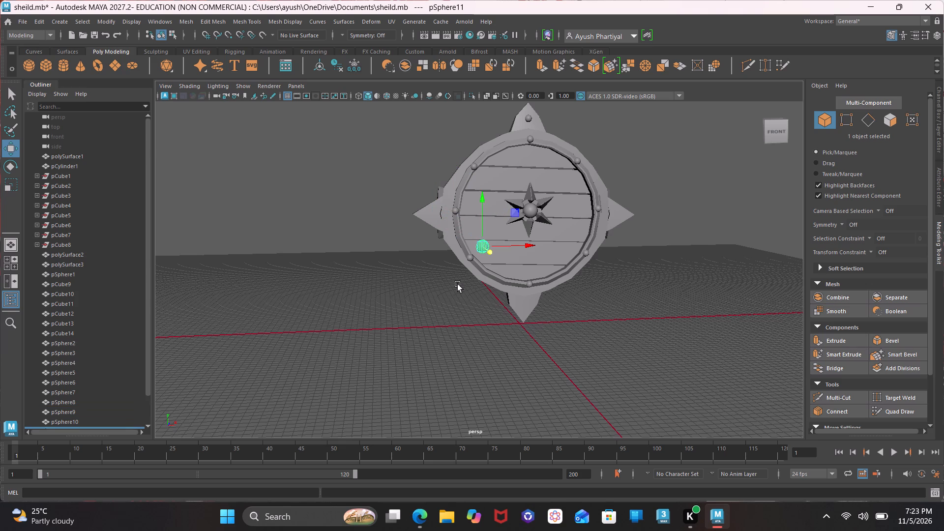
{"action": "key", "text": "ctrl+z"}
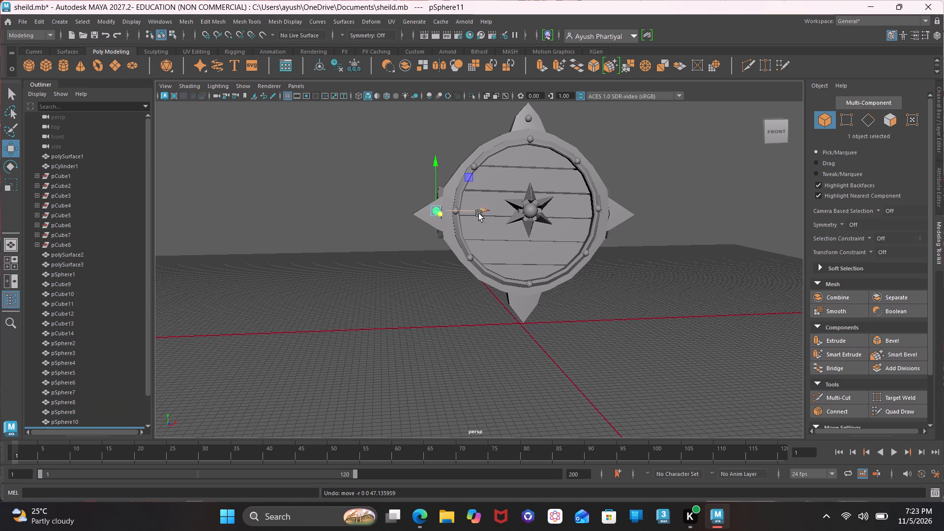
{"action": "left_click", "coordinate": [479, 213]}
{"action": "left_click_drag", "start_coordinate": [437, 217], "coordinate": [443, 223]}
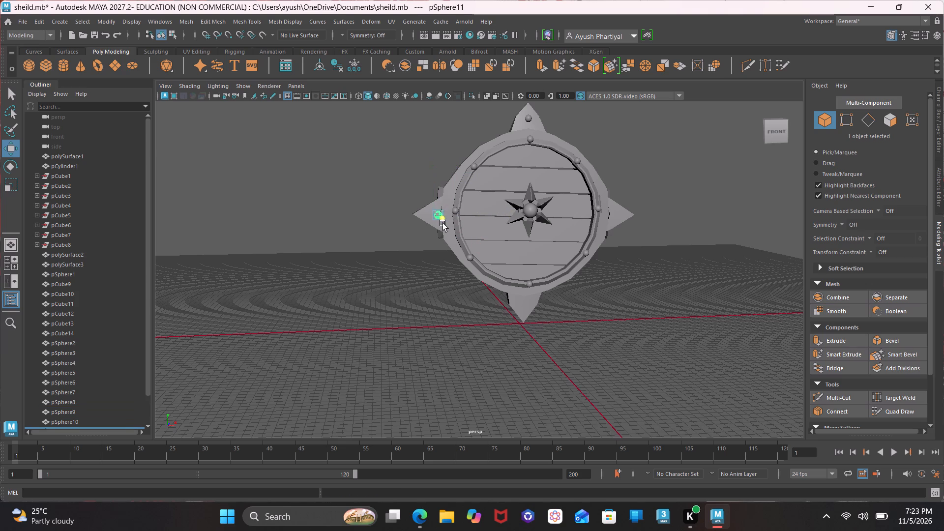
{"action": "left_click_drag", "start_coordinate": [443, 223], "coordinate": [445, 225]}
{"action": "left_click", "coordinate": [369, 165]}
{"action": "left_click", "coordinate": [442, 217]}
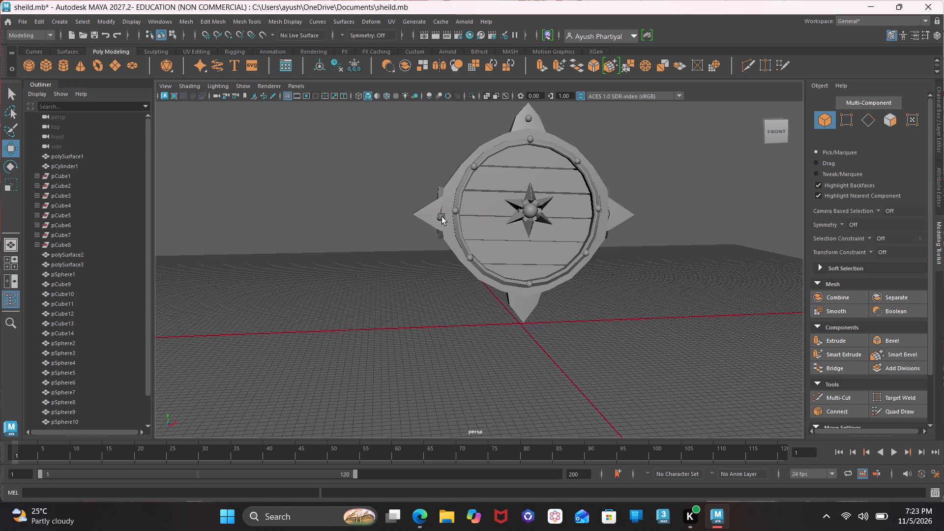
{"action": "left_click_drag", "start_coordinate": [488, 214], "coordinate": [479, 208]}
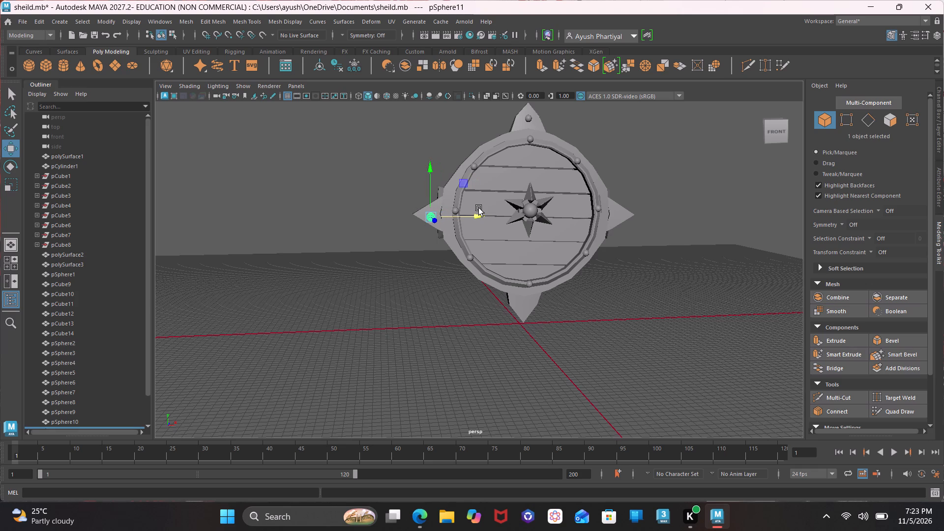
Adjust the cloned stud's height, depth and sideways position until it is centred on the left point's front face.
{"action": "key", "text": "f"}
{"action": "scroll", "coordinate": [479, 208], "scroll_direction": "down", "scroll_amount": 1}
{"action": "scroll", "coordinate": [479, 208], "scroll_direction": "left", "scroll_amount": 1}
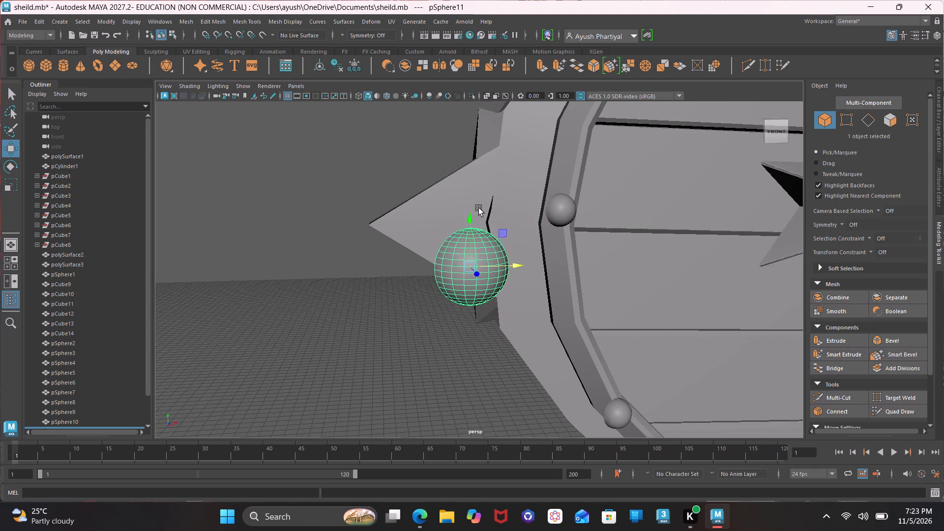
{"action": "scroll", "coordinate": [479, 208], "scroll_direction": "right", "scroll_amount": 1}
{"action": "left_click_drag", "start_coordinate": [460, 263], "coordinate": [447, 247]}
{"action": "left_click_drag", "start_coordinate": [450, 253], "coordinate": [363, 196]}
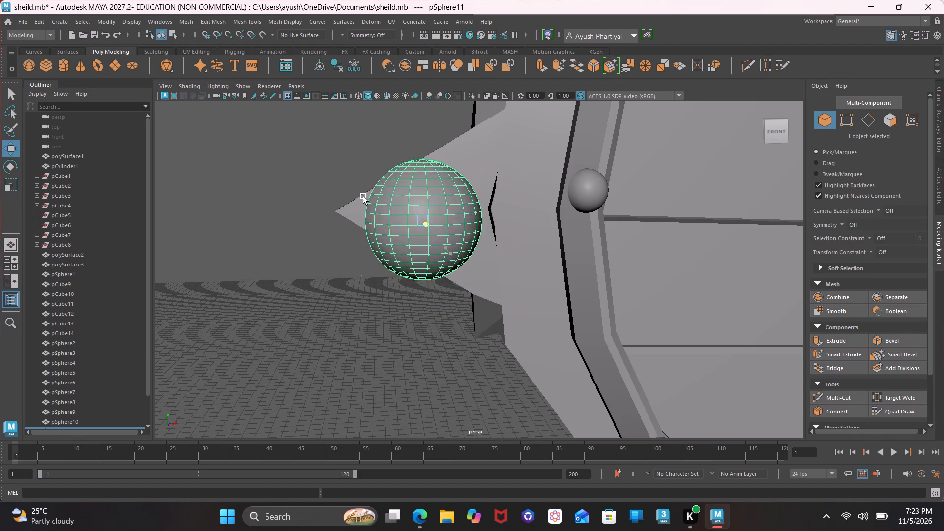
{"action": "left_click_drag", "start_coordinate": [363, 196], "coordinate": [390, 206]}
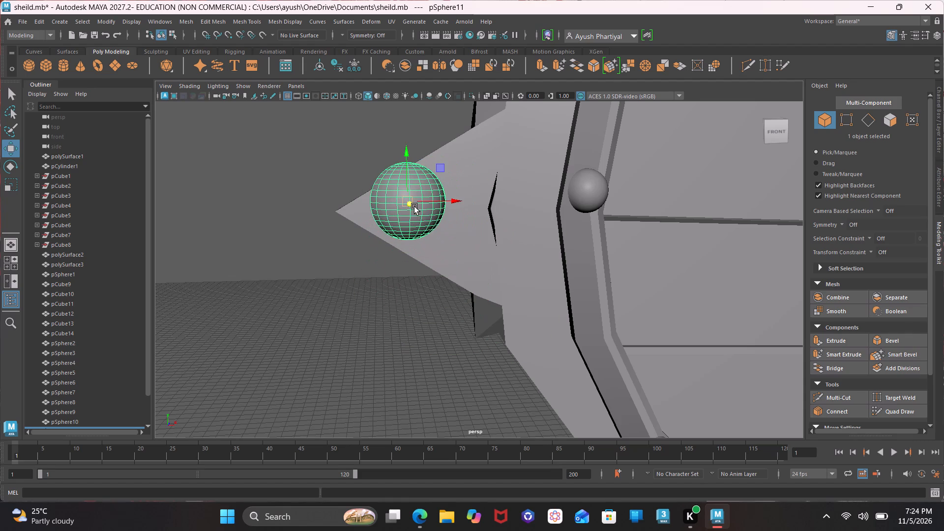
{"action": "left_click_drag", "start_coordinate": [413, 206], "coordinate": [451, 205]}
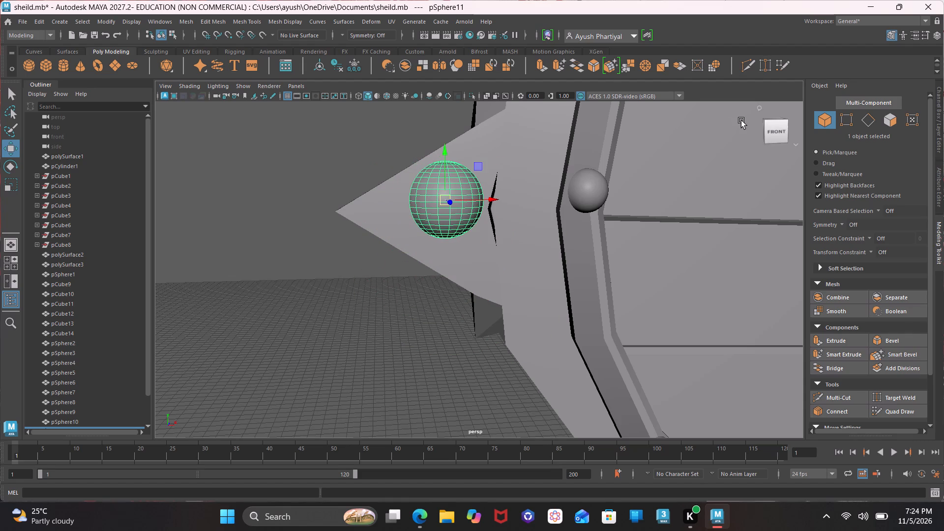
{"action": "left_click_drag", "start_coordinate": [451, 202], "coordinate": [417, 180]}
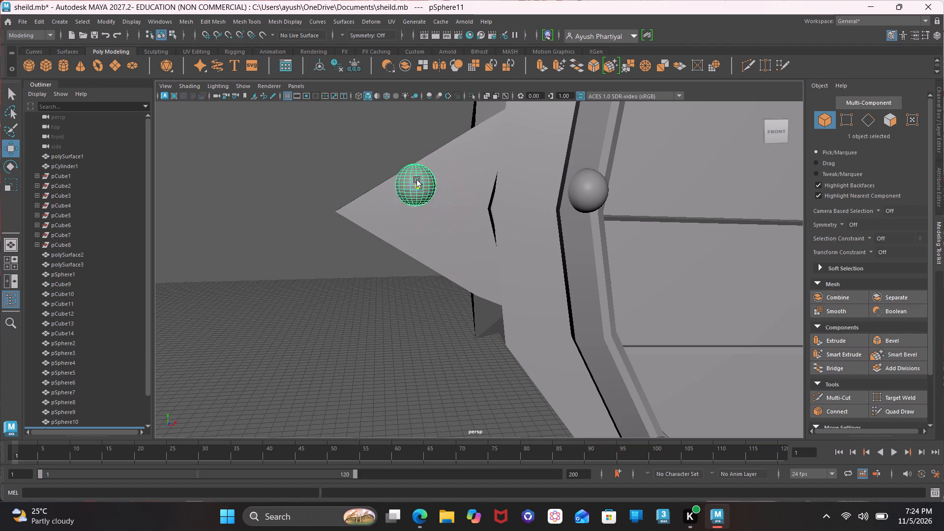
{"action": "left_click_drag", "start_coordinate": [417, 180], "coordinate": [420, 186]}
{"action": "left_click_drag", "start_coordinate": [460, 186], "coordinate": [470, 186]}
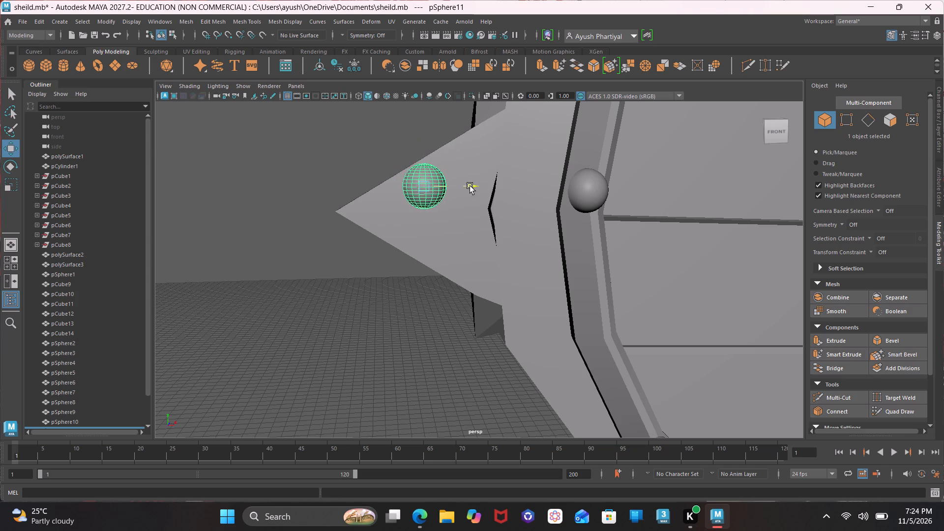
{"action": "left_click_drag", "start_coordinate": [470, 186], "coordinate": [496, 182]}
{"action": "left_click_drag", "start_coordinate": [454, 139], "coordinate": [462, 157]}
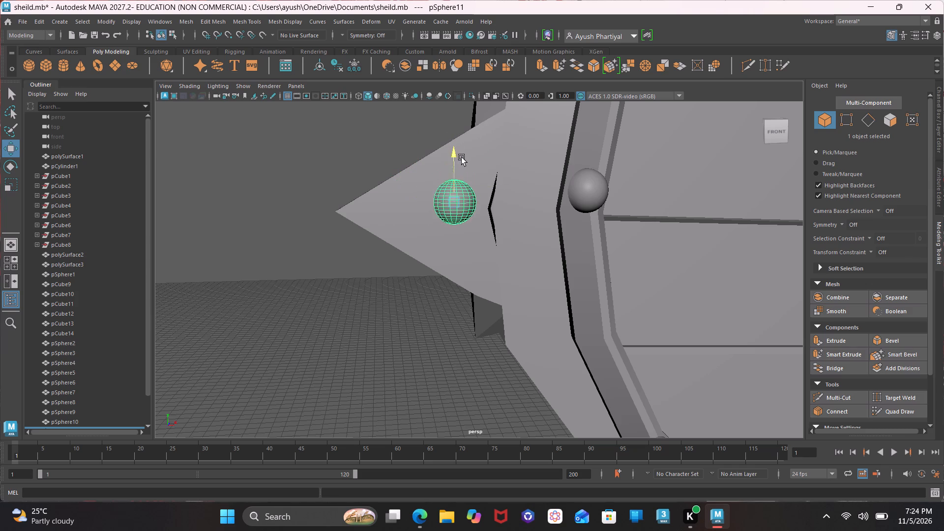
{"action": "left_click_drag", "start_coordinate": [462, 157], "coordinate": [466, 166]}
{"action": "left_click_drag", "start_coordinate": [462, 217], "coordinate": [457, 215]}
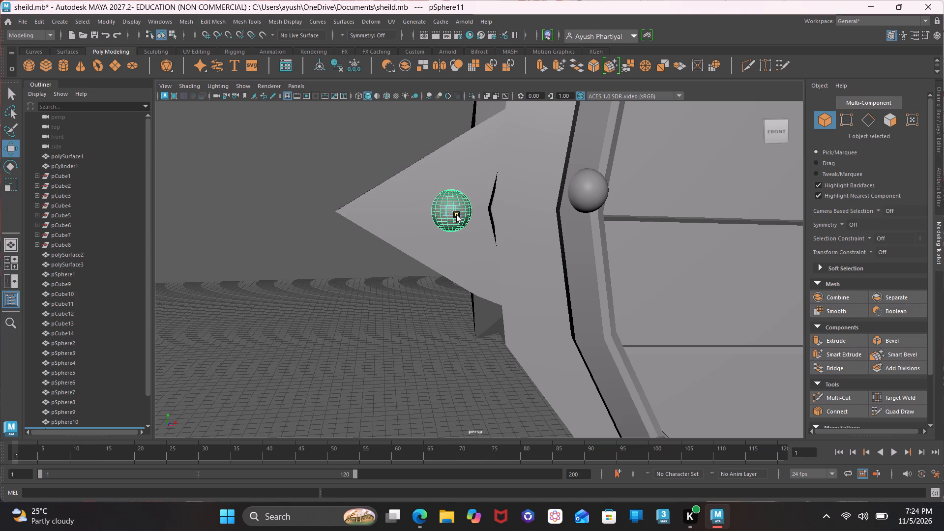
{"action": "left_click_drag", "start_coordinate": [457, 215], "coordinate": [455, 212]}
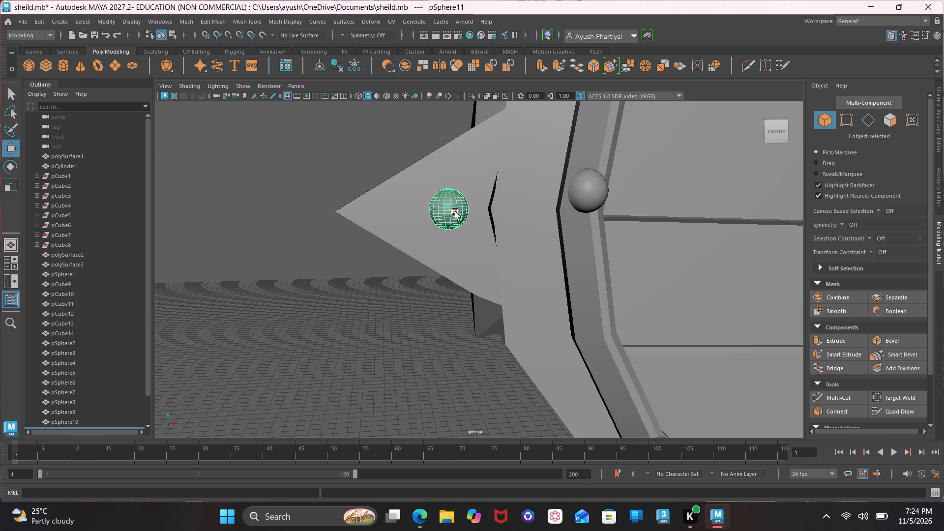
{"action": "left_click_drag", "start_coordinate": [455, 212], "coordinate": [458, 213]}
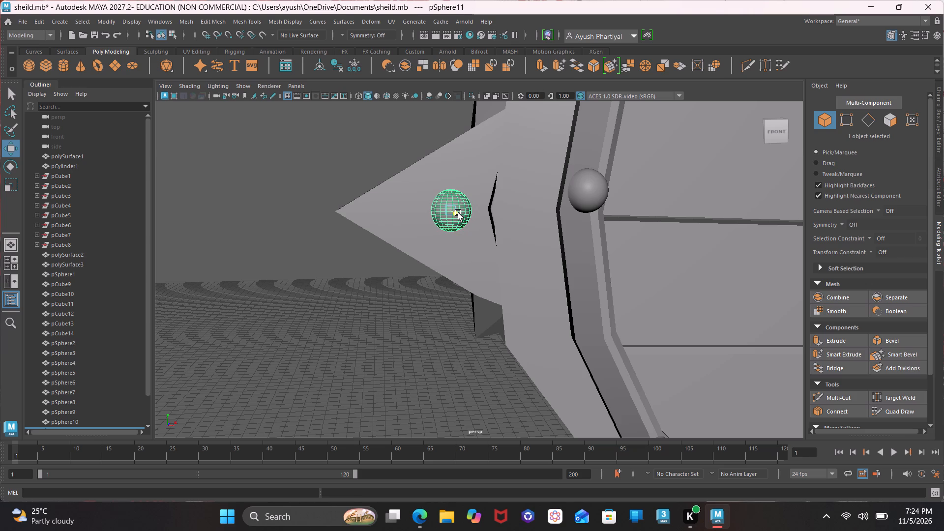
{"action": "left_click_drag", "start_coordinate": [458, 213], "coordinate": [457, 213]}
{"action": "left_click", "coordinate": [374, 292]}
Push the rim stud beside the left point back in depth until its flat side meets the rim.
{"action": "left_click_drag", "start_coordinate": [771, 136], "coordinate": [729, 136]}
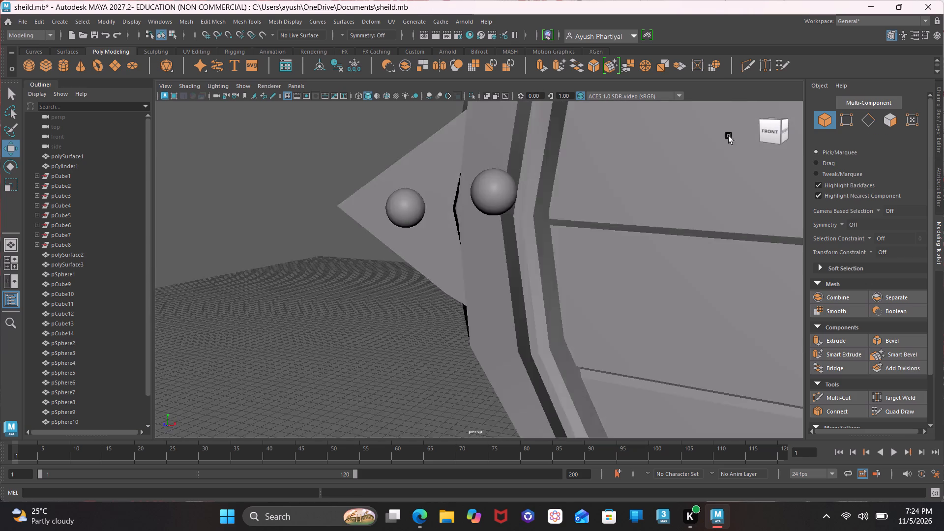
{"action": "left_click_drag", "start_coordinate": [729, 136], "coordinate": [837, 136]}
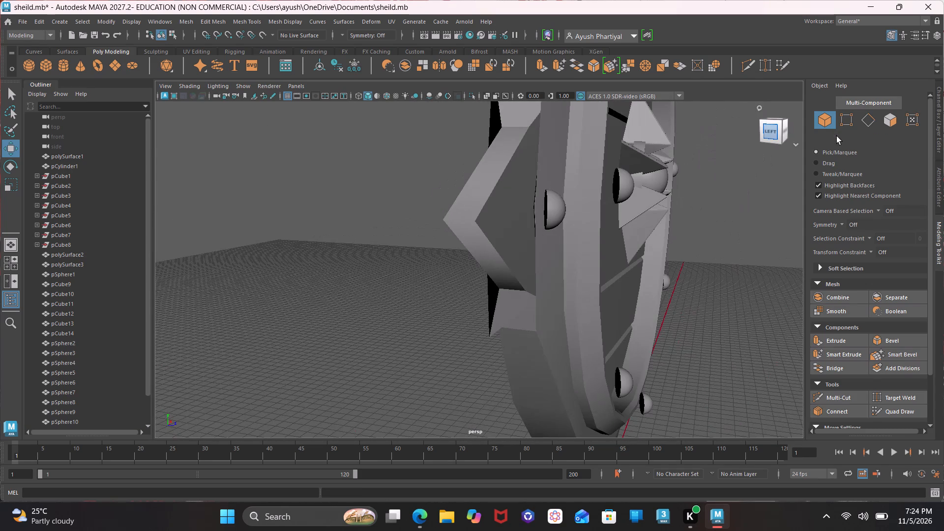
{"action": "left_click", "coordinate": [628, 182]}
{"action": "left_click_drag", "start_coordinate": [670, 183], "coordinate": [629, 189]}
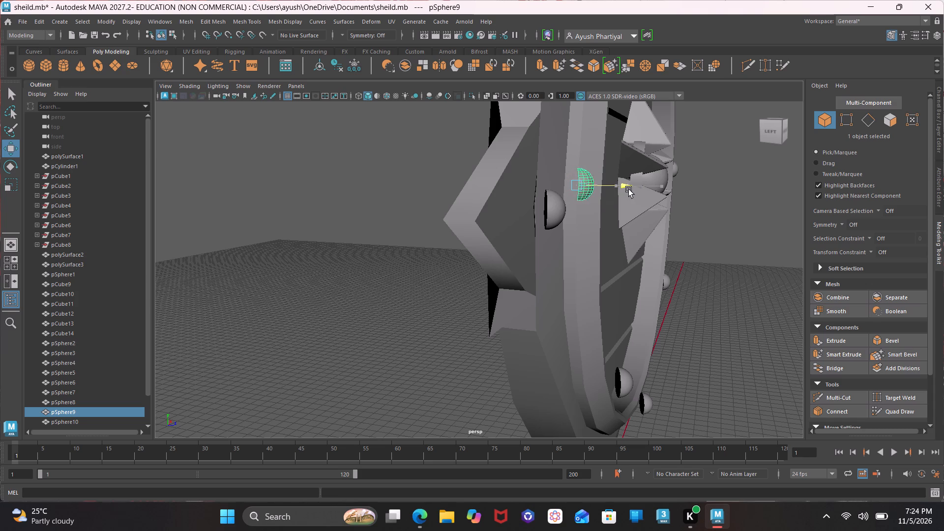
{"action": "left_click_drag", "start_coordinate": [629, 189], "coordinate": [628, 188]}
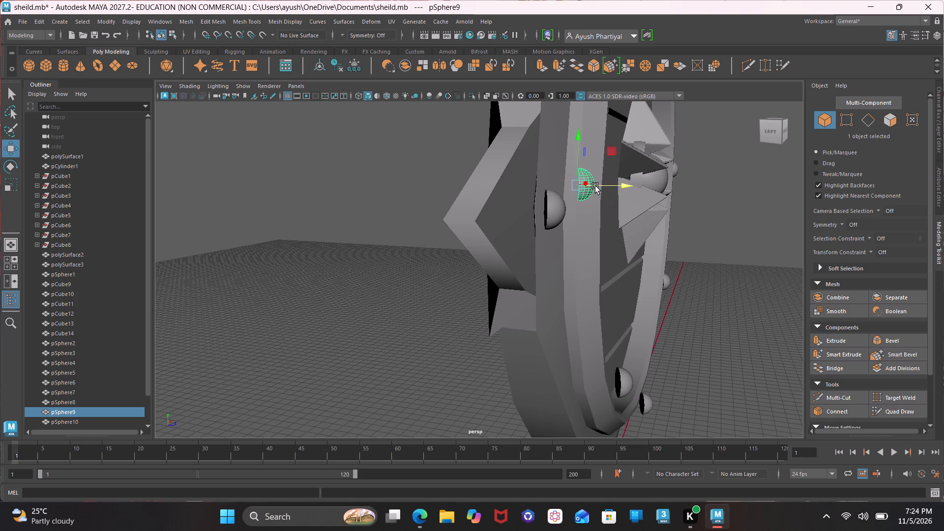
{"action": "left_click", "coordinate": [455, 177]}
Push the stud on the left point back in depth so it sits against the point's front face.
{"action": "left_click", "coordinate": [555, 200]}
{"action": "left_click_drag", "start_coordinate": [594, 211], "coordinate": [573, 211]}
{"action": "left_click", "coordinate": [391, 190]}
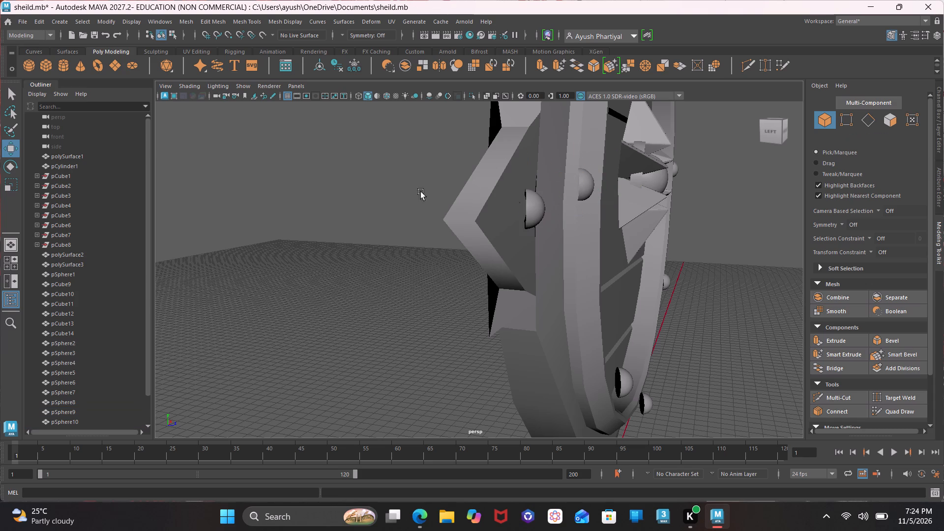
{"action": "left_click", "coordinate": [536, 207]}
{"action": "left_click", "coordinate": [571, 210]}
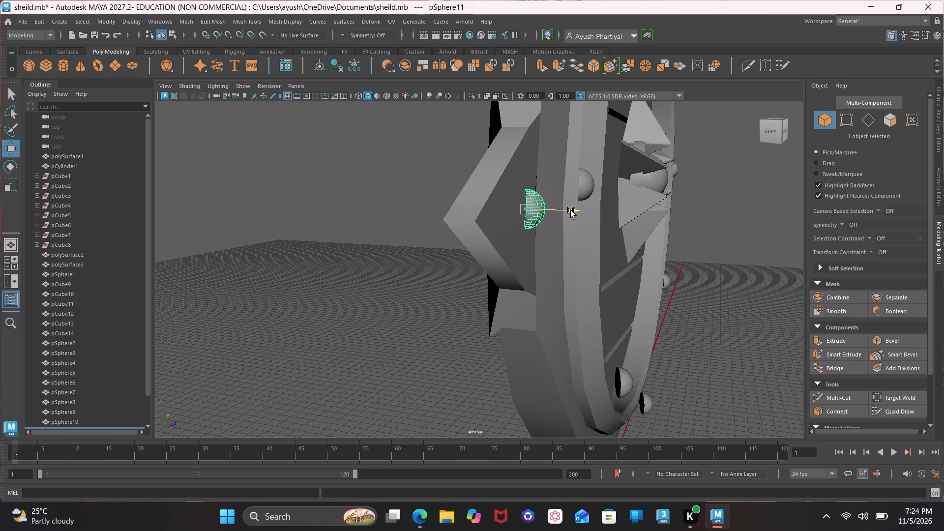
{"action": "left_click", "coordinate": [381, 195]}
Fine-tune the rim stud beside the left point sideways and in depth so it sits centred on the rim band.
{"action": "left_click_drag", "start_coordinate": [772, 129], "coordinate": [745, 129]}
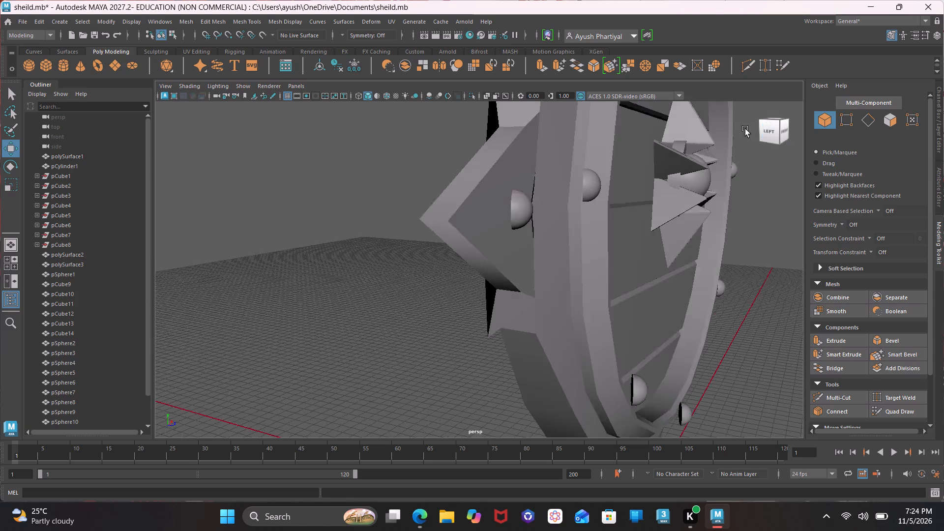
{"action": "left_click_drag", "start_coordinate": [745, 129], "coordinate": [766, 132]}
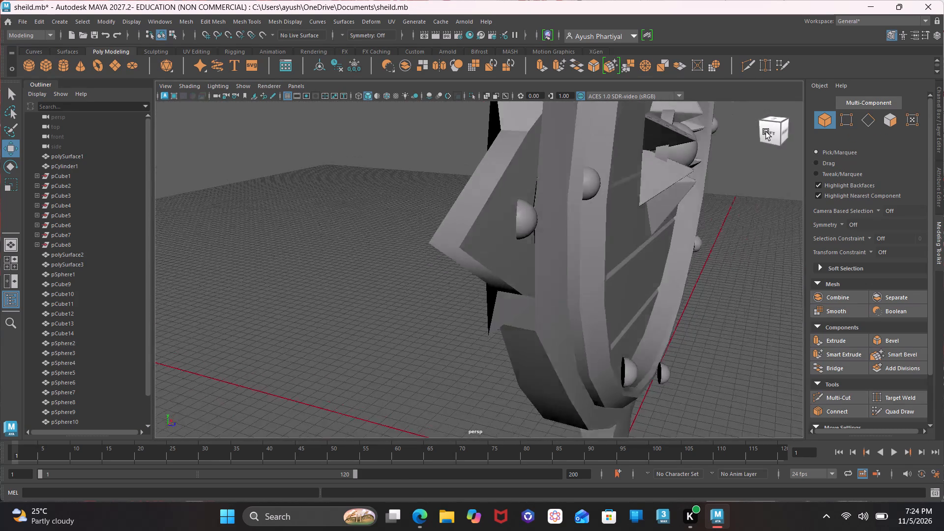
{"action": "left_click_drag", "start_coordinate": [766, 132], "coordinate": [708, 131]}
{"action": "left_click", "coordinate": [588, 195]}
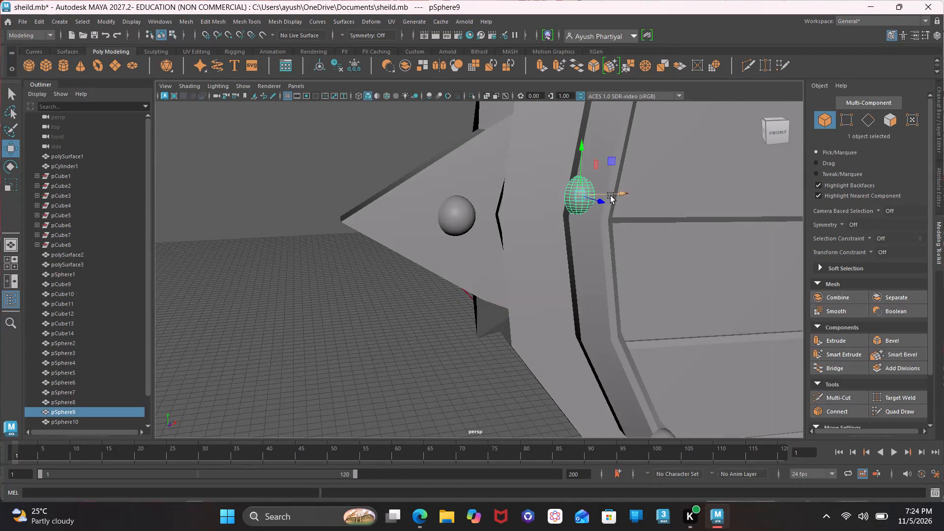
{"action": "left_click_drag", "start_coordinate": [628, 195], "coordinate": [623, 192]}
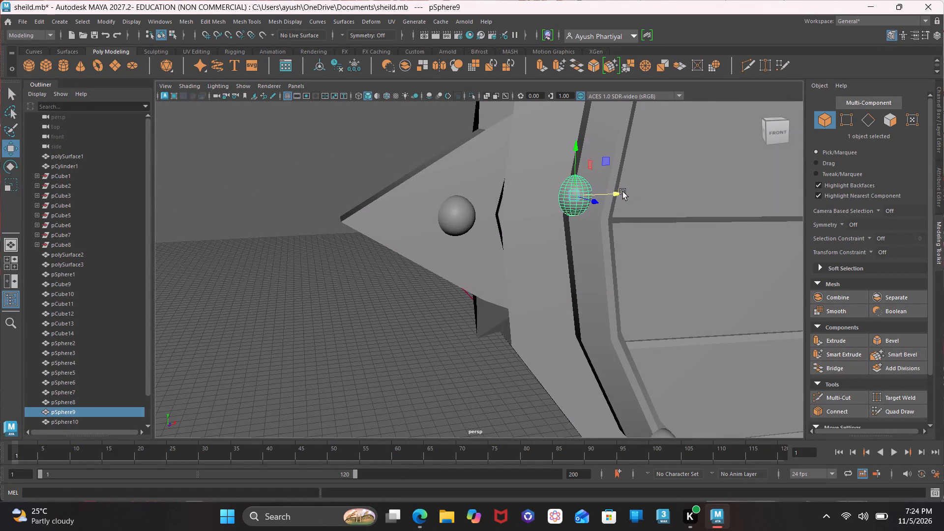
{"action": "left_click_drag", "start_coordinate": [597, 201], "coordinate": [610, 206]}
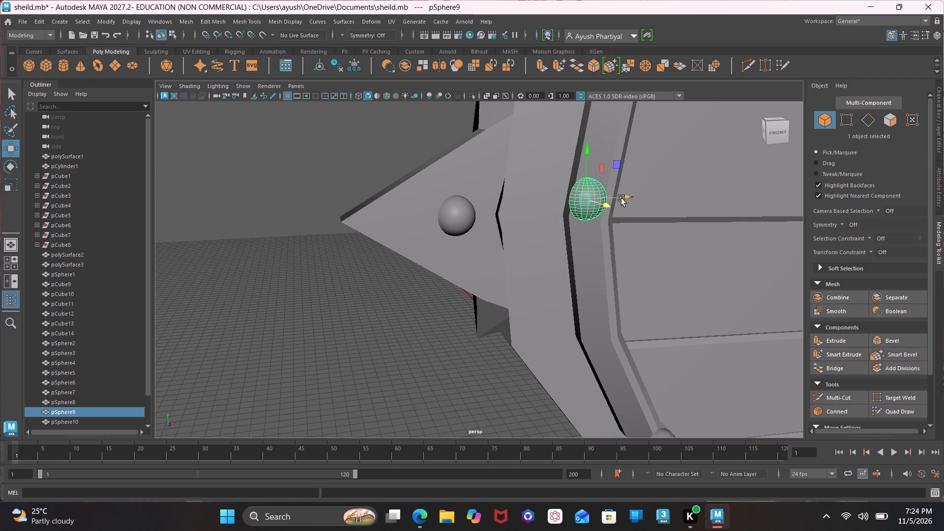
{"action": "left_click_drag", "start_coordinate": [623, 198], "coordinate": [632, 194]}
{"action": "left_click_drag", "start_coordinate": [618, 206], "coordinate": [613, 204]}
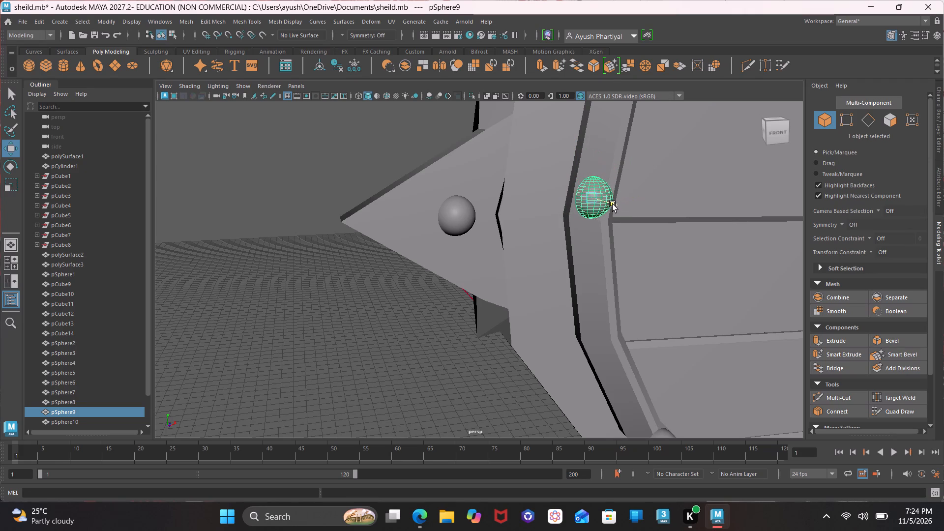
{"action": "left_click_drag", "start_coordinate": [613, 204], "coordinate": [609, 203]}
{"action": "left_click", "coordinate": [418, 198]}
Adjust the upper-left rim stud's depth until its flat side sits flush against the shield's rim.
{"action": "scroll", "coordinate": [418, 198], "scroll_direction": "down", "scroll_amount": 1}
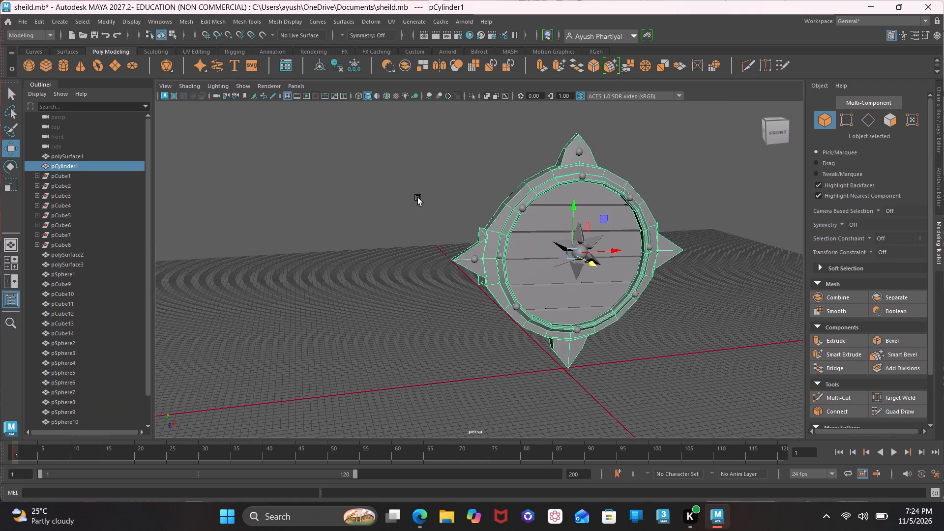
{"action": "left_click_drag", "start_coordinate": [761, 124], "coordinate": [805, 125]}
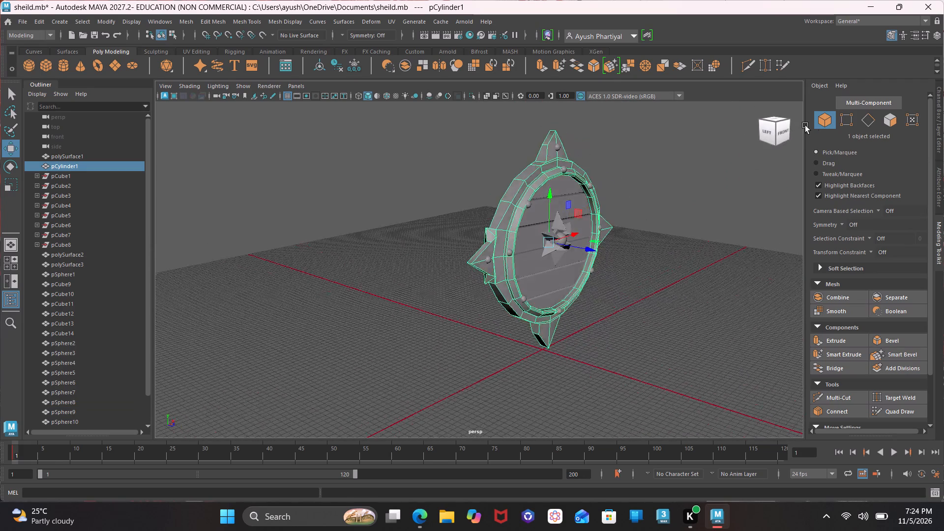
{"action": "left_click_drag", "start_coordinate": [805, 125], "coordinate": [699, 137]}
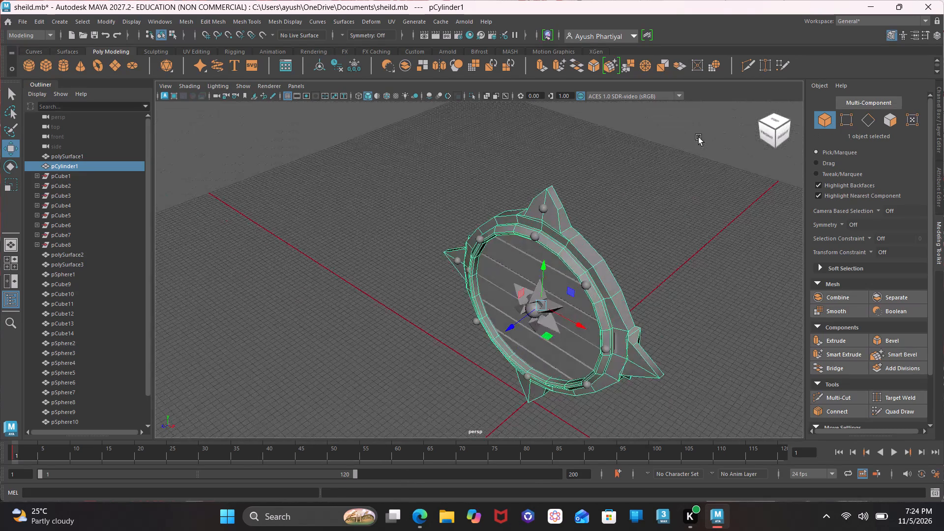
{"action": "left_click_drag", "start_coordinate": [699, 137], "coordinate": [656, 142]}
{"action": "scroll", "coordinate": [446, 240], "scroll_direction": "up", "scroll_amount": 1}
{"action": "left_click", "coordinate": [434, 178]}
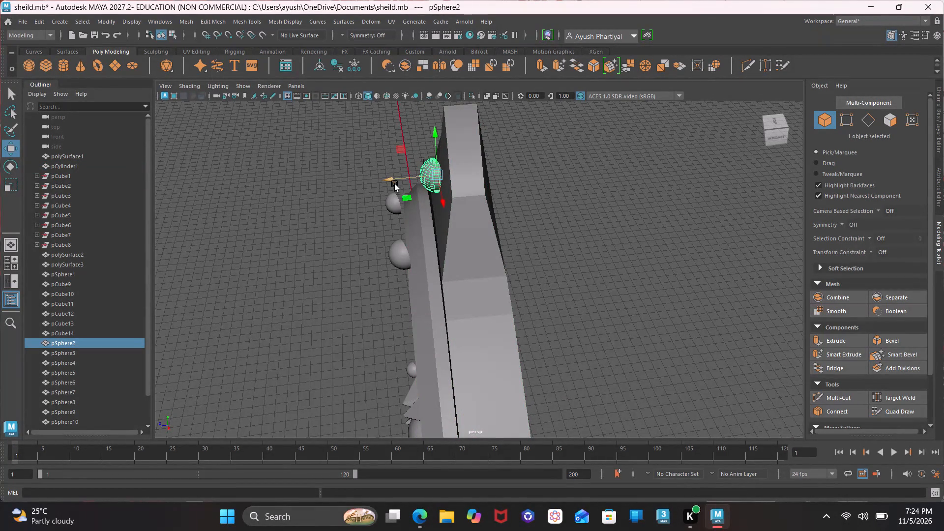
{"action": "left_click", "coordinate": [391, 178]}
{"action": "left_click", "coordinate": [394, 209]}
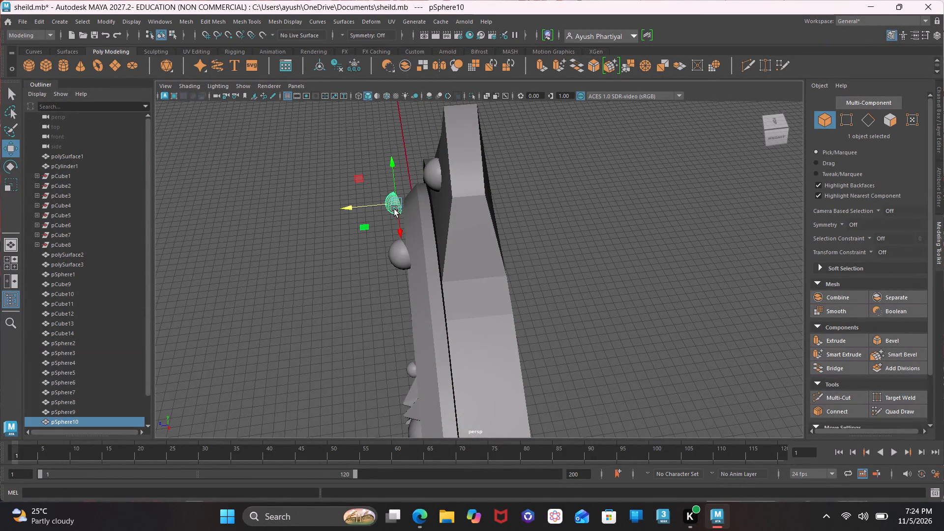
{"action": "left_click_drag", "start_coordinate": [350, 208], "coordinate": [375, 204]}
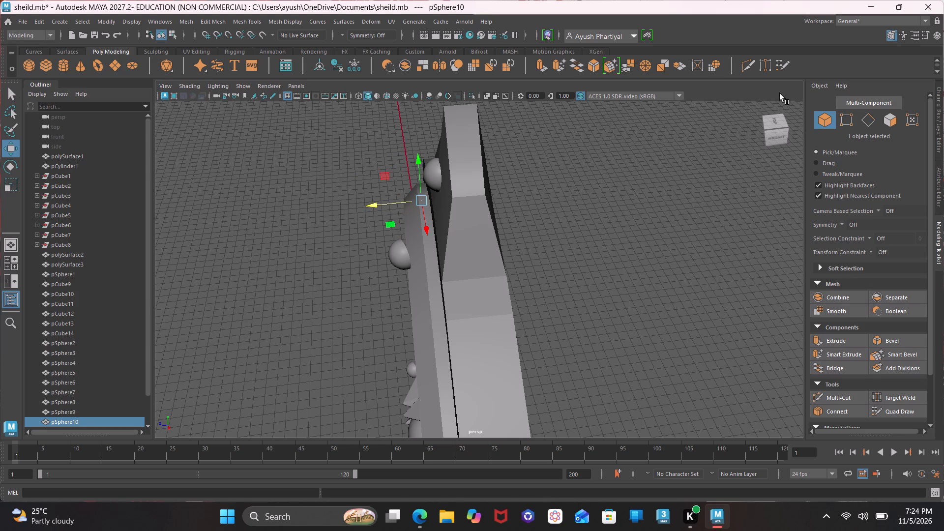
{"action": "left_click_drag", "start_coordinate": [774, 119], "coordinate": [877, 111]}
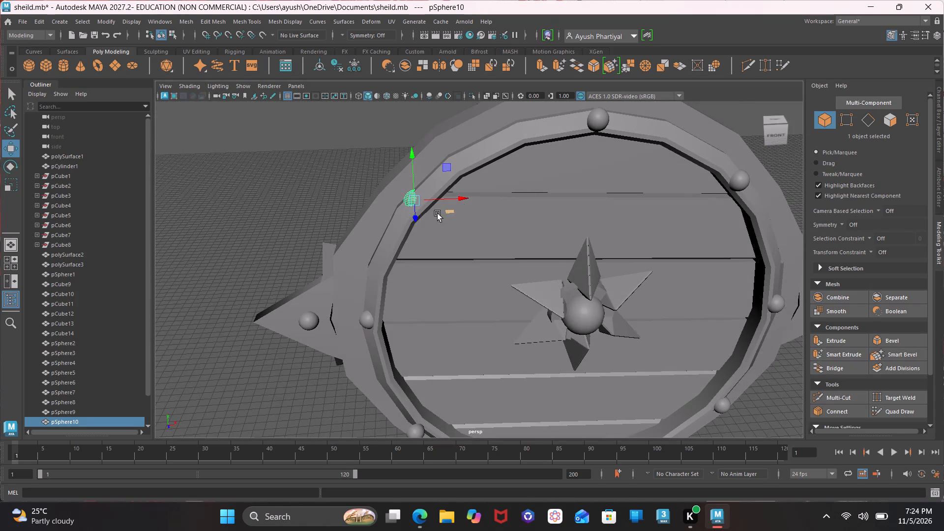
{"action": "left_click_drag", "start_coordinate": [413, 217], "coordinate": [420, 222]}
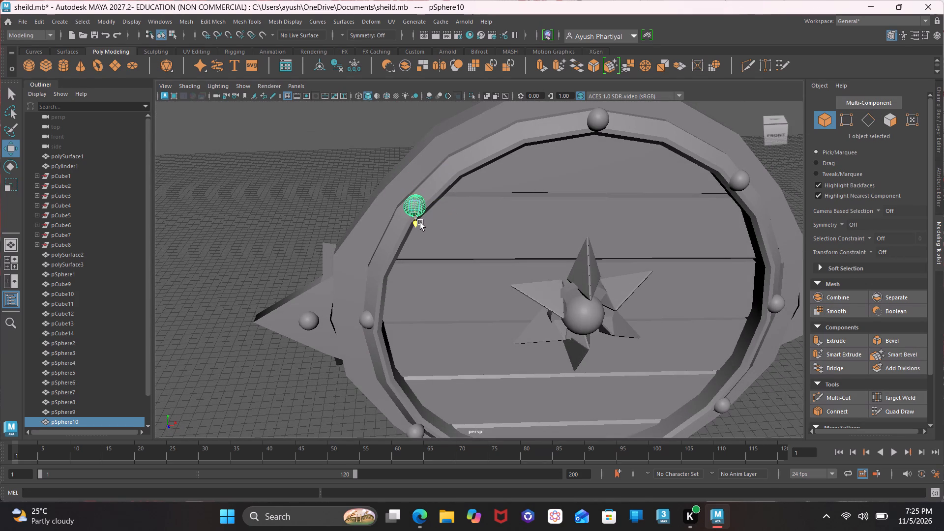
{"action": "left_click_drag", "start_coordinate": [420, 222], "coordinate": [420, 222]}
{"action": "left_click", "coordinate": [318, 133]}
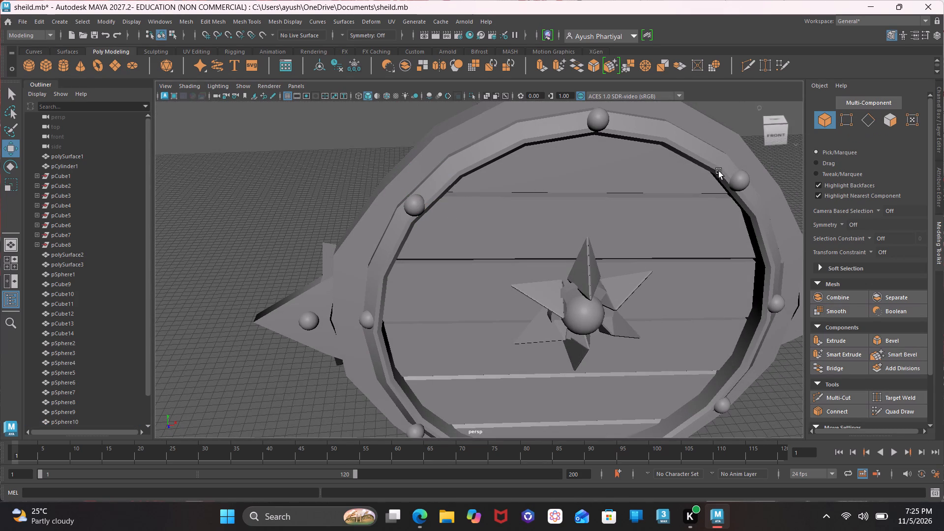
Fine-tune the depth of the upper-right rim stud so it sits against the rim band.
{"action": "left_click", "coordinate": [739, 176]}
{"action": "left_click", "coordinate": [763, 200]}
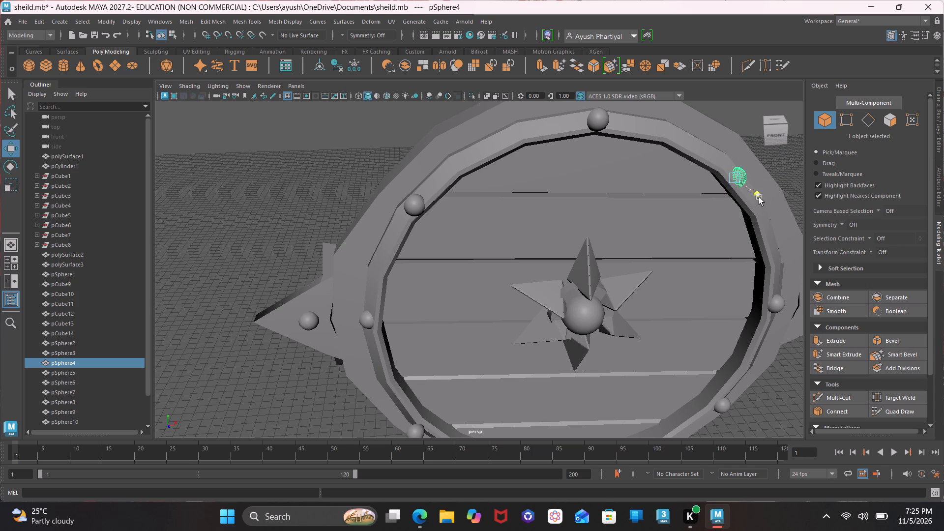
{"action": "left_click", "coordinate": [359, 157]}
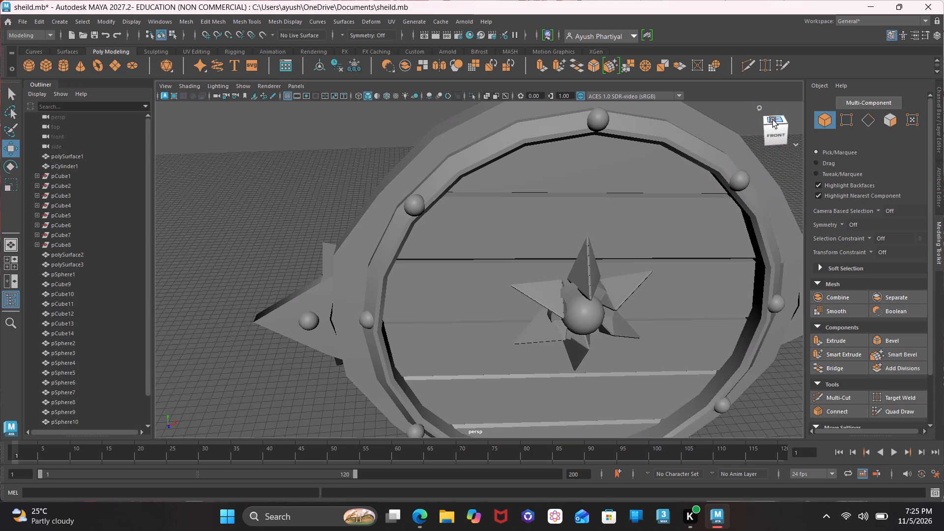
Clone the right-hand rim stud outward along the horizontal axis onto the shield's right point.
{"action": "left_click_drag", "start_coordinate": [773, 120], "coordinate": [756, 110]}
{"action": "scroll", "coordinate": [674, 210], "scroll_direction": "down", "scroll_amount": 1}
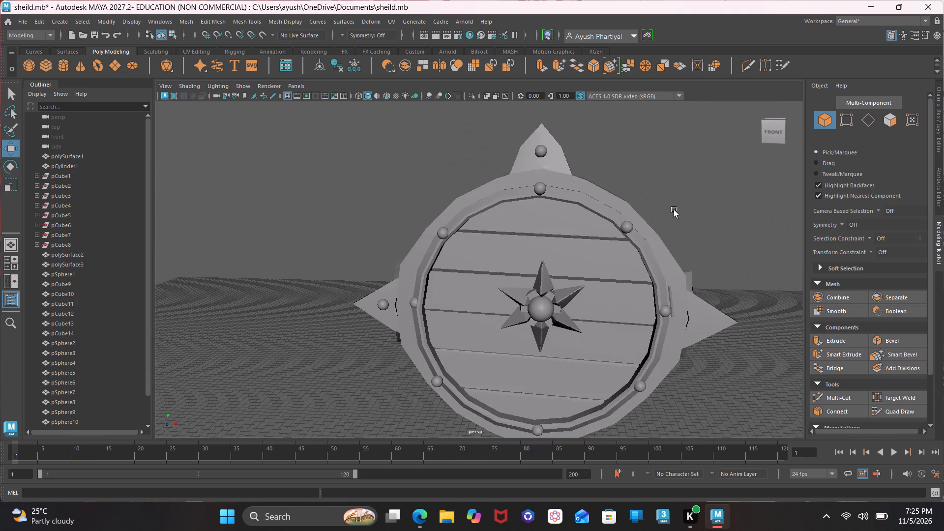
{"action": "scroll", "coordinate": [674, 210], "scroll_direction": "down", "scroll_amount": 1}
{"action": "scroll", "coordinate": [664, 308], "scroll_direction": "up", "scroll_amount": 1}
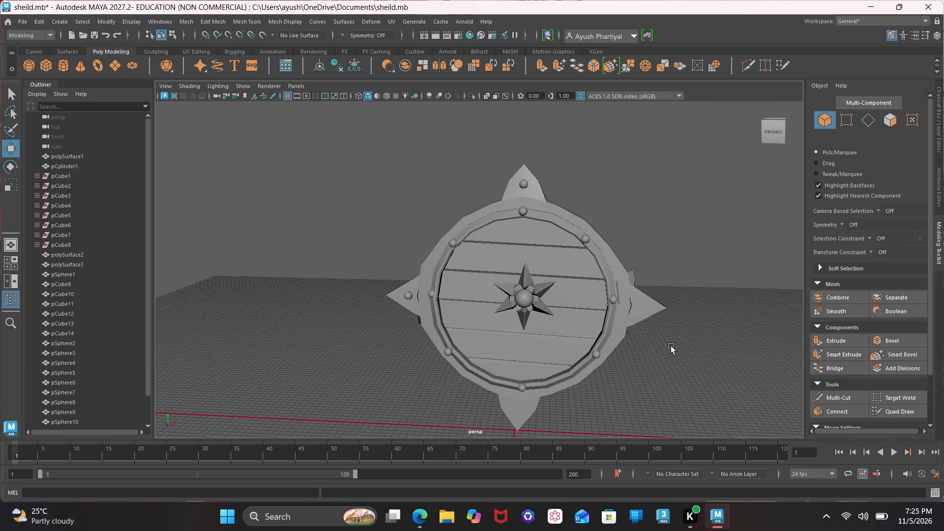
{"action": "left_click_drag", "start_coordinate": [673, 346], "coordinate": [664, 335]}
{"action": "right_click_drag", "start_coordinate": [664, 335], "coordinate": [653, 317], "text": "alt"}
{"action": "scroll", "coordinate": [617, 317], "scroll_direction": "up", "scroll_amount": 1}
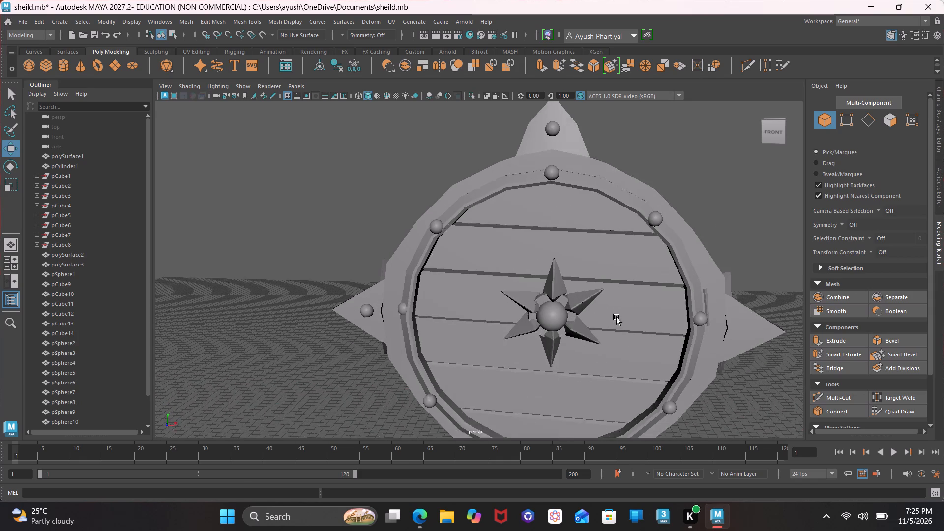
{"action": "scroll", "coordinate": [617, 317], "scroll_direction": "up", "scroll_amount": 1}
{"action": "left_click", "coordinate": [725, 323]}
{"action": "left_click_drag", "start_coordinate": [770, 318], "coordinate": [820, 318]}
{"action": "key", "text": "ctrl+z"}
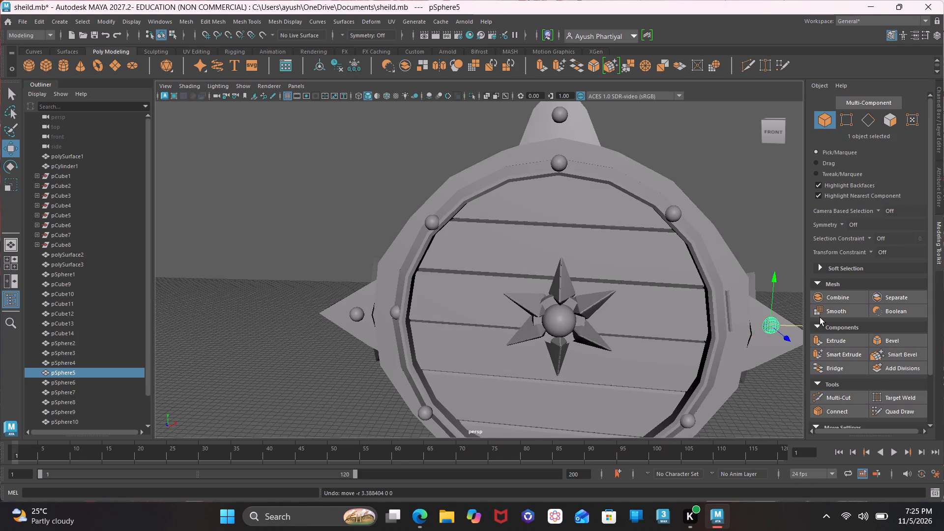
{"action": "left_click_drag", "start_coordinate": [773, 324], "coordinate": [825, 327], "text": "shift"}
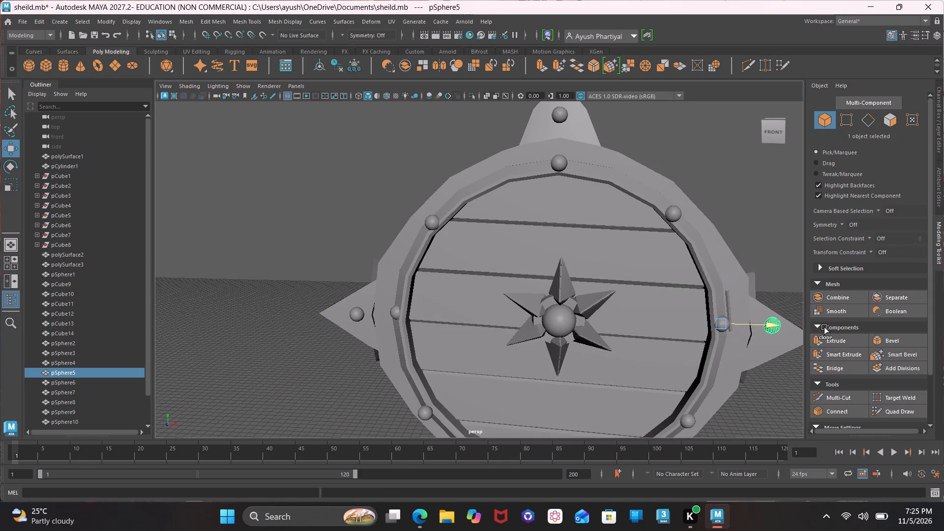
{"action": "left_click_drag", "start_coordinate": [825, 327], "coordinate": [826, 329], "text": "shift"}
{"action": "left_click", "coordinate": [761, 263]}
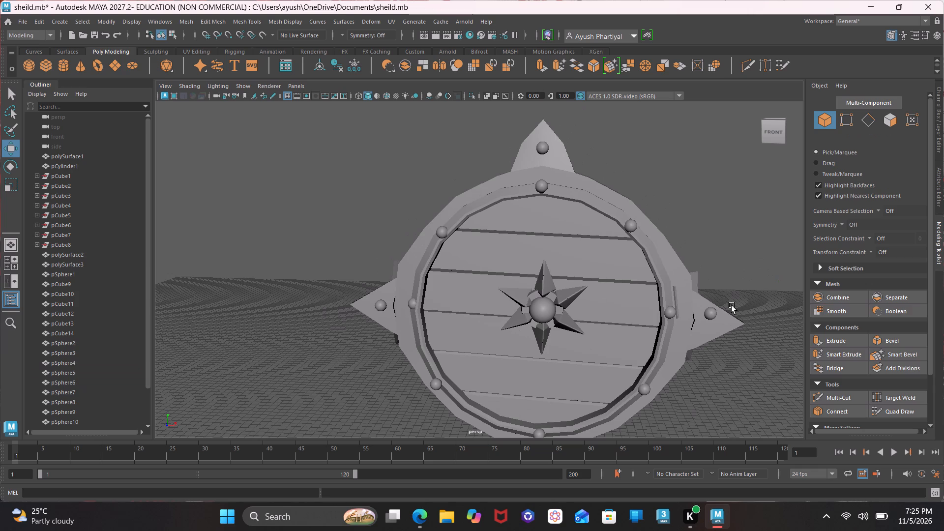
Lower the cloned stud slightly and shift it outward so it is centred on the right point's front face.
{"action": "left_click", "coordinate": [711, 314]}
{"action": "left_click_drag", "start_coordinate": [713, 269], "coordinate": [716, 276]}
{"action": "left_click_drag", "start_coordinate": [759, 321], "coordinate": [767, 319]}
{"action": "left_click", "coordinate": [732, 243]}
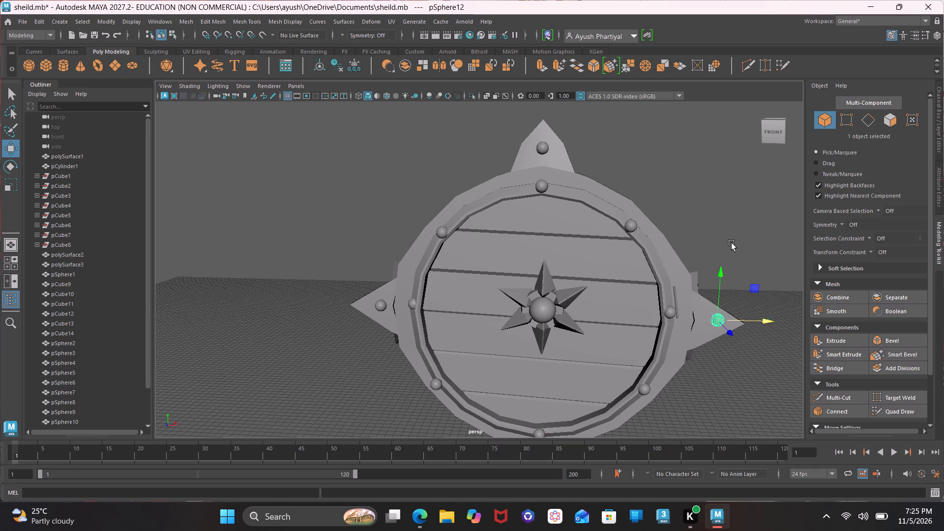
Clone the bottom rim stud downward onto the shield's bottom point and nudge the clone sideways towards the point's centre.
{"action": "scroll", "coordinate": [624, 389], "scroll_direction": "left", "scroll_amount": 1}
{"action": "left_click", "coordinate": [529, 394]}
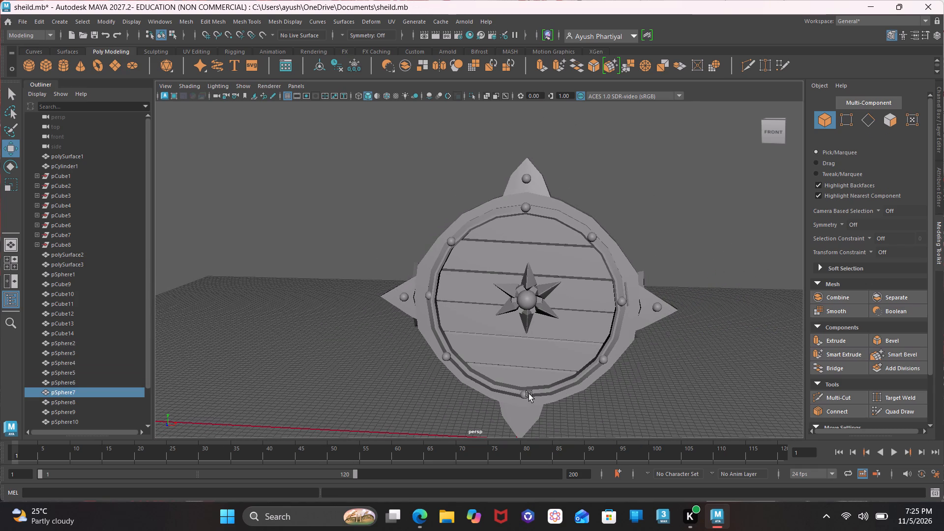
{"action": "left_click_drag", "start_coordinate": [525, 357], "coordinate": [522, 382]}
{"action": "key", "text": "ctrl+z"}
{"action": "left_click_drag", "start_coordinate": [526, 354], "coordinate": [524, 384], "text": "shift"}
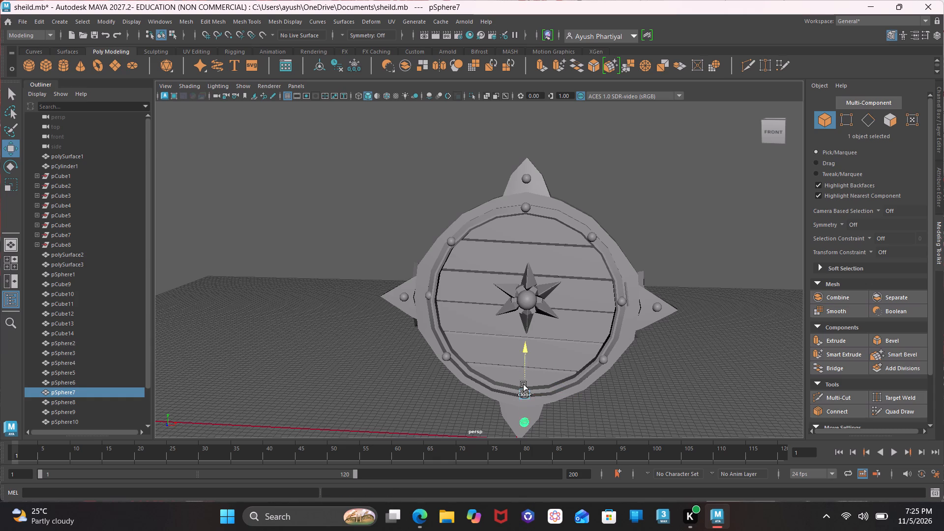
{"action": "left_click_drag", "start_coordinate": [524, 384], "coordinate": [519, 381], "text": "shift"}
{"action": "left_click", "coordinate": [565, 422]}
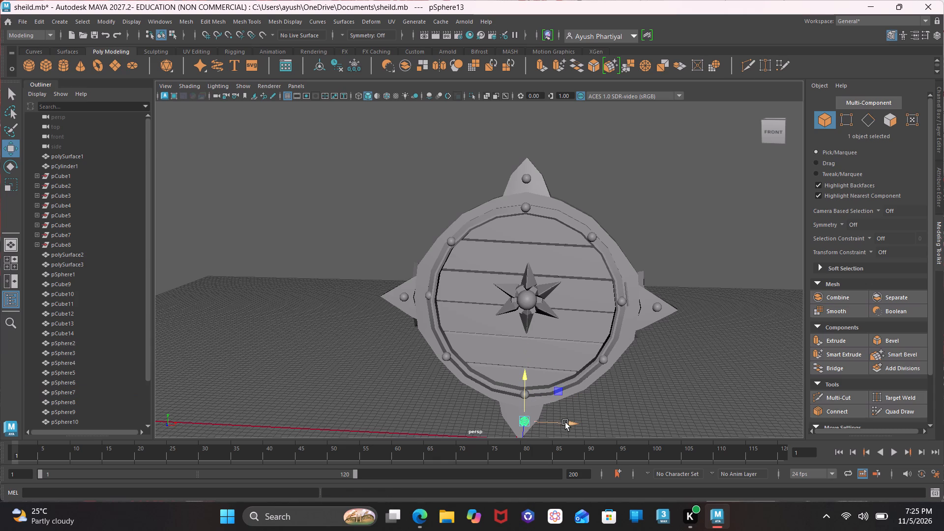
Shift the bottom rim stud slightly sideways so it lines up above the stud on the bottom point.
{"action": "left_click", "coordinate": [524, 393]}
{"action": "right_click", "coordinate": [529, 393]}
{"action": "right_click", "coordinate": [529, 393]}
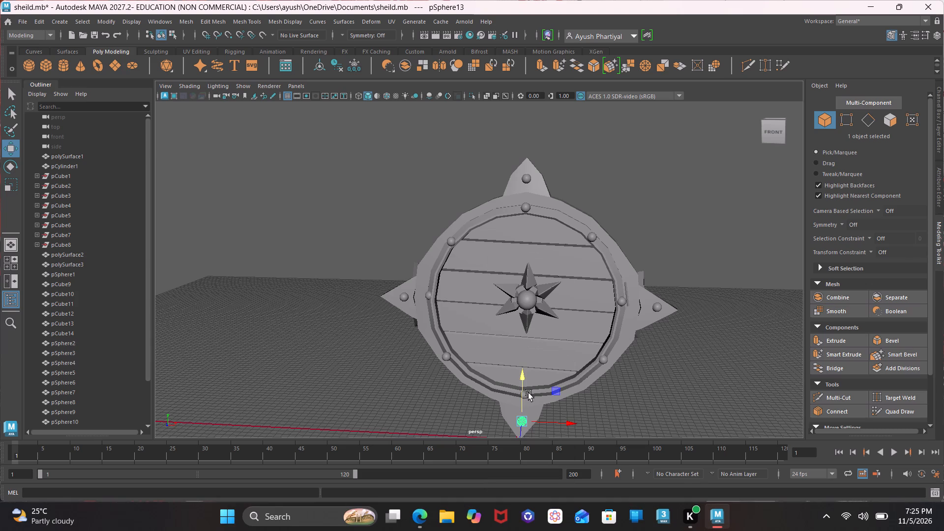
{"action": "right_click", "coordinate": [526, 394]}
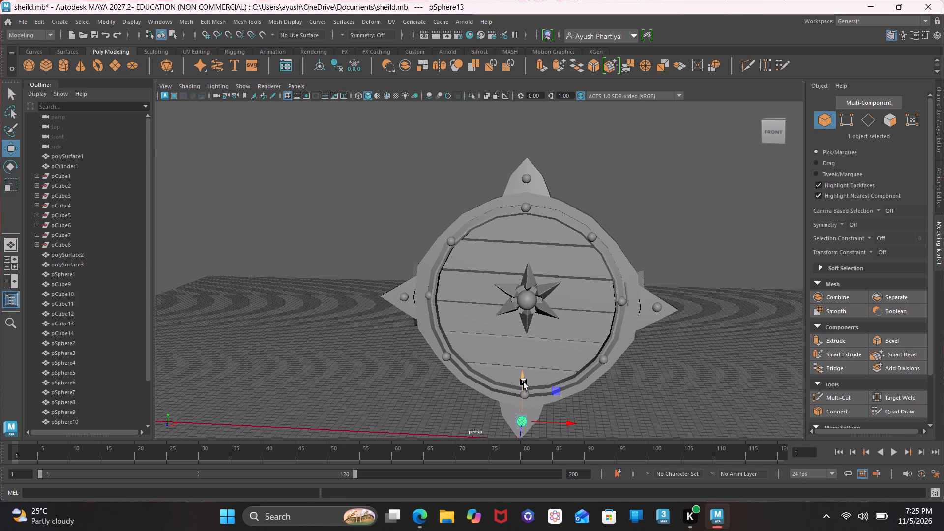
{"action": "left_click", "coordinate": [520, 383]}
{"action": "left_click", "coordinate": [671, 294]}
{"action": "left_click", "coordinate": [527, 394]}
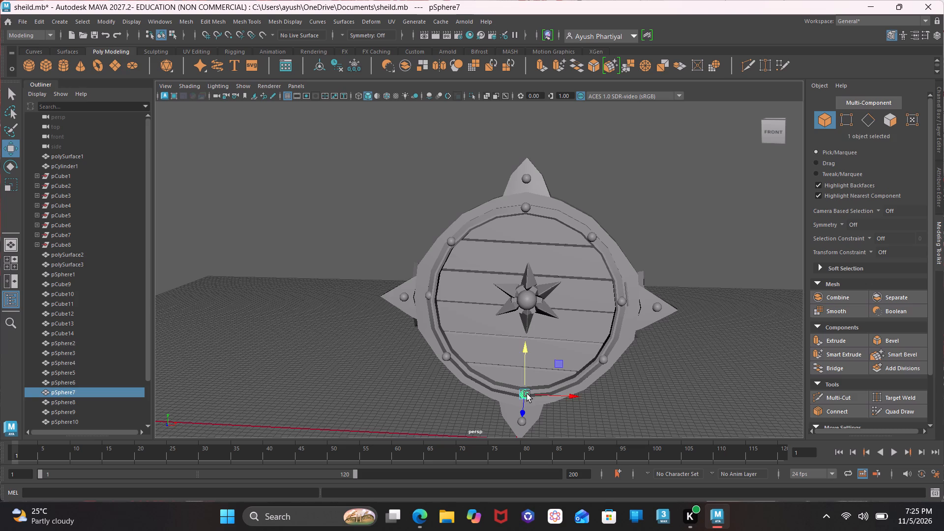
{"action": "left_click", "coordinate": [571, 397]}
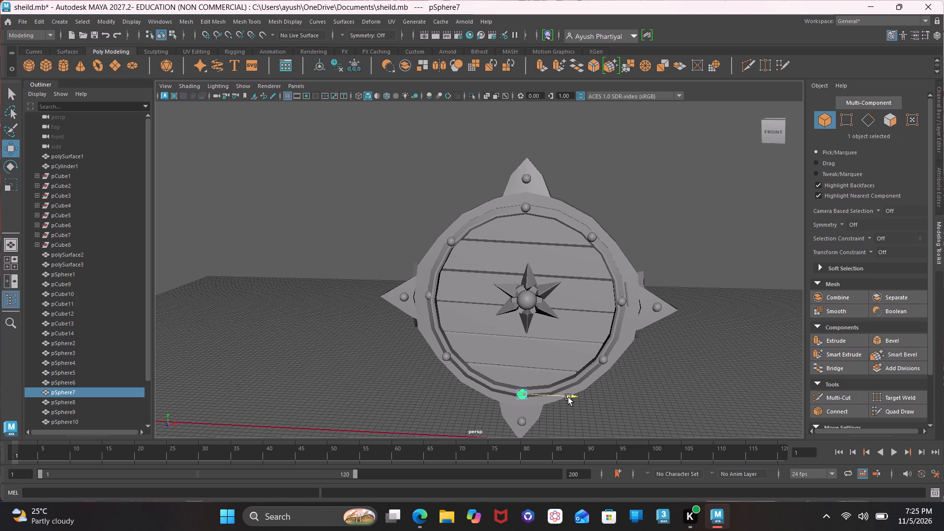
{"action": "left_click", "coordinate": [707, 197]}
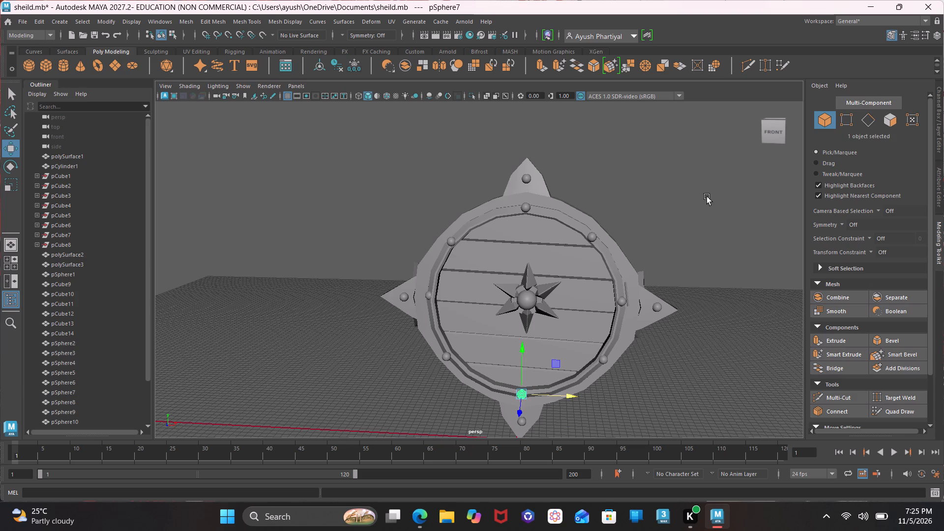
Raise the bottom point's stud slightly and shift it sideways until it is centred above the point's tip.
{"action": "scroll", "coordinate": [538, 332], "scroll_direction": "down", "scroll_amount": 2}
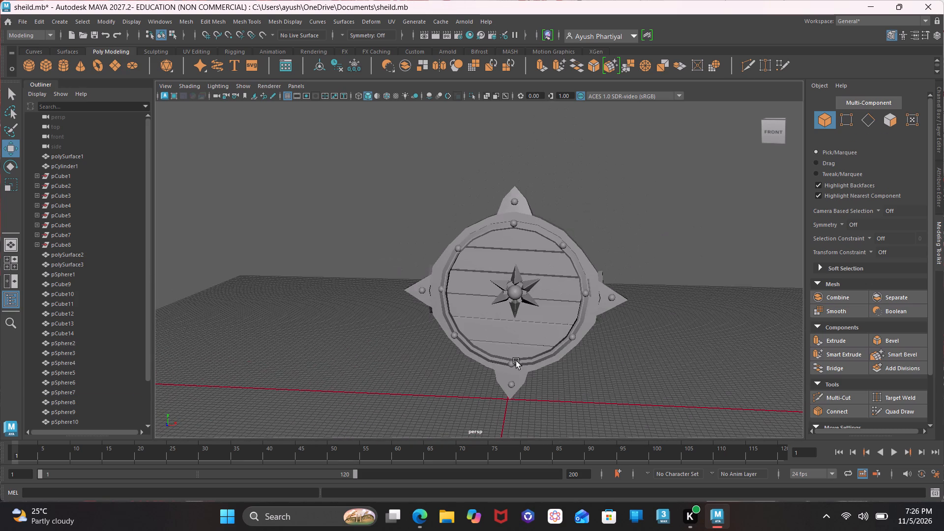
{"action": "key", "text": "f"}
{"action": "scroll", "coordinate": [501, 414], "scroll_direction": "left", "scroll_amount": 1}
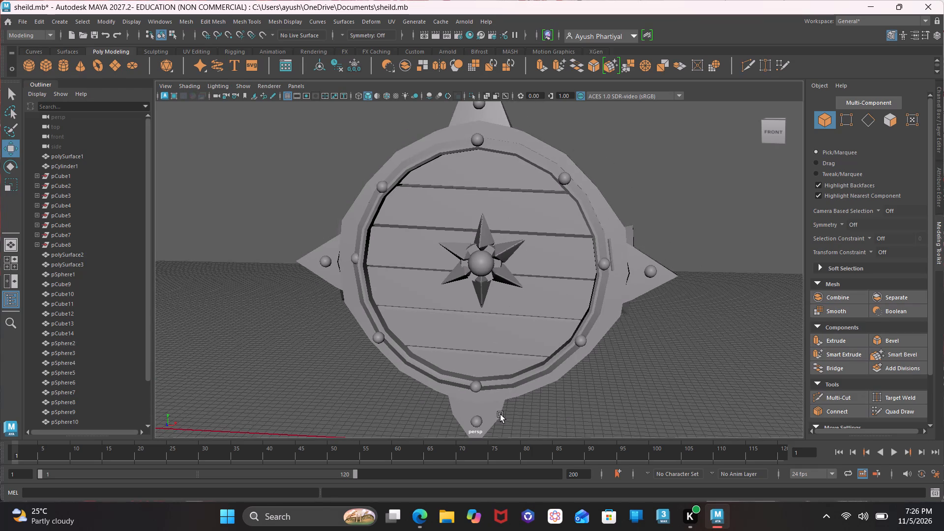
{"action": "left_click", "coordinate": [497, 414]}
{"action": "key", "text": "f"}
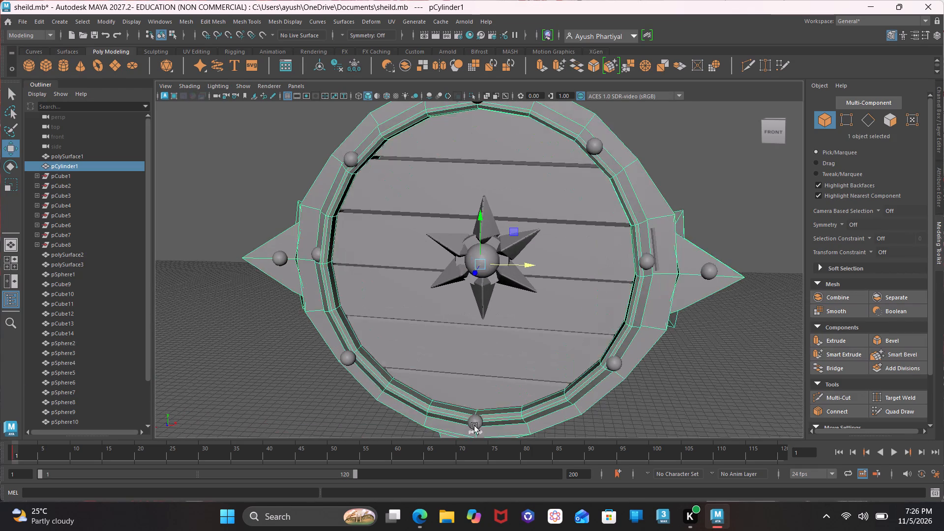
{"action": "left_click", "coordinate": [474, 426]}
{"action": "key", "text": "f"}
{"action": "scroll", "coordinate": [474, 426], "scroll_direction": "down", "scroll_amount": 2}
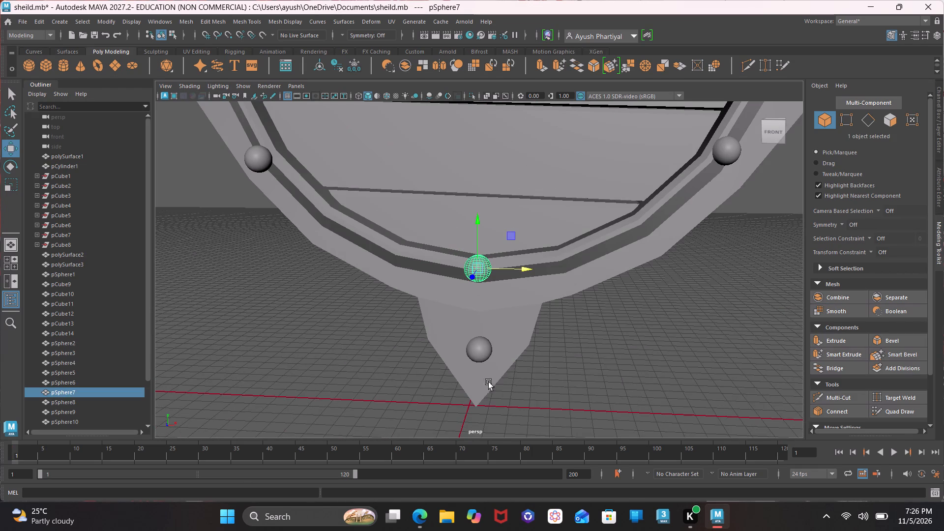
{"action": "left_click", "coordinate": [479, 350]}
{"action": "left_click_drag", "start_coordinate": [479, 317], "coordinate": [479, 310]}
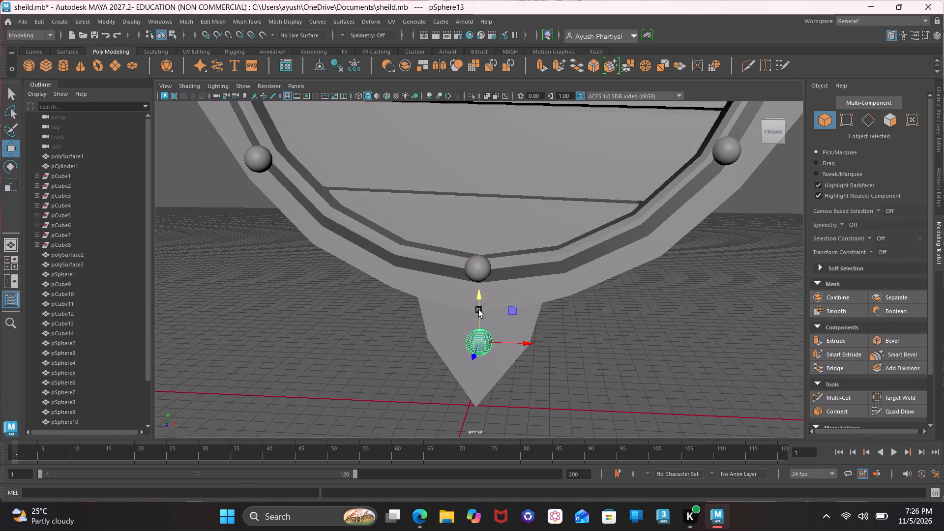
{"action": "left_click", "coordinate": [528, 343]}
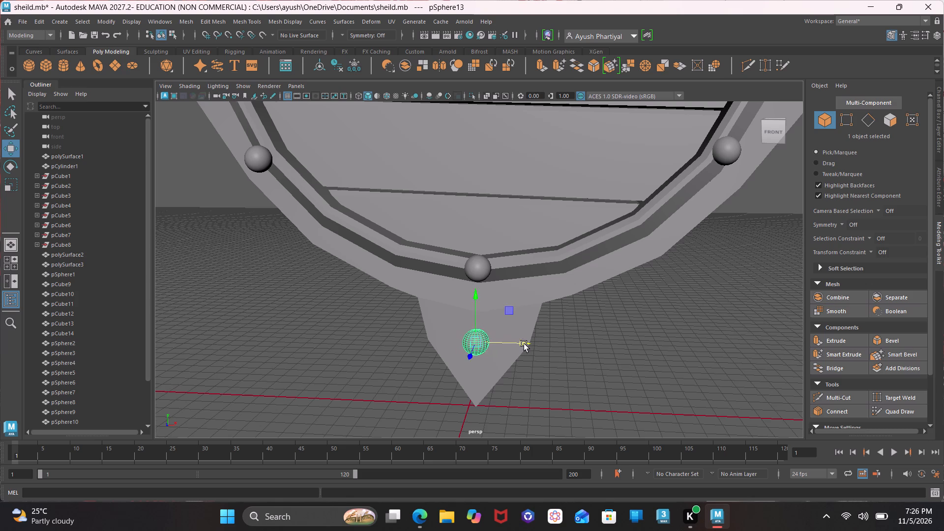
Clone the lower-left rim stud onto the central star, placing the clone just below the star's central sphere.
{"action": "scroll", "coordinate": [524, 344], "scroll_direction": "down", "scroll_amount": 2}
{"action": "left_click_drag", "start_coordinate": [551, 159], "coordinate": [529, 217]}
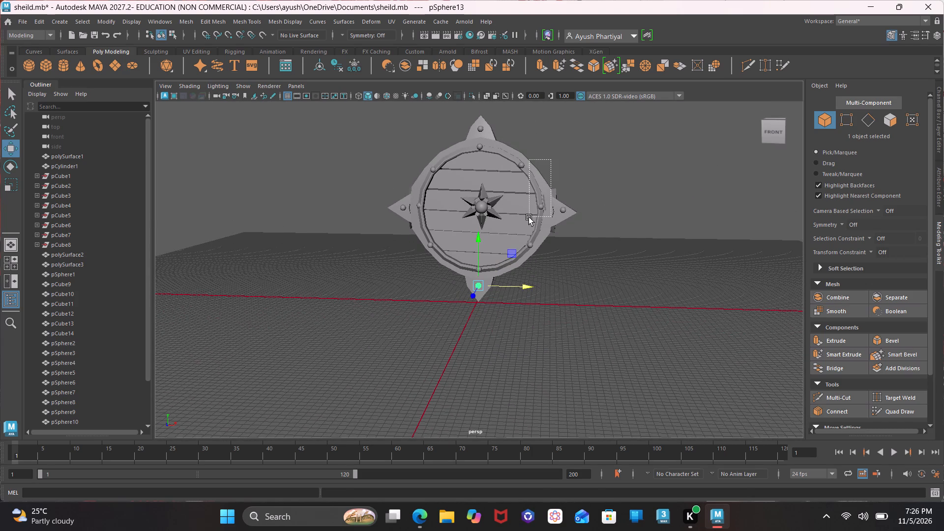
{"action": "left_click_drag", "start_coordinate": [529, 217], "coordinate": [530, 218]}
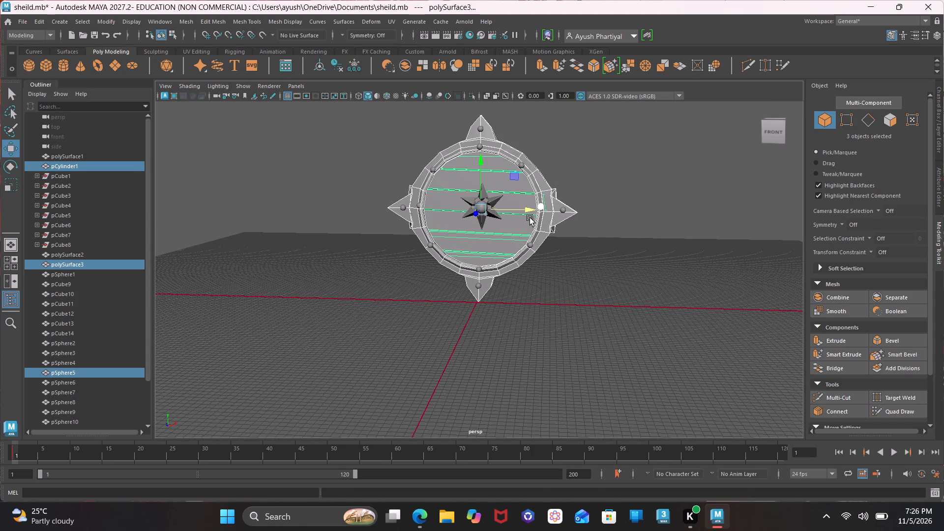
{"action": "key", "text": "d"}
{"action": "key", "text": "f"}
{"action": "left_click", "coordinate": [668, 178]}
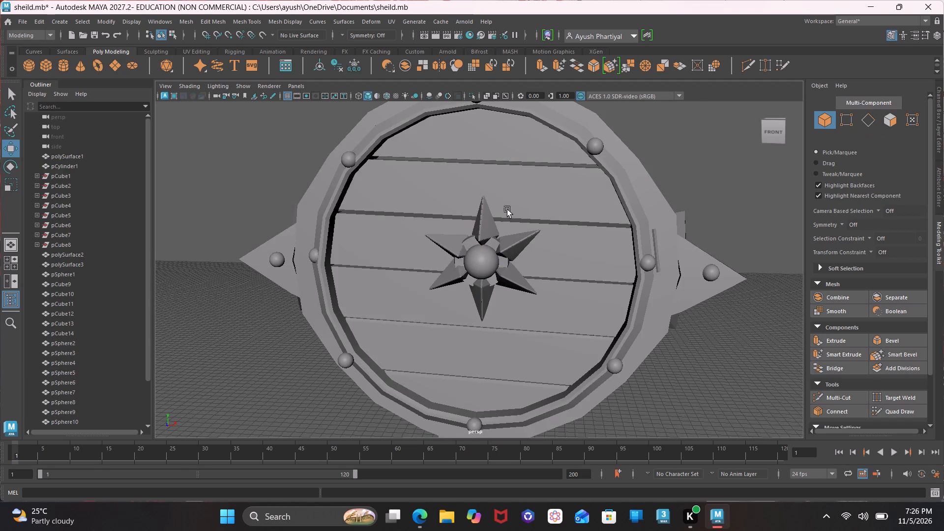
{"action": "scroll", "coordinate": [454, 261], "scroll_direction": "up", "scroll_amount": 4}
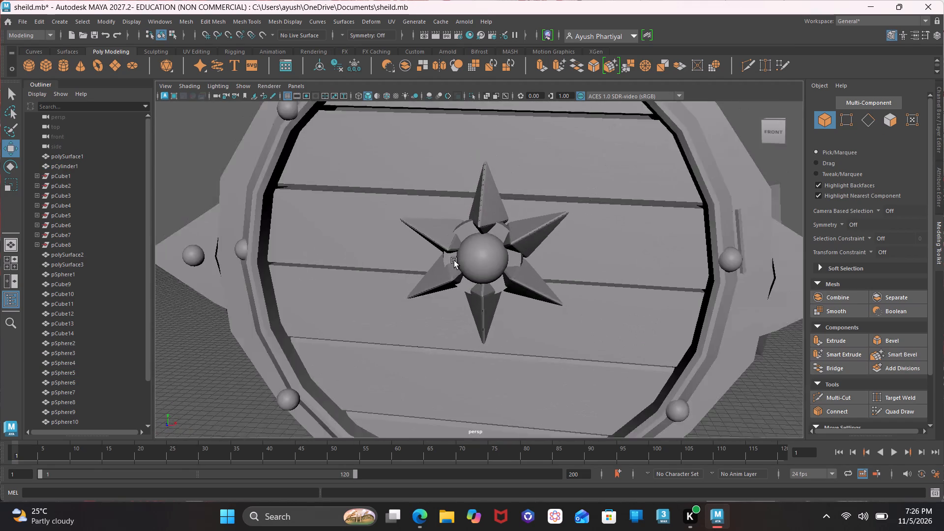
{"action": "scroll", "coordinate": [454, 261], "scroll_direction": "up", "scroll_amount": 1}
{"action": "scroll", "coordinate": [454, 261], "scroll_direction": "down", "scroll_amount": 1}
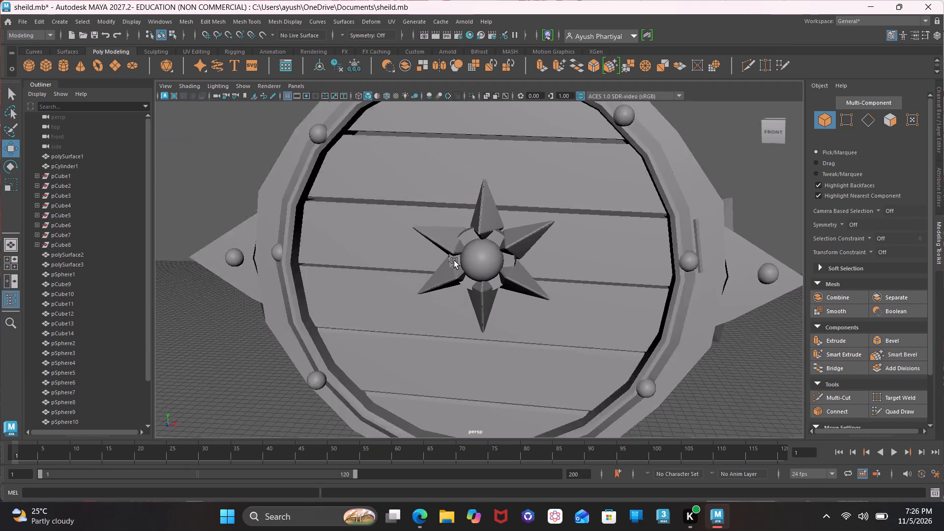
{"action": "scroll", "coordinate": [454, 261], "scroll_direction": "down", "scroll_amount": 1}
{"action": "left_click", "coordinate": [365, 346]}
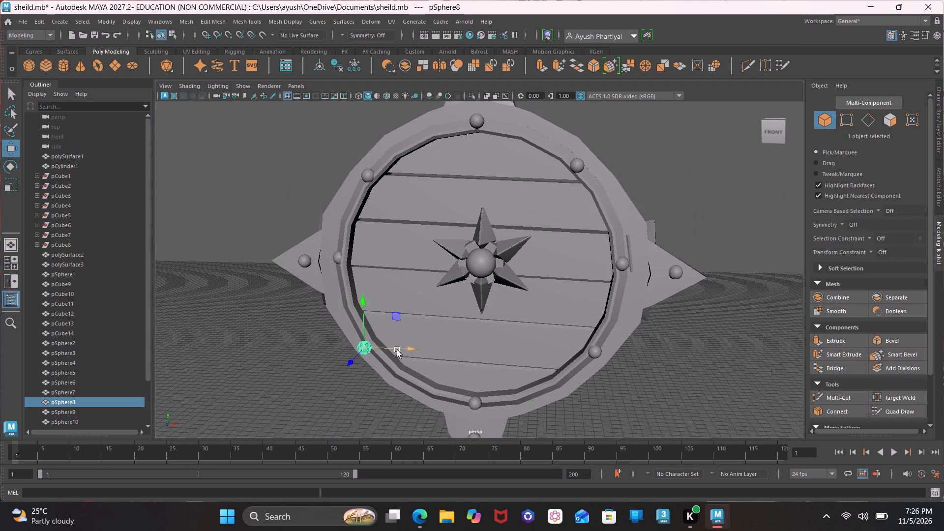
{"action": "left_click_drag", "start_coordinate": [405, 347], "coordinate": [523, 321], "text": "shift"}
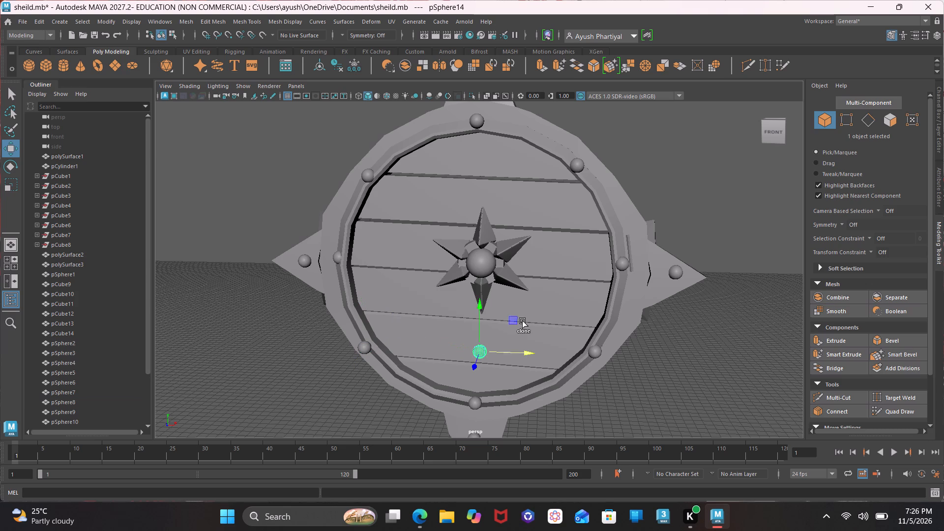
{"action": "left_click_drag", "start_coordinate": [478, 308], "coordinate": [461, 236]}
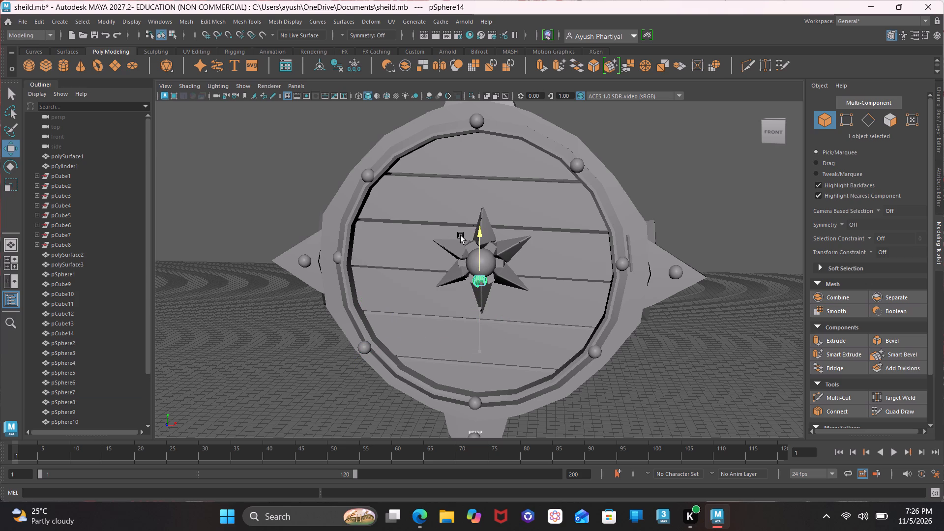
{"action": "left_click_drag", "start_coordinate": [461, 236], "coordinate": [463, 235]}
{"action": "left_click", "coordinate": [531, 281]}
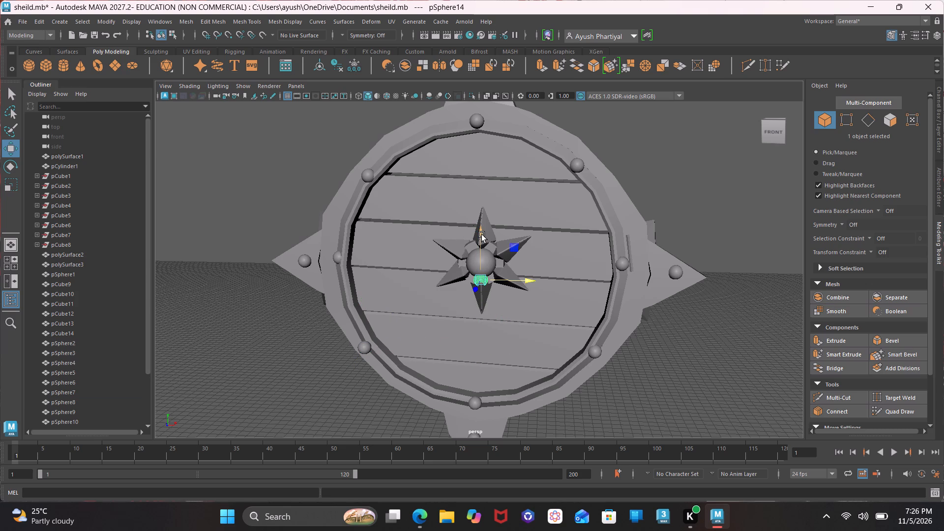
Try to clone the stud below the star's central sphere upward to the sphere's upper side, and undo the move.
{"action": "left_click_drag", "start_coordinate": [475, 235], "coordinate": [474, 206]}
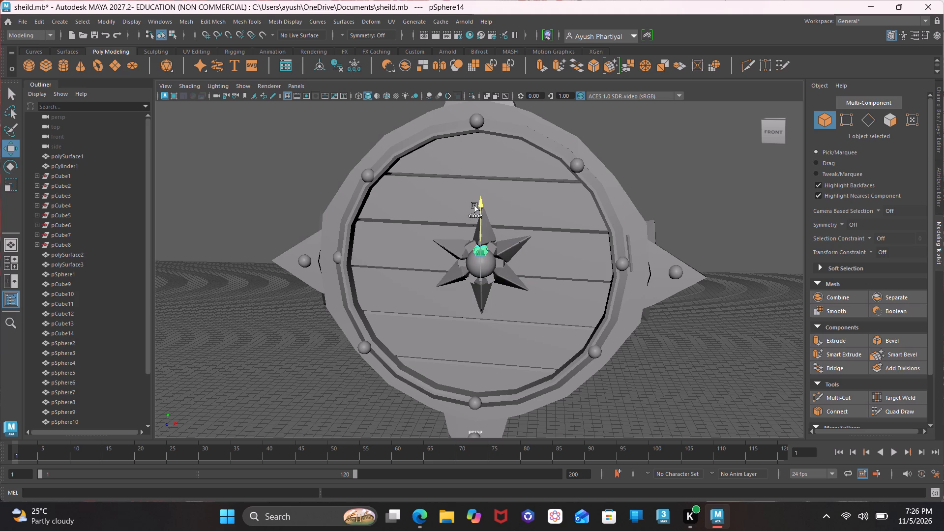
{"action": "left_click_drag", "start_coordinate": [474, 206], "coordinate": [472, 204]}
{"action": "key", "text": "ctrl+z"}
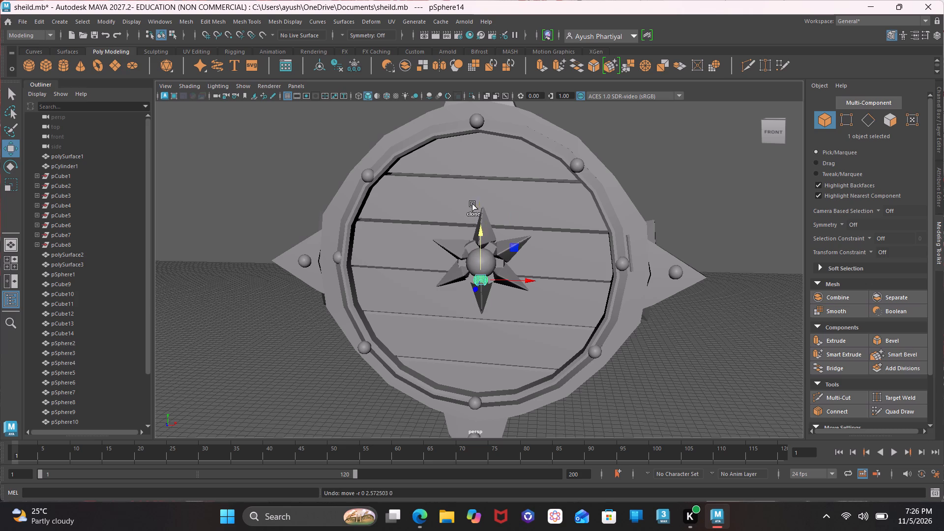
Clone the stud below the star's central sphere straight upward so the clone sits just above the sphere.
{"action": "left_click_drag", "start_coordinate": [482, 236], "coordinate": [479, 202], "text": "shift"}
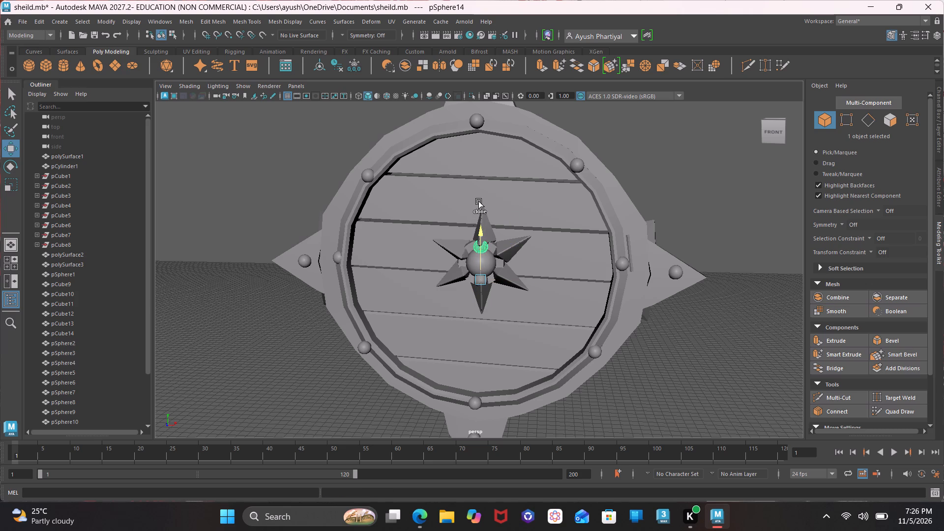
{"action": "left_click_drag", "start_coordinate": [479, 202], "coordinate": [479, 201], "text": "shift"}
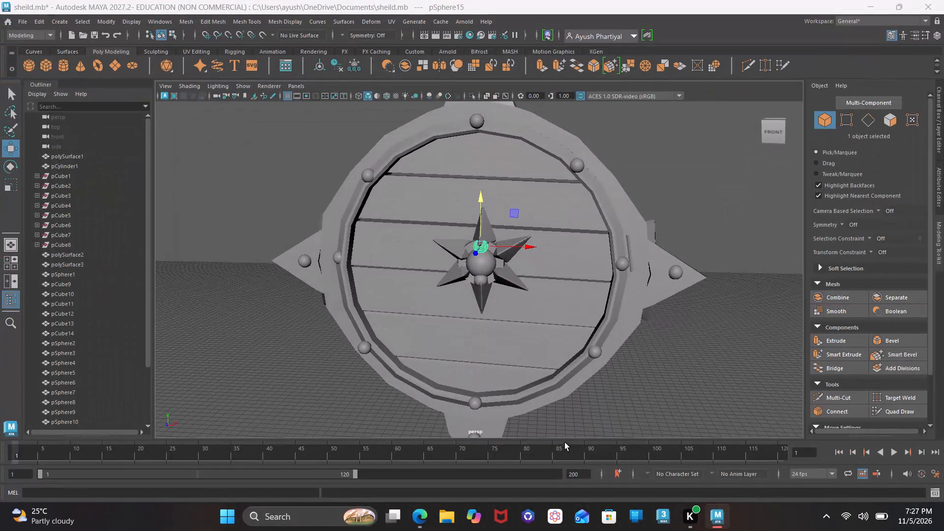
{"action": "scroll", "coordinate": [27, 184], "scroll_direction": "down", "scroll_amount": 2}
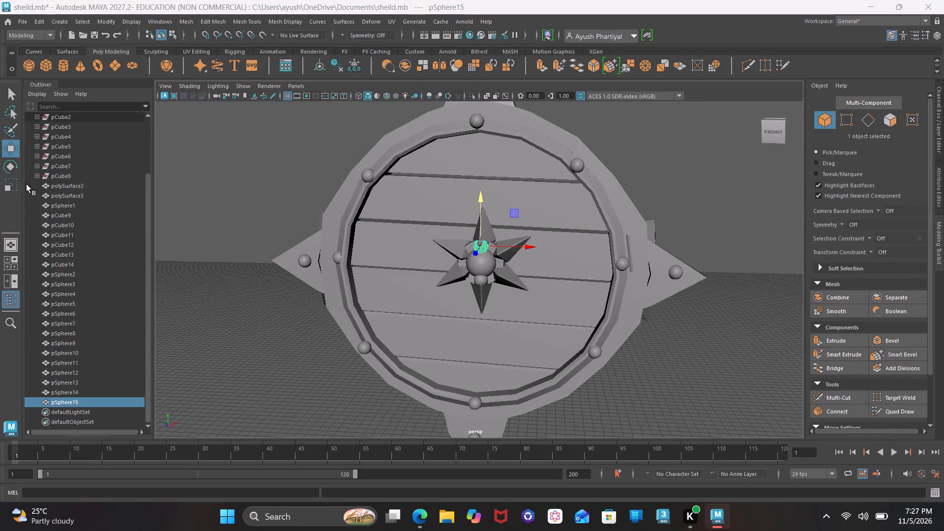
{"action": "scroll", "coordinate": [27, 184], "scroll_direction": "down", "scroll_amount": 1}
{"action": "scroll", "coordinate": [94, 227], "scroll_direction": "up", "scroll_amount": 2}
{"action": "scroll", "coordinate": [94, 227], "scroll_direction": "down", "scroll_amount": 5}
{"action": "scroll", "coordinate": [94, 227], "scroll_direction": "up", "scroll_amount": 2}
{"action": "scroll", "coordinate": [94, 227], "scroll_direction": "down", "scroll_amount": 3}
Clone the stud above the central sphere and move the clone against the sphere's right side, between the two right star spikes.
{"action": "scroll", "coordinate": [476, 259], "scroll_direction": "up", "scroll_amount": 1}
{"action": "left_click_drag", "start_coordinate": [485, 179], "coordinate": [488, 180], "text": "shift"}
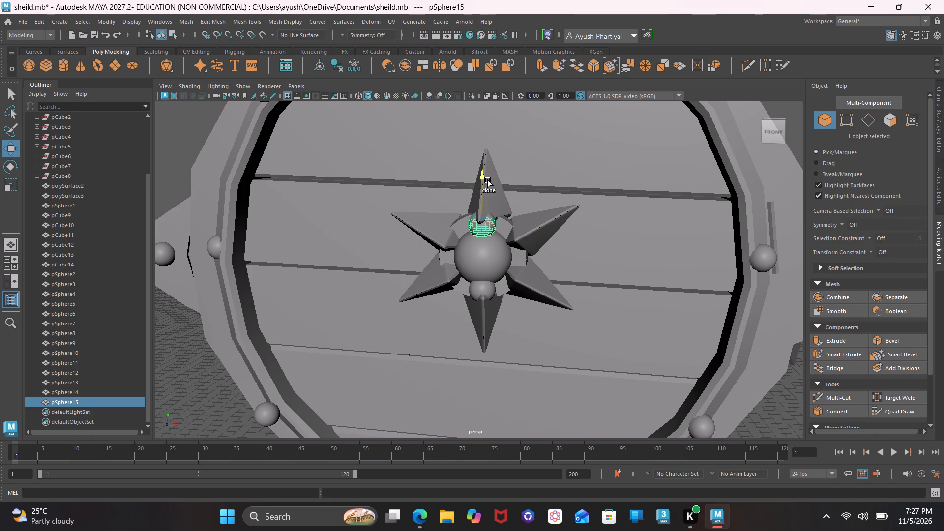
{"action": "left_click_drag", "start_coordinate": [488, 180], "coordinate": [505, 219], "text": "shift"}
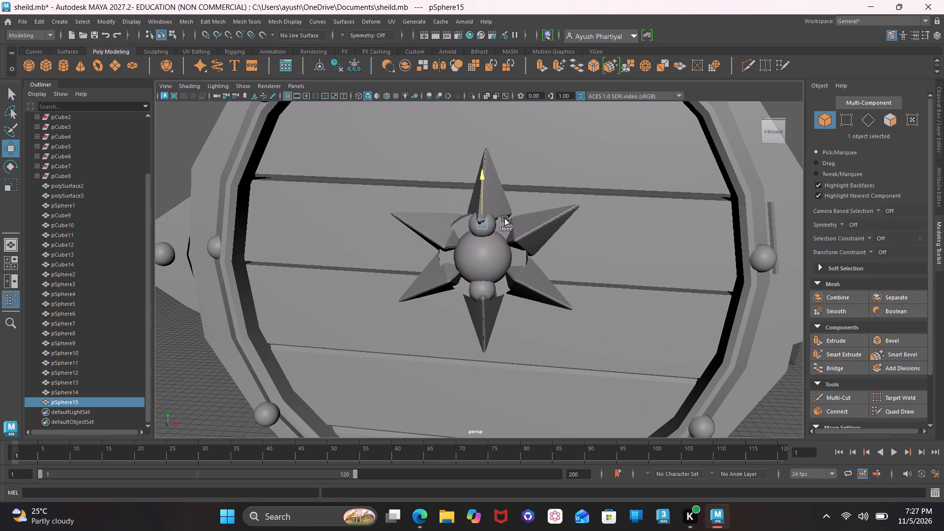
{"action": "left_click_drag", "start_coordinate": [505, 219], "coordinate": [504, 219], "text": "shift"}
{"action": "left_click_drag", "start_coordinate": [476, 269], "coordinate": [474, 288]}
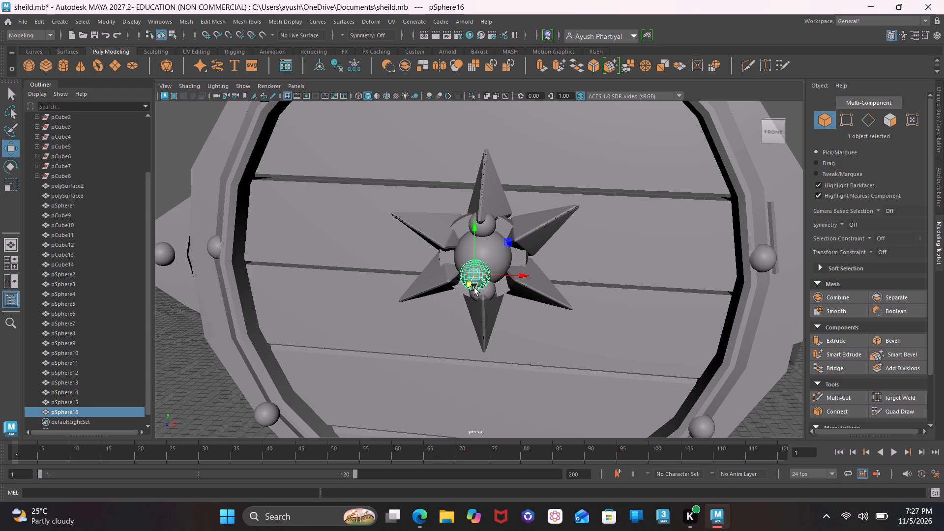
{"action": "left_click_drag", "start_coordinate": [513, 279], "coordinate": [534, 272]}
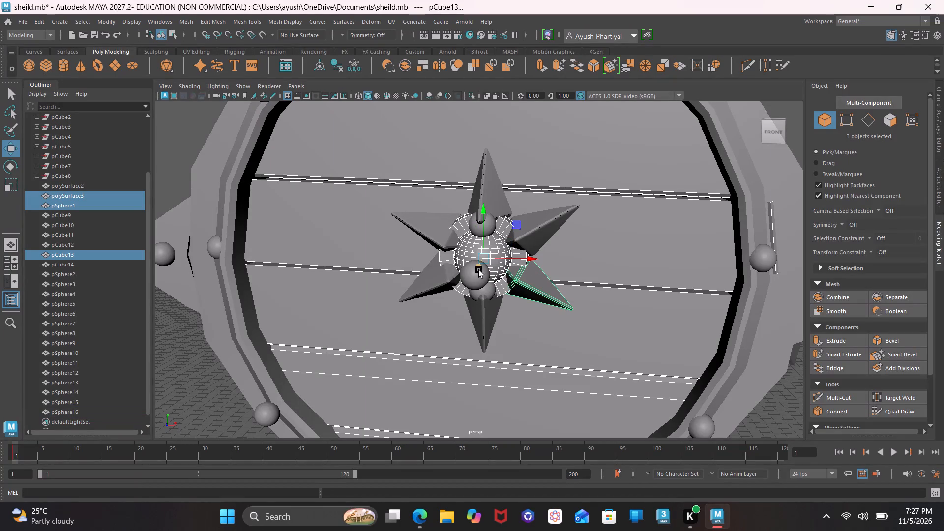
{"action": "left_click", "coordinate": [479, 270]}
{"action": "left_click", "coordinate": [480, 274]}
{"action": "left_click_drag", "start_coordinate": [515, 277], "coordinate": [562, 267]}
{"action": "left_click_drag", "start_coordinate": [522, 284], "coordinate": [519, 265]}
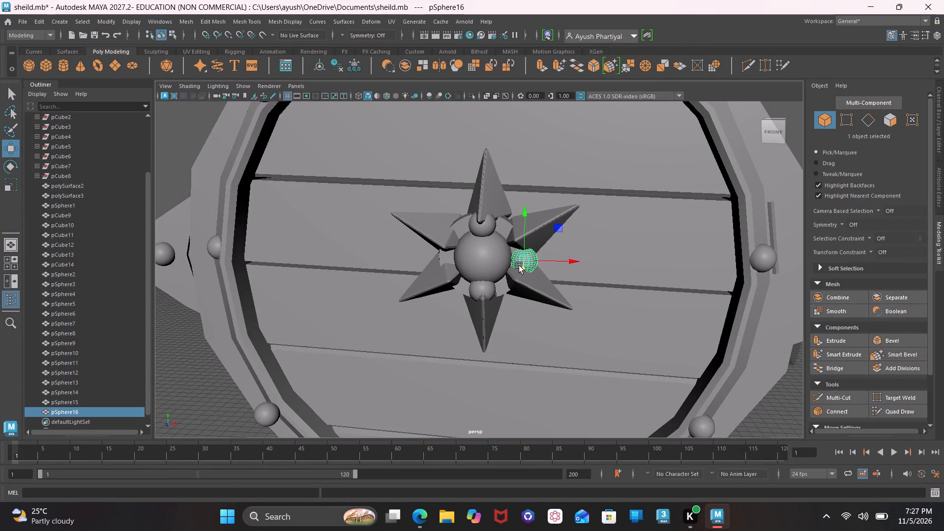
{"action": "left_click_drag", "start_coordinate": [564, 261], "coordinate": [560, 260]}
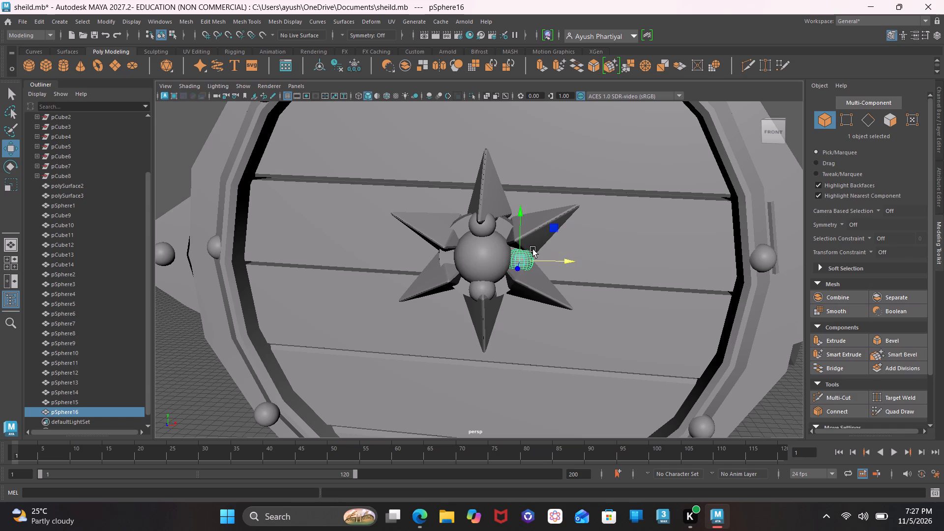
Clone the stud at the central sphere's right side across to its left side, and clear the selection.
{"action": "left_click_drag", "start_coordinate": [565, 262], "coordinate": [495, 267], "text": "shift"}
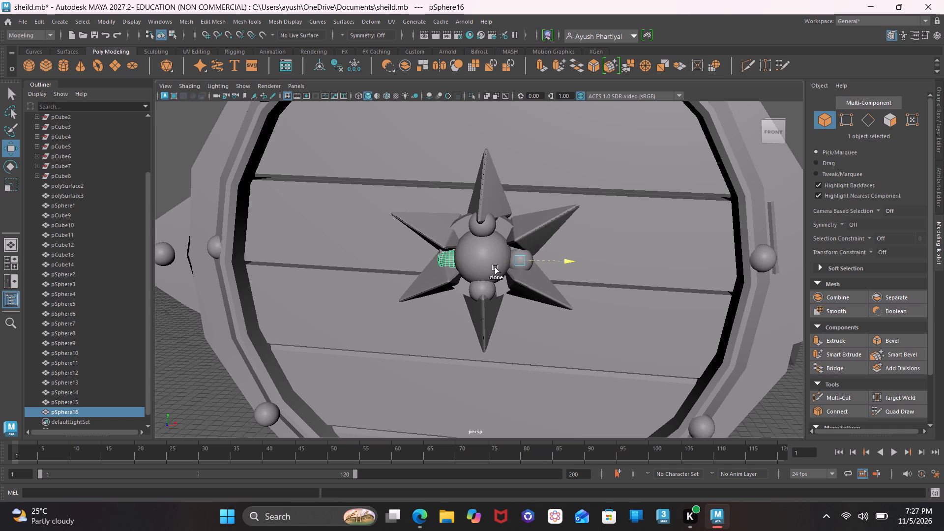
{"action": "left_click_drag", "start_coordinate": [495, 267], "coordinate": [489, 267], "text": "shift"}
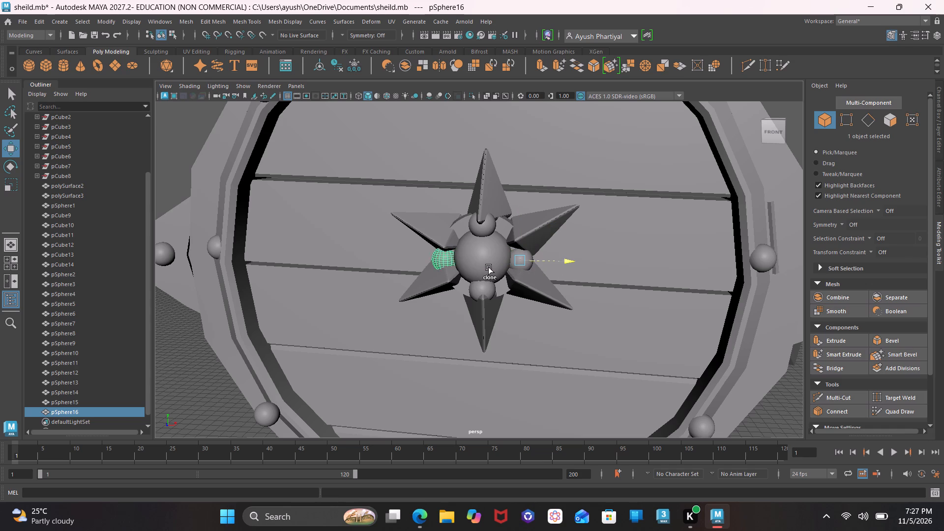
{"action": "left_click_drag", "start_coordinate": [489, 267], "coordinate": [492, 268], "text": "shift"}
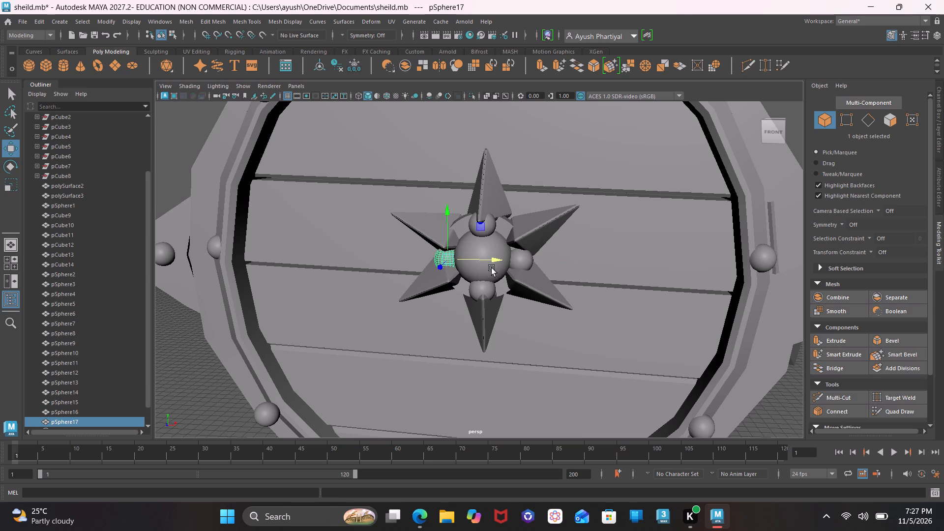
{"action": "left_click", "coordinate": [692, 171]}
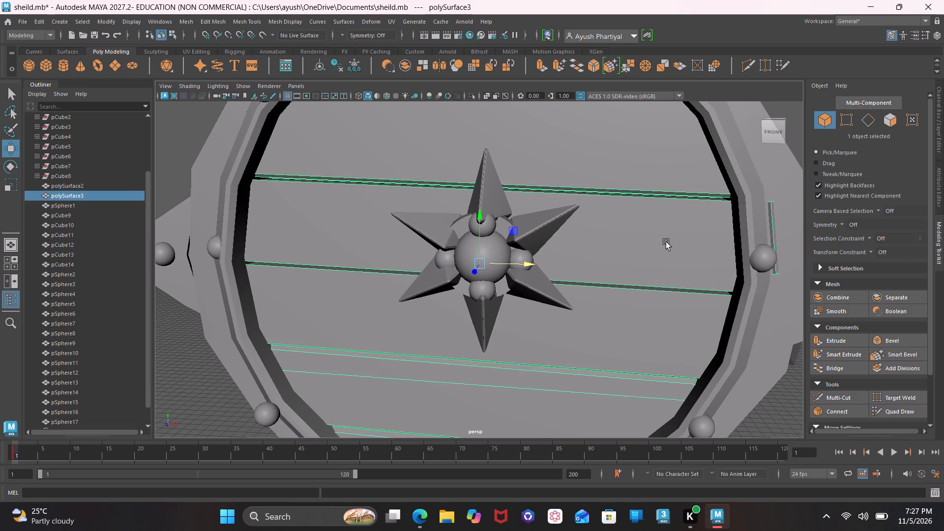
{"action": "scroll", "coordinate": [666, 242], "scroll_direction": "down", "scroll_amount": 1}
{"action": "left_click", "coordinate": [666, 190]}
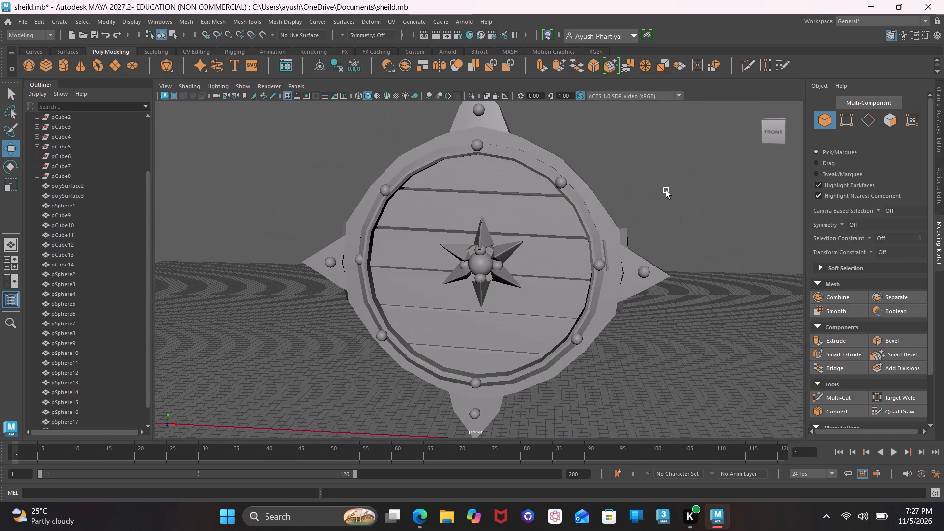
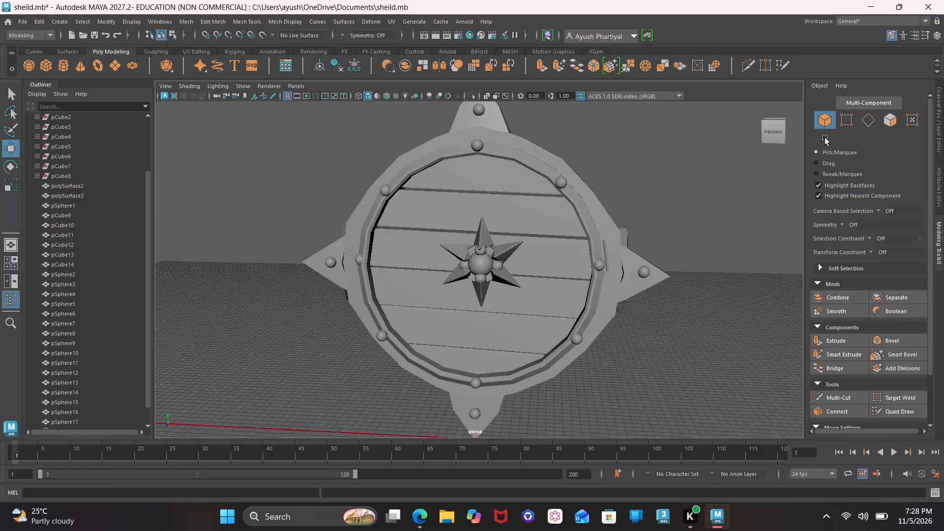
Nudge the studs above and below the star's central sphere slightly along the depth axis, working from a side view.
{"action": "left_click_drag", "start_coordinate": [770, 136], "coordinate": [767, 143]}
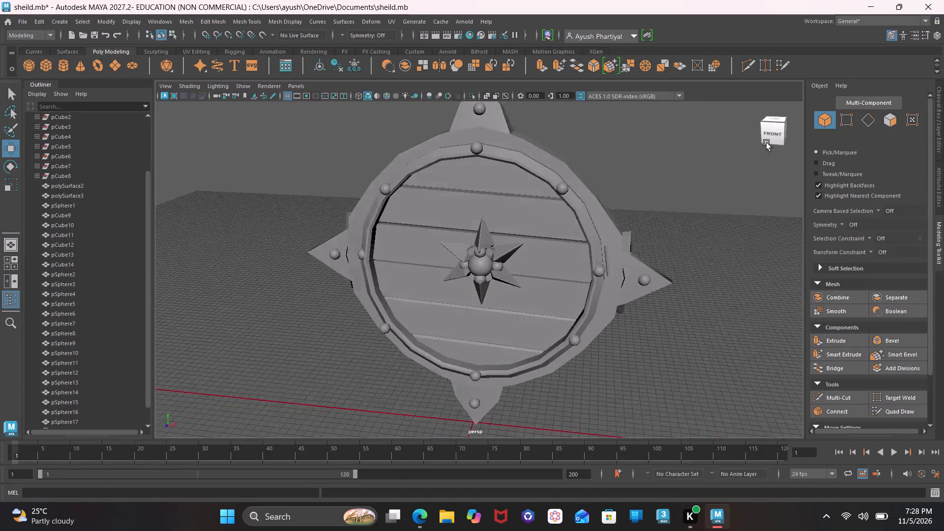
{"action": "left_click_drag", "start_coordinate": [767, 143], "coordinate": [807, 143]}
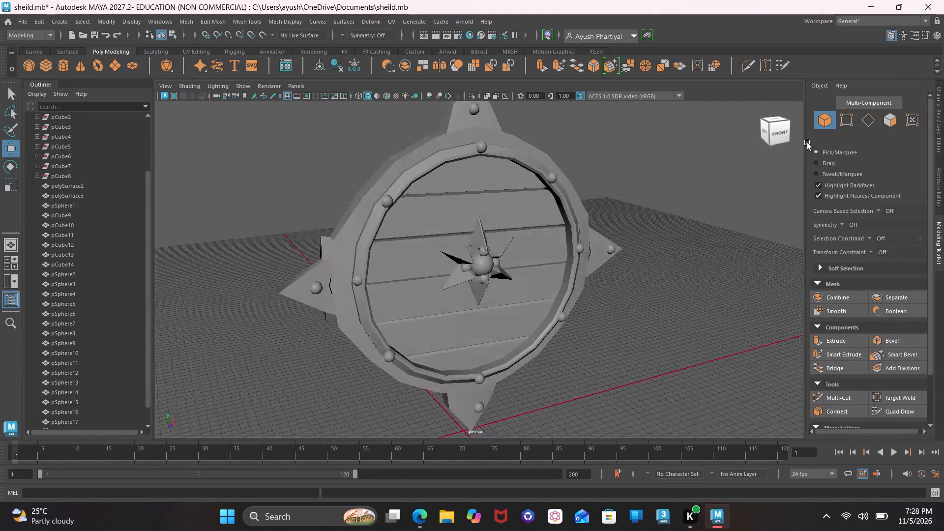
{"action": "left_click_drag", "start_coordinate": [807, 143], "coordinate": [859, 139]}
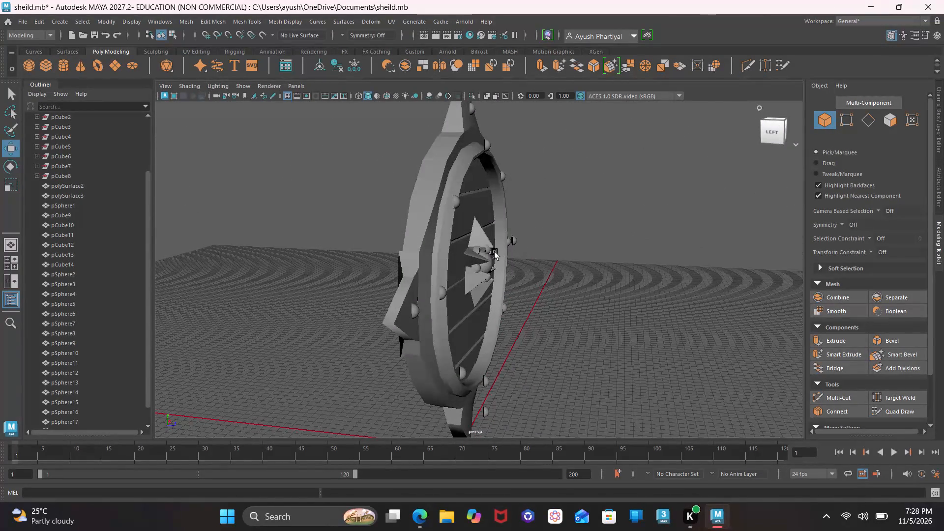
{"action": "left_click", "coordinate": [489, 252]}
{"action": "left_click", "coordinate": [534, 251]}
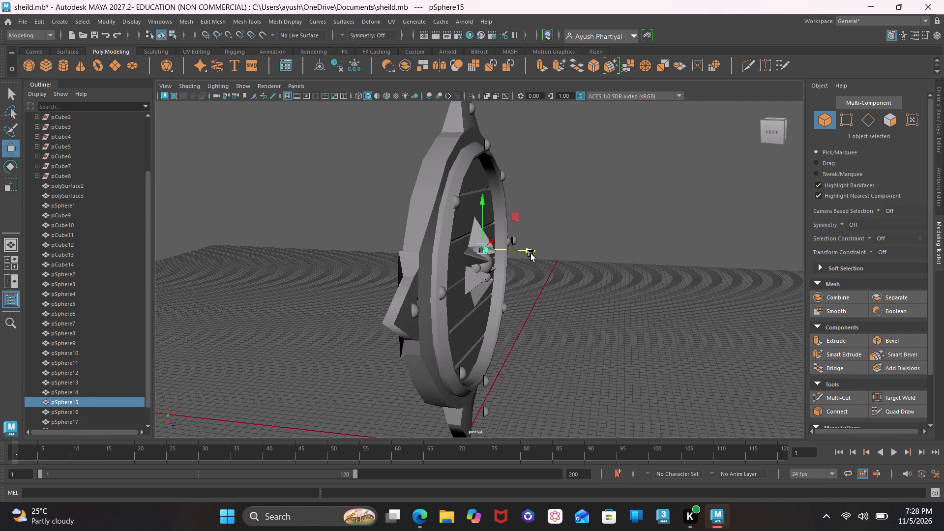
{"action": "left_click", "coordinate": [549, 226]}
{"action": "left_click", "coordinate": [766, 141]}
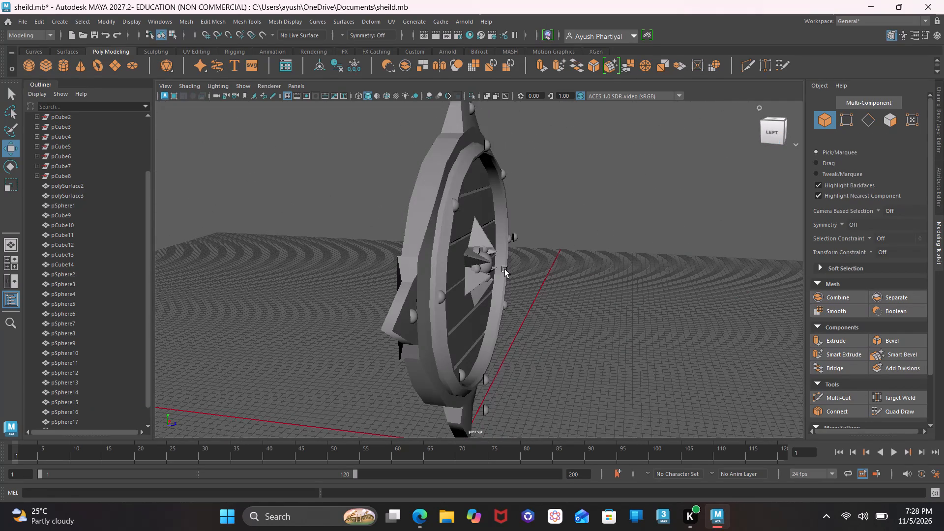
{"action": "left_click", "coordinate": [491, 279]}
{"action": "left_click", "coordinate": [537, 279]}
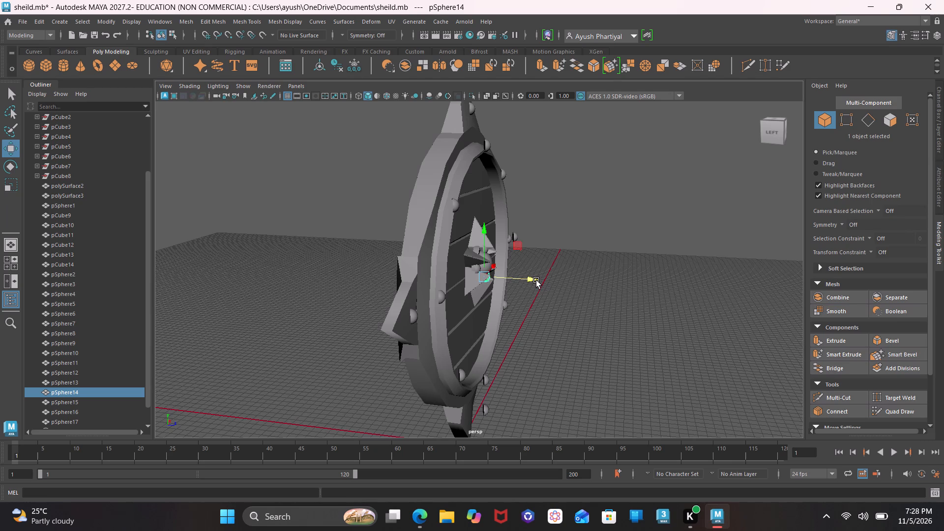
{"action": "left_click", "coordinate": [583, 223]}
Push the bottom rim stud and the stud on the bottom outer point back along the depth axis against the shield's surface.
{"action": "left_click_drag", "start_coordinate": [772, 128], "coordinate": [765, 114]}
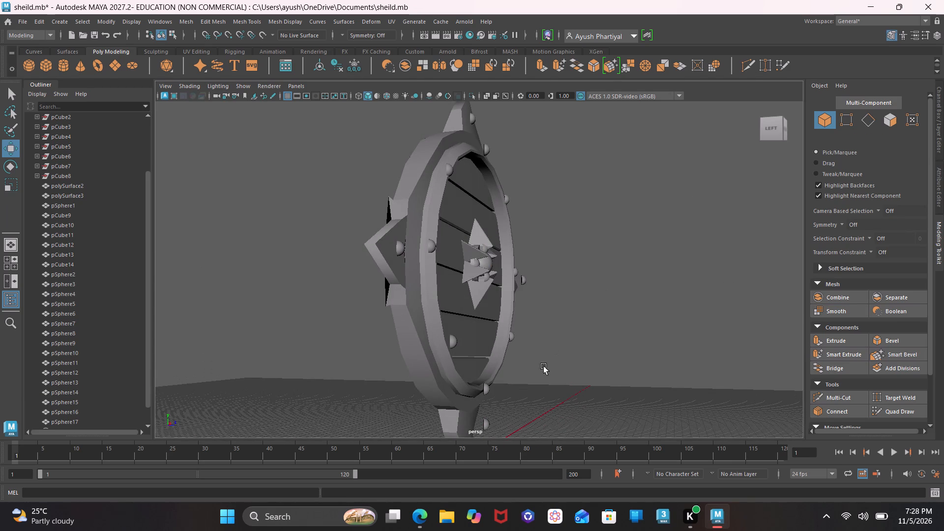
{"action": "left_click", "coordinate": [488, 390]}
{"action": "left_click_drag", "start_coordinate": [530, 389], "coordinate": [520, 389]}
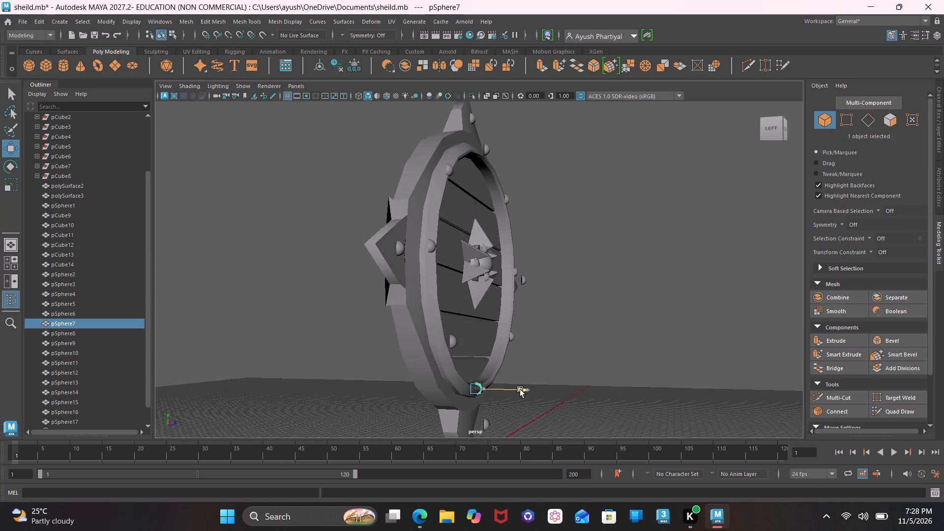
{"action": "left_click_drag", "start_coordinate": [520, 389], "coordinate": [525, 391]}
{"action": "left_click", "coordinate": [487, 427]}
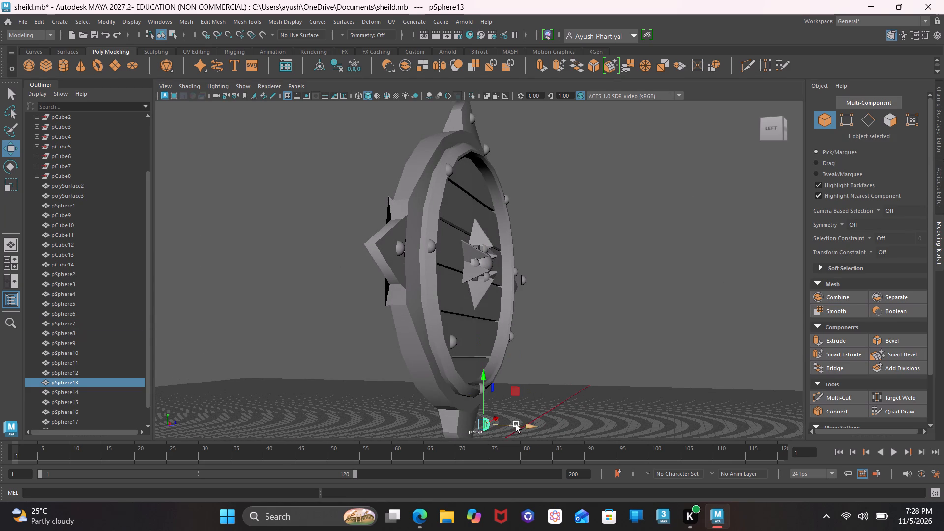
{"action": "left_click_drag", "start_coordinate": [533, 426], "coordinate": [516, 426]}
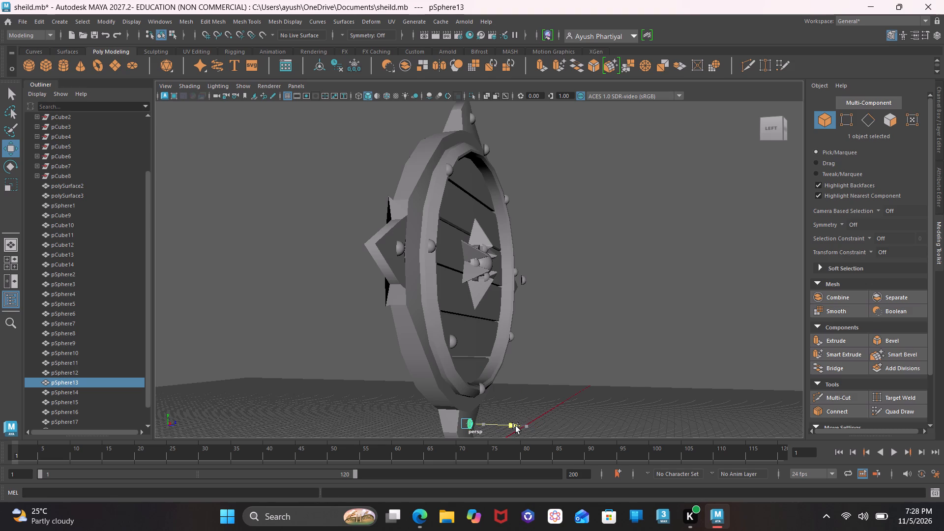
{"action": "left_click_drag", "start_coordinate": [516, 426], "coordinate": [517, 426]}
{"action": "left_click", "coordinate": [485, 391]}
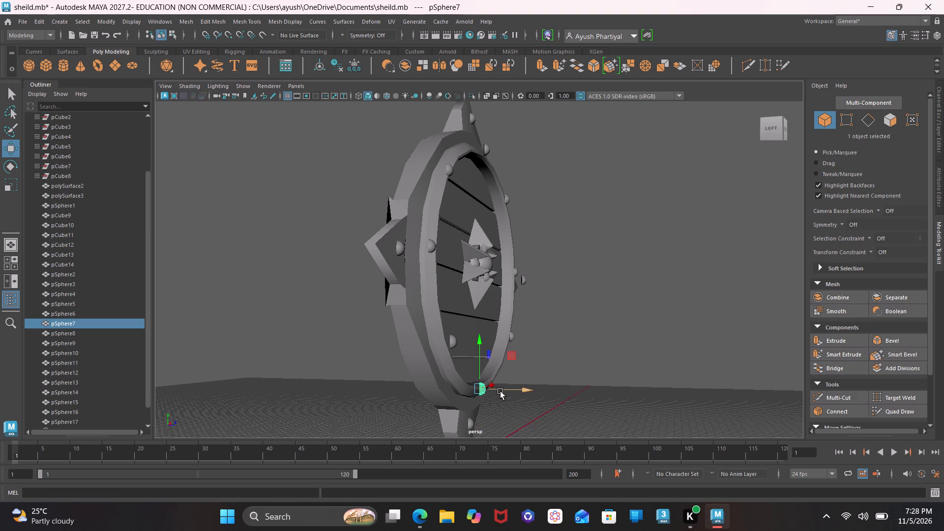
{"action": "left_click", "coordinate": [524, 389]}
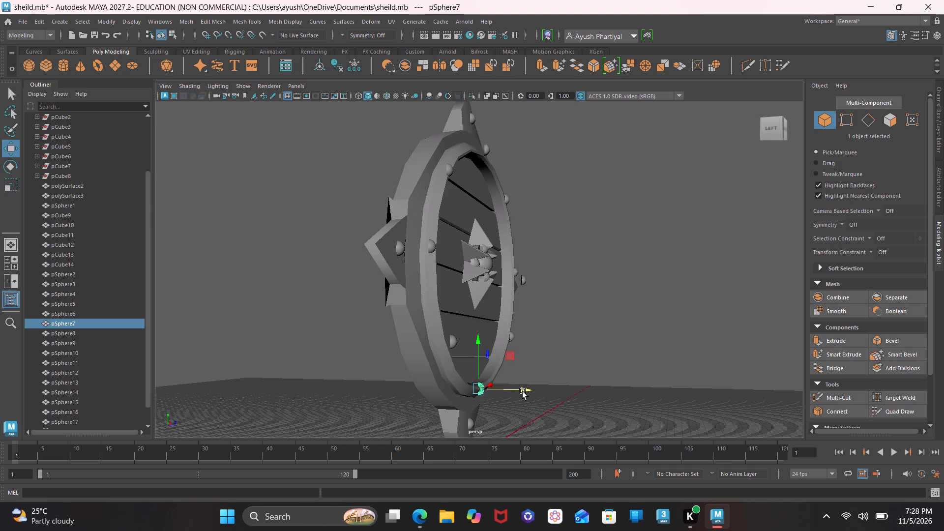
Push the stud on the right outer point back along the depth axis so it sits against the point's surface.
{"action": "left_click", "coordinate": [522, 279]}
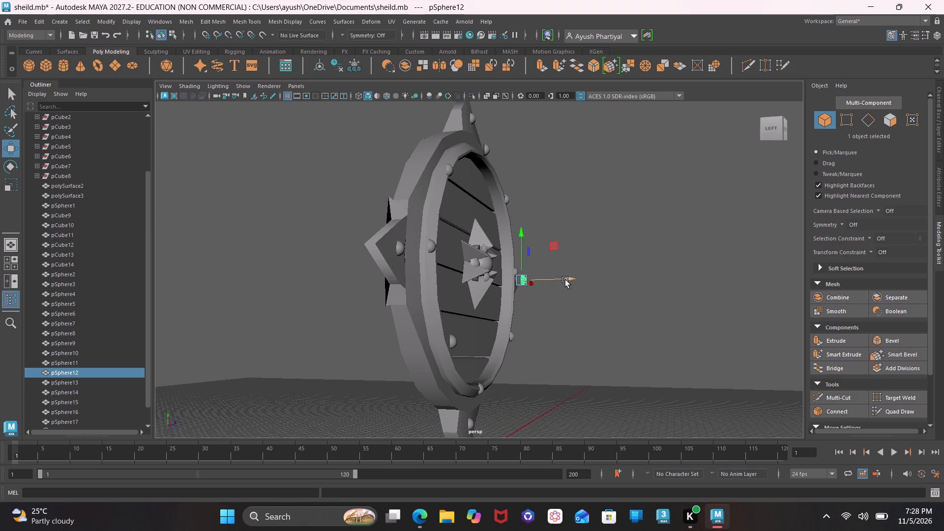
{"action": "left_click_drag", "start_coordinate": [571, 278], "coordinate": [558, 278]}
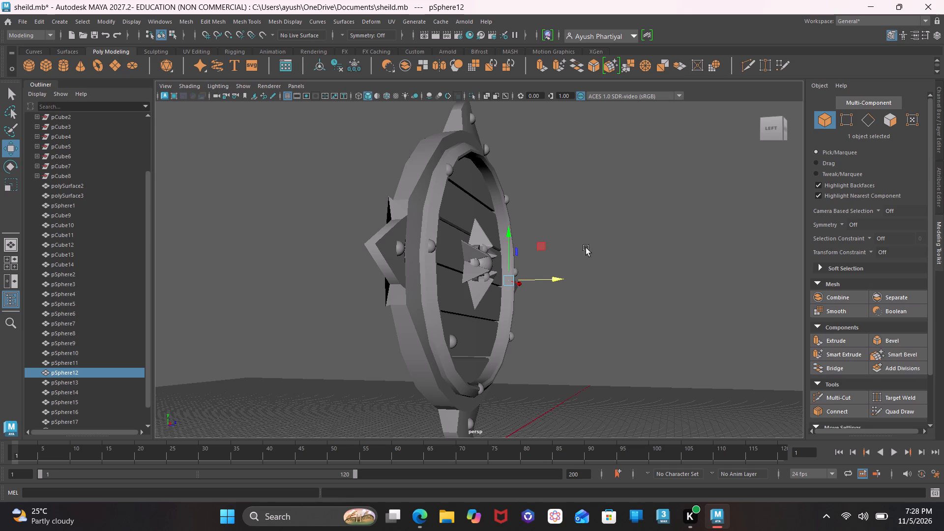
{"action": "left_click", "coordinate": [598, 239]}
{"action": "left_click_drag", "start_coordinate": [777, 131], "coordinate": [651, 142]}
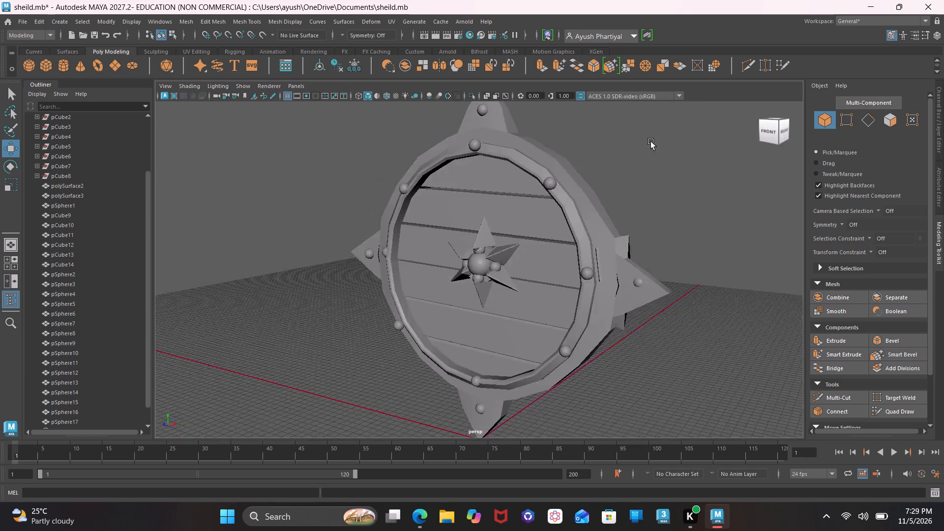
{"action": "left_click_drag", "start_coordinate": [651, 142], "coordinate": [678, 132]}
{"action": "left_click", "coordinate": [645, 266]}
{"action": "left_click_drag", "start_coordinate": [648, 261], "coordinate": [653, 263]}
{"action": "left_click", "coordinate": [649, 262]}
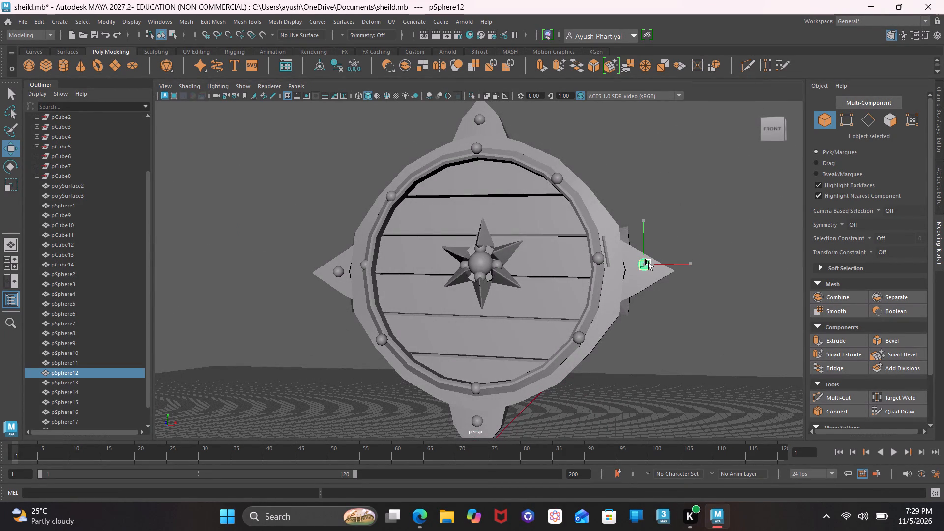
{"action": "left_click_drag", "start_coordinate": [775, 135], "coordinate": [693, 147]}
{"action": "left_click", "coordinate": [631, 241]}
Examine the shield from the front and sides to check how the studs sit on its surface.
{"action": "left_click_drag", "start_coordinate": [781, 125], "coordinate": [800, 121]}
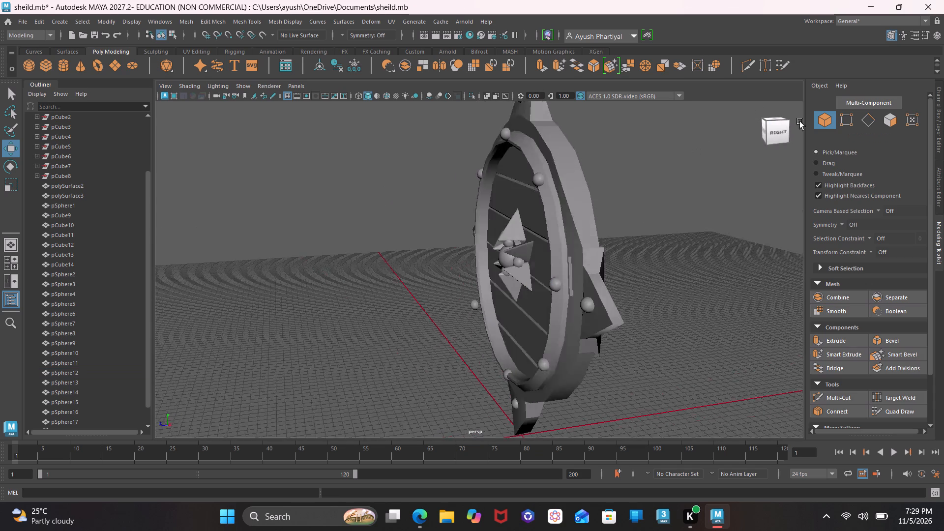
{"action": "left_click_drag", "start_coordinate": [800, 121], "coordinate": [859, 118]}
{"action": "scroll", "coordinate": [627, 204], "scroll_direction": "down", "scroll_amount": 1}
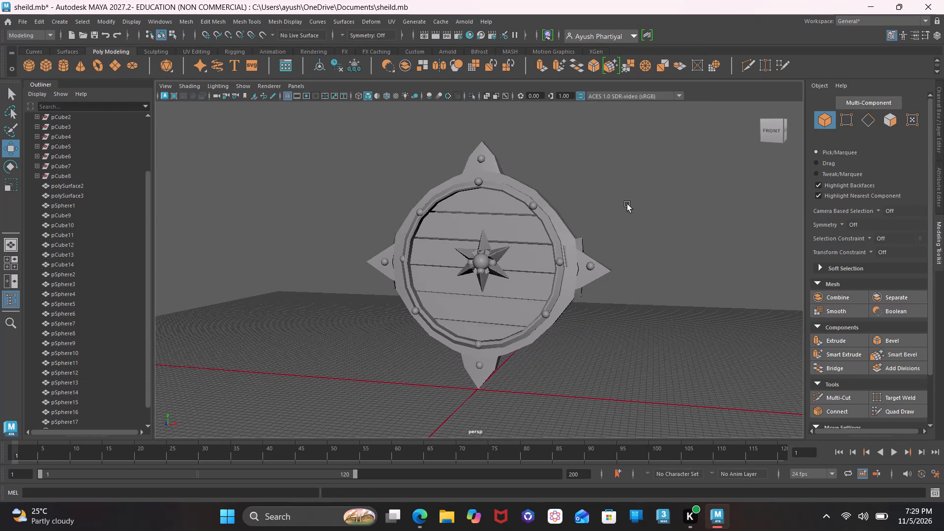
{"action": "left_click_drag", "start_coordinate": [769, 137], "coordinate": [725, 137]}
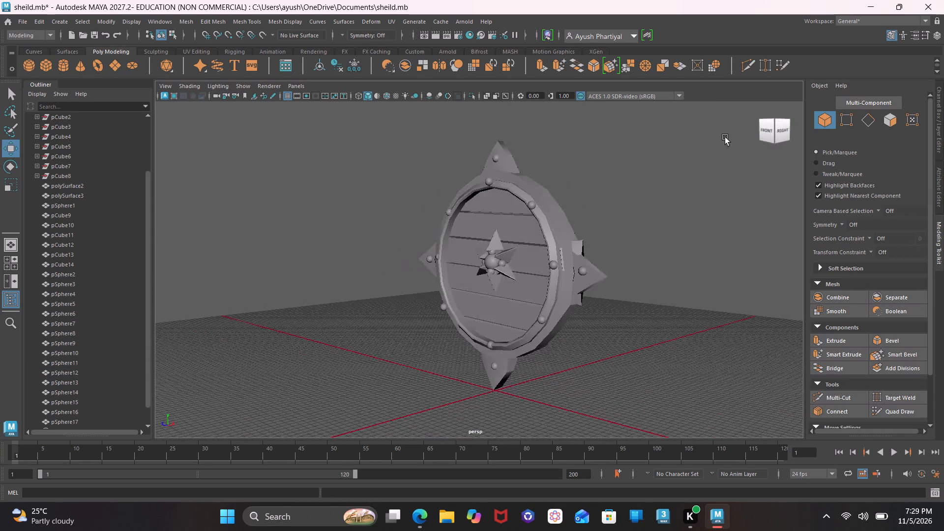
{"action": "left_click_drag", "start_coordinate": [725, 137], "coordinate": [681, 120]}
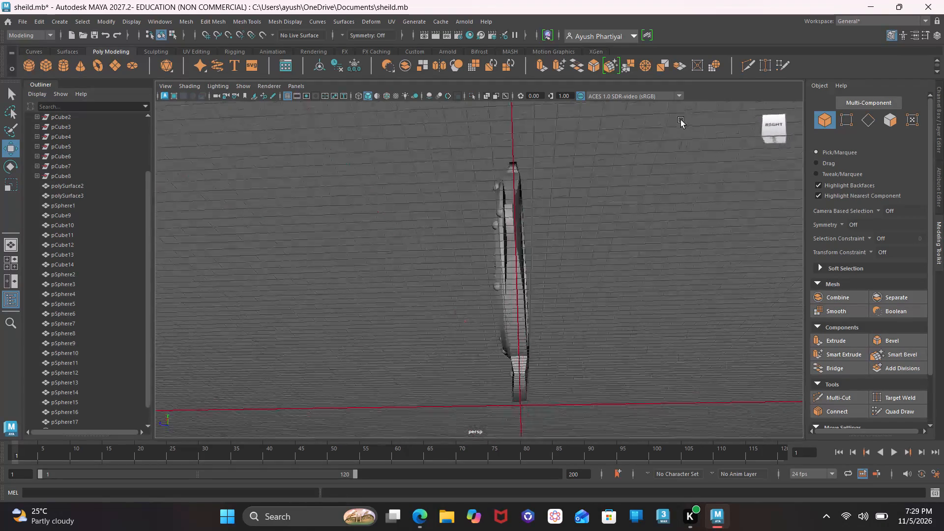
{"action": "left_click_drag", "start_coordinate": [681, 120], "coordinate": [787, 135]}
{"action": "scroll", "coordinate": [602, 203], "scroll_direction": "down", "scroll_amount": 1}
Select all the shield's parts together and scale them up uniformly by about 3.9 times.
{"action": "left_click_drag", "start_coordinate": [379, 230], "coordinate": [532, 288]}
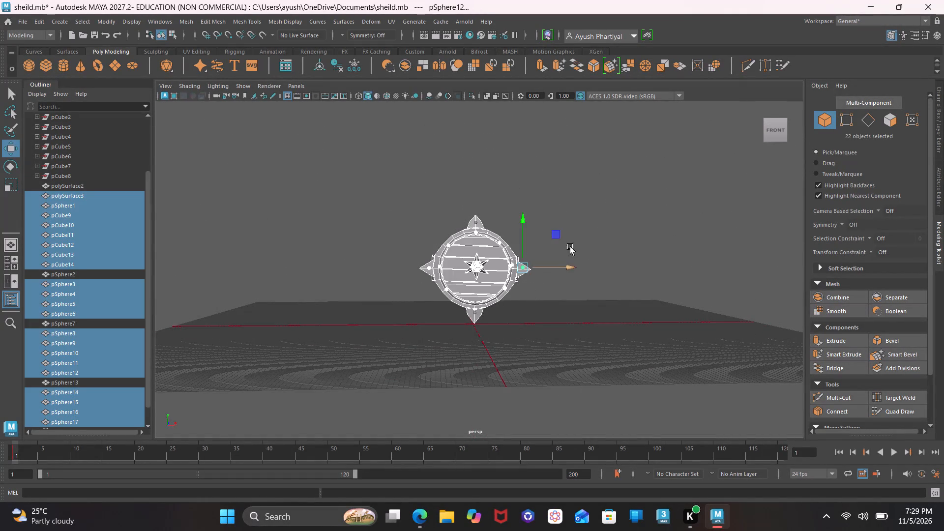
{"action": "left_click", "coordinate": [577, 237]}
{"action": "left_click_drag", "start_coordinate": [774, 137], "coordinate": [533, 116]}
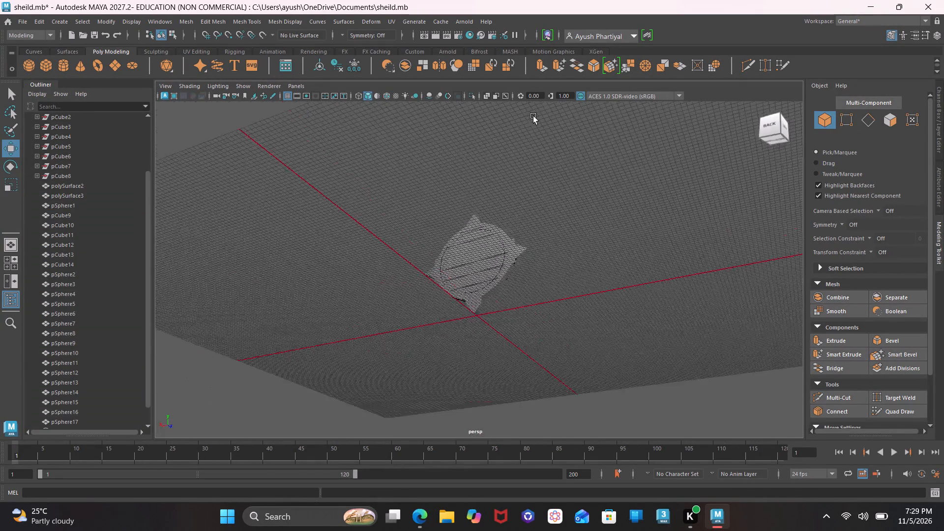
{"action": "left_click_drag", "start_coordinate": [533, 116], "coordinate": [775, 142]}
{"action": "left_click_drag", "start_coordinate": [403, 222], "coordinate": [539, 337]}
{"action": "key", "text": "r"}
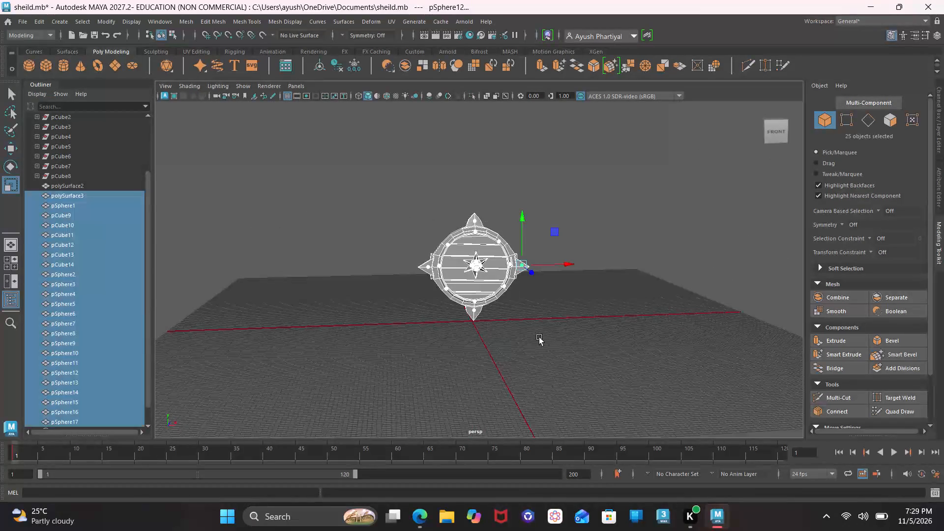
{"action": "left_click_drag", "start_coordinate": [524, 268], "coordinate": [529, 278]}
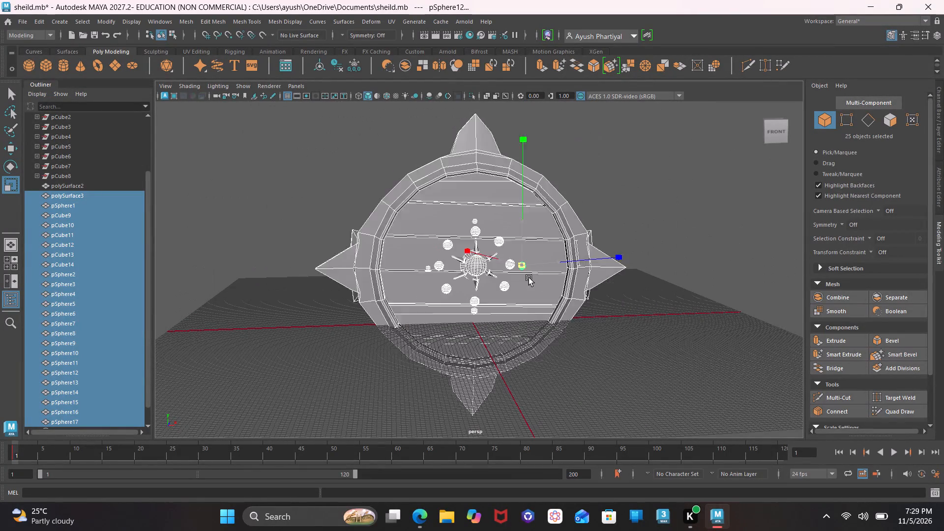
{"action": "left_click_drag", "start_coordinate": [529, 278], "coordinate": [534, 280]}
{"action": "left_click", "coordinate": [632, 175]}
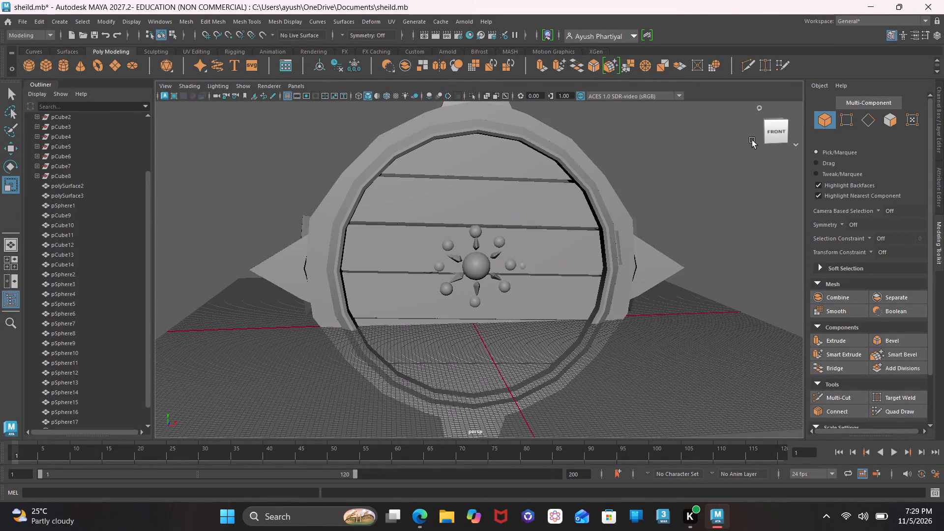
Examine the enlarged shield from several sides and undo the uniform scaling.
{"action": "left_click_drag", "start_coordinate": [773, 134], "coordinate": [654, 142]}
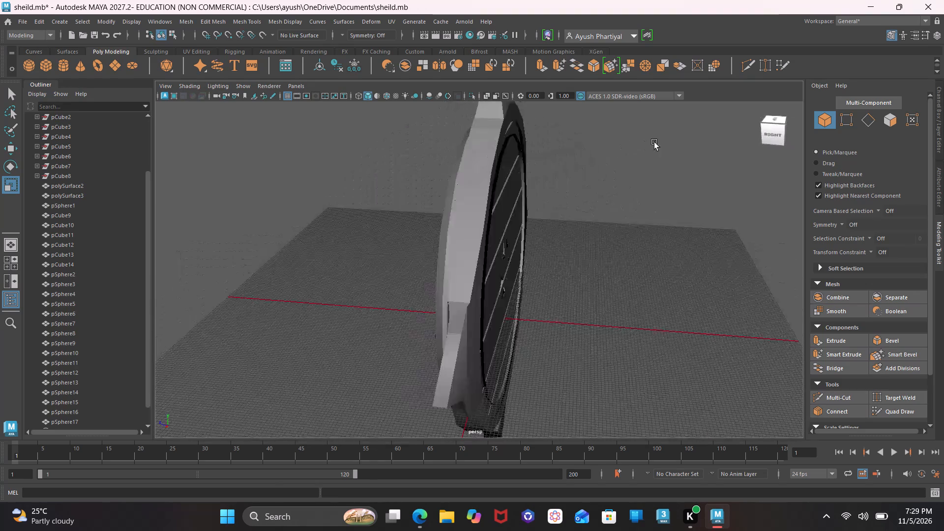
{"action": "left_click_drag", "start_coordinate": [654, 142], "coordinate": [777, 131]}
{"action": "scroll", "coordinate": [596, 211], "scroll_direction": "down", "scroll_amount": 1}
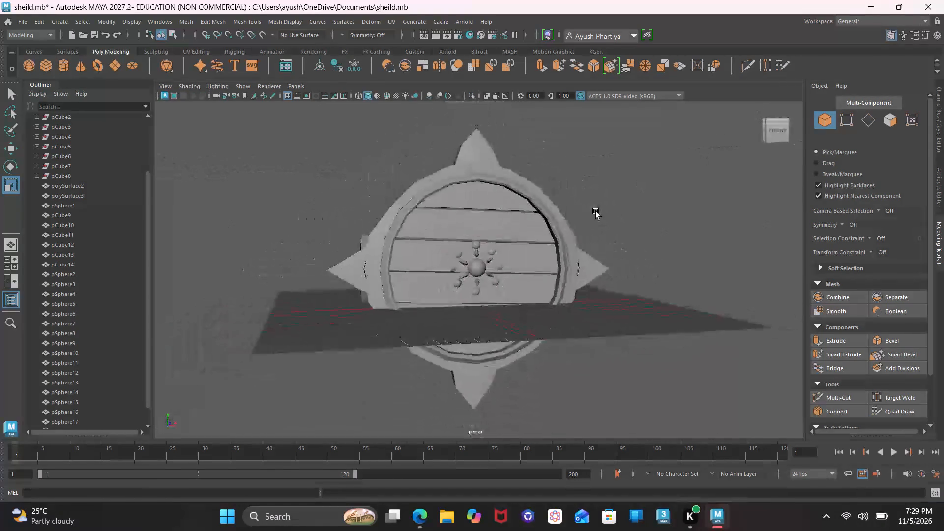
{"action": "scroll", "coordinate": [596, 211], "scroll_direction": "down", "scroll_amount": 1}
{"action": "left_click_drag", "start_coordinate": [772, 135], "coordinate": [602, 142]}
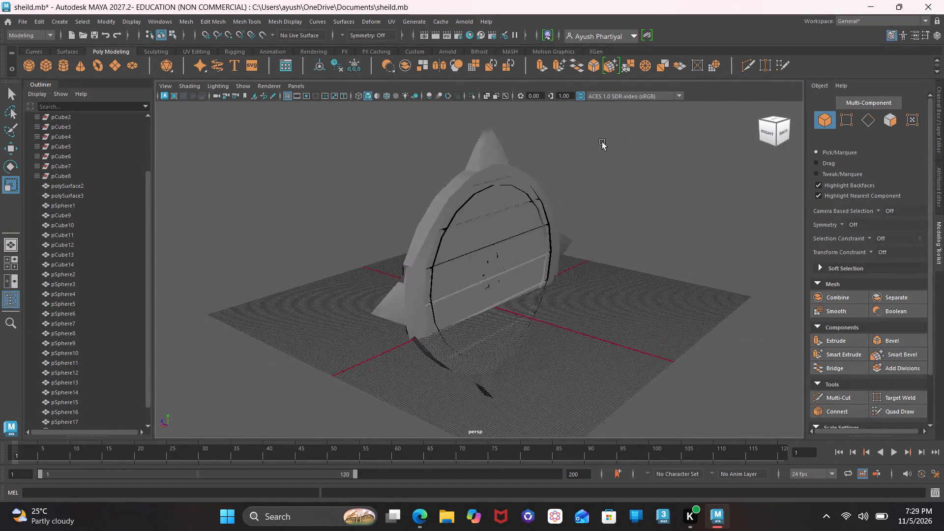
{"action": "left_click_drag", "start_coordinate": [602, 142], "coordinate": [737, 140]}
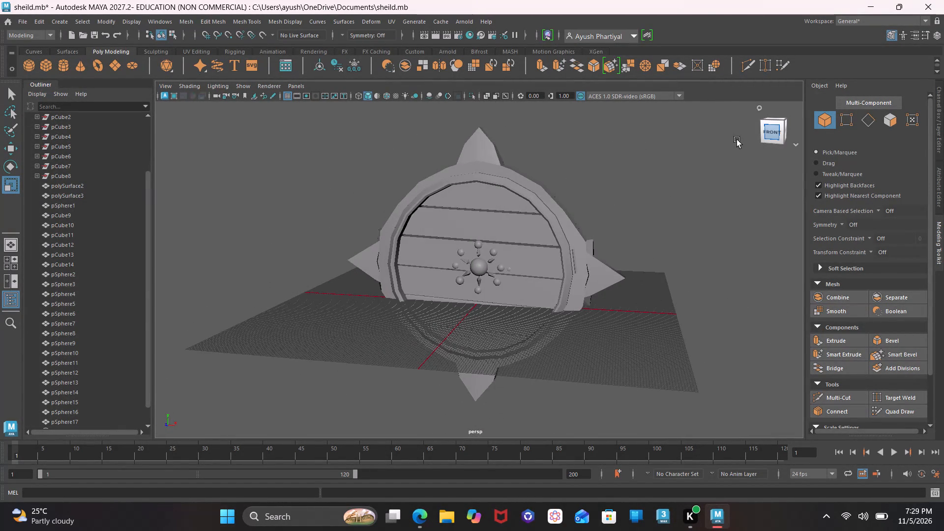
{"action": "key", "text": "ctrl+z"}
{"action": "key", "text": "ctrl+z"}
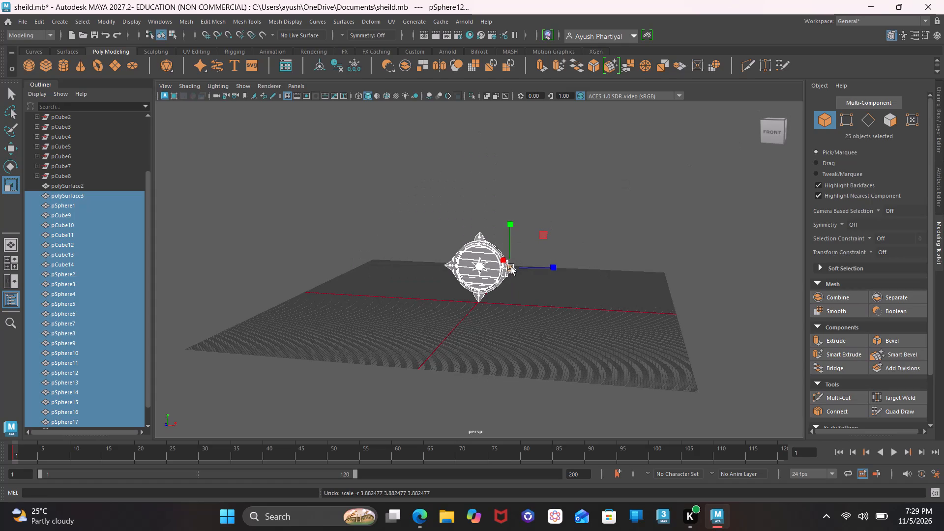
Scale the selected shield parts up uniformly by a smaller amount, clear the selection and check the shield from the front.
{"action": "left_click", "coordinate": [511, 267]}
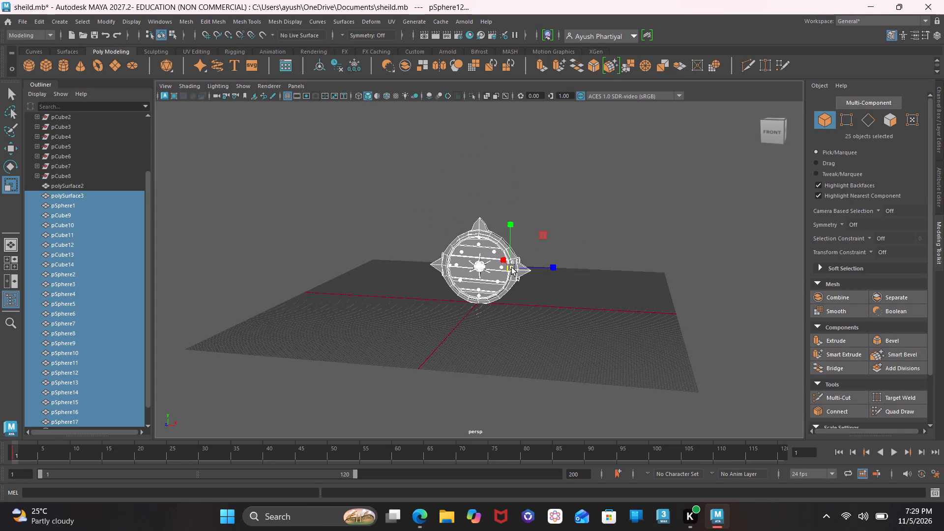
{"action": "left_click", "coordinate": [579, 169]}
{"action": "scroll", "coordinate": [479, 241], "scroll_direction": "down", "scroll_amount": 1}
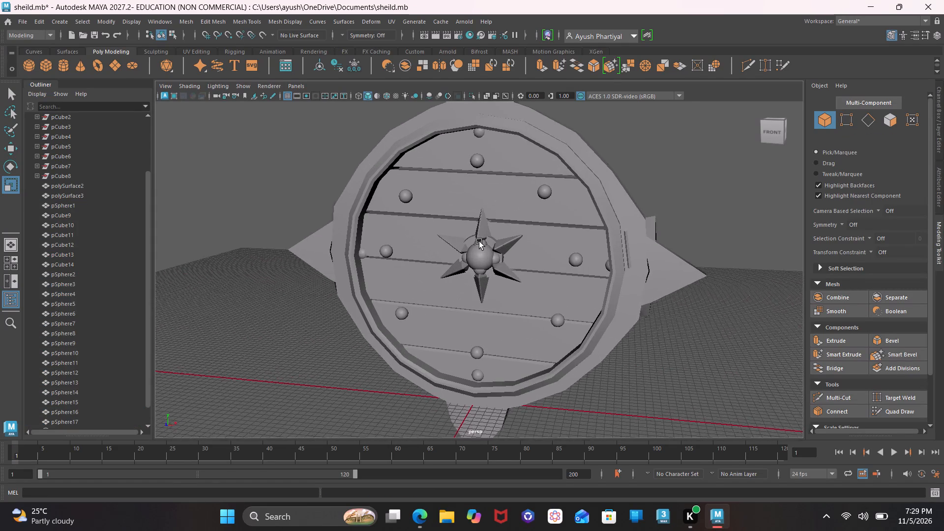
{"action": "scroll", "coordinate": [479, 241], "scroll_direction": "down", "scroll_amount": 1}
{"action": "scroll", "coordinate": [479, 241], "scroll_direction": "left", "scroll_amount": 1}
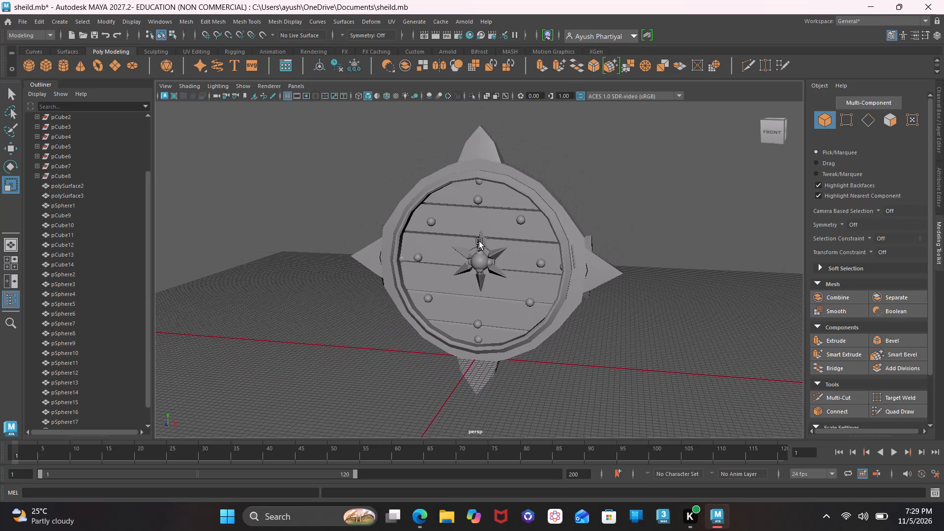
{"action": "scroll", "coordinate": [479, 241], "scroll_direction": "right", "scroll_amount": 1}
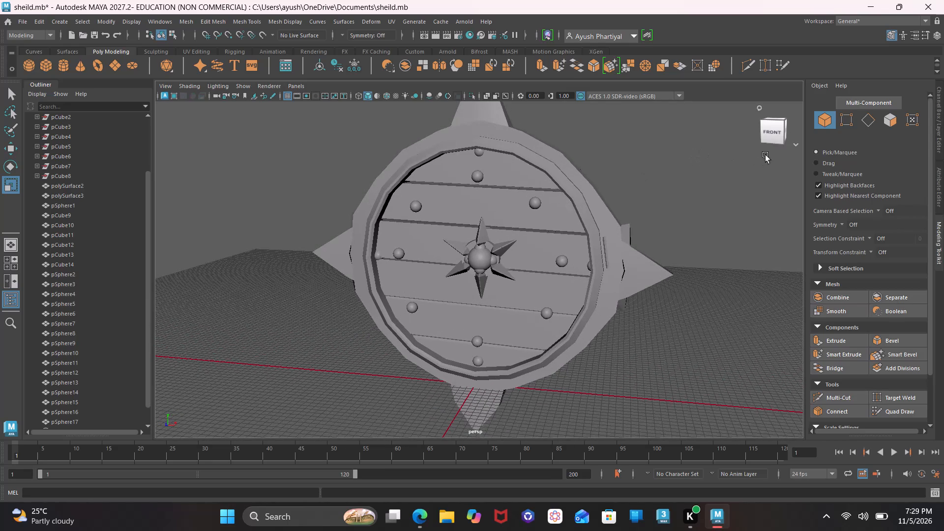
{"action": "left_click_drag", "start_coordinate": [771, 139], "coordinate": [799, 138]}
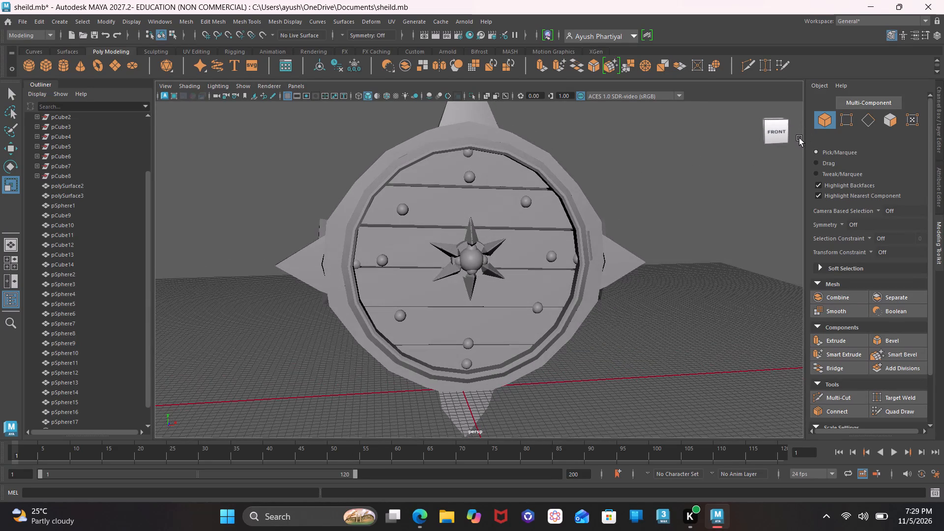
Move the stud at the top of the shield's inner rim straight up onto the top outer point.
{"action": "left_click_drag", "start_coordinate": [799, 138], "coordinate": [796, 135]}
{"action": "left_click", "coordinate": [472, 156]}
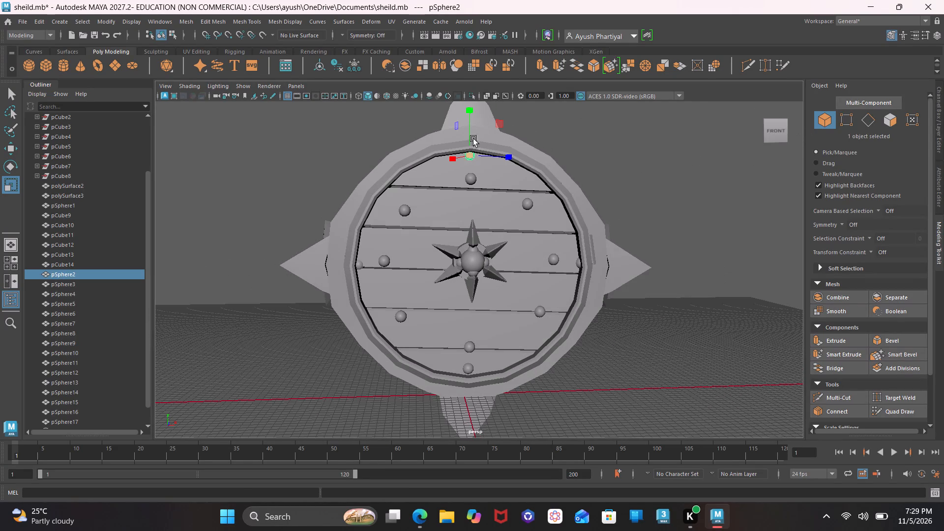
{"action": "key", "text": "w"}
{"action": "left_click_drag", "start_coordinate": [470, 117], "coordinate": [466, 96]}
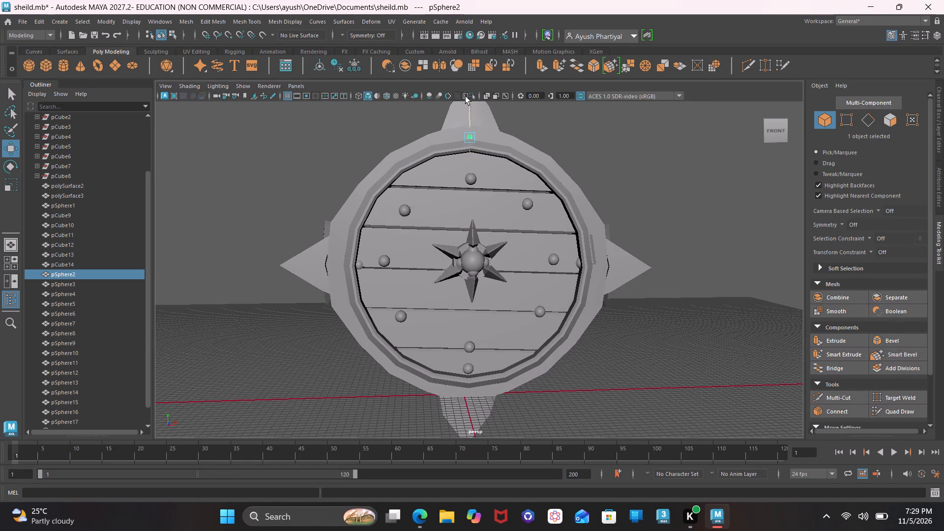
{"action": "left_click_drag", "start_coordinate": [466, 96], "coordinate": [459, 75]}
Move the two studs at the sides of the inner rim outward horizontally onto the shield's left and right outer points.
{"action": "left_click", "coordinate": [361, 265]}
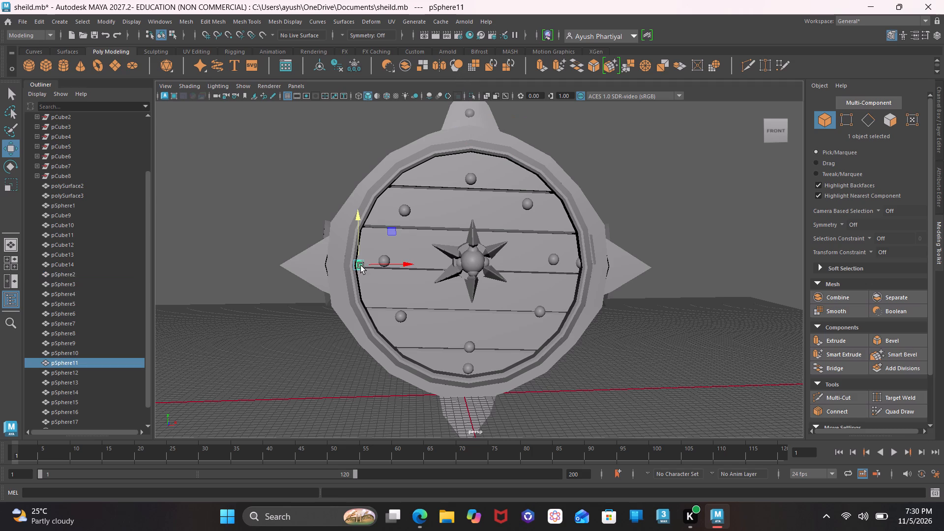
{"action": "left_click_drag", "start_coordinate": [406, 261], "coordinate": [360, 263]}
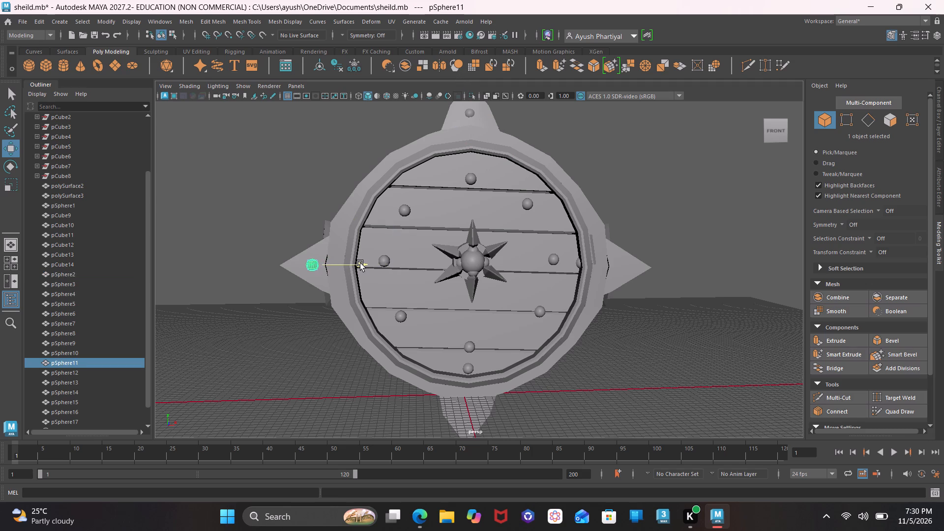
{"action": "left_click_drag", "start_coordinate": [360, 263], "coordinate": [360, 263]}
{"action": "left_click", "coordinate": [581, 264]}
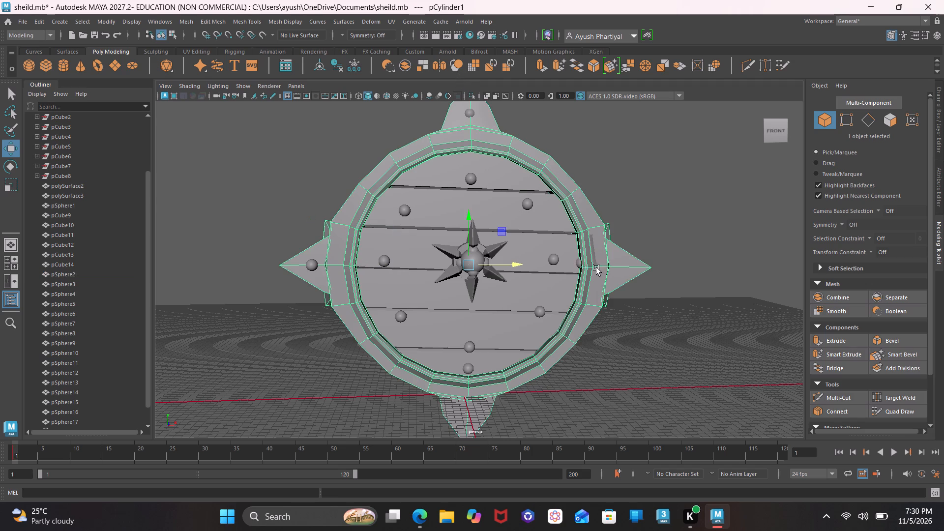
{"action": "left_click", "coordinate": [578, 264]}
{"action": "left_click_drag", "start_coordinate": [620, 260], "coordinate": [647, 259]}
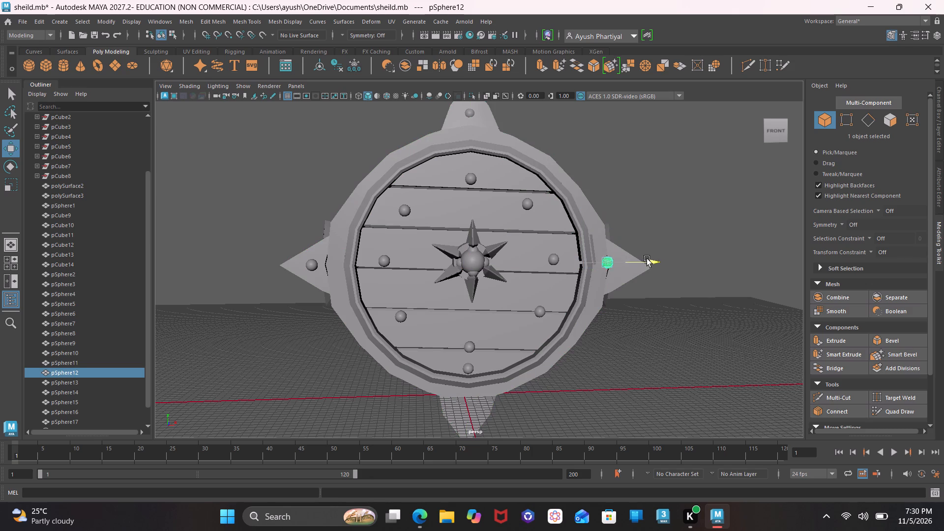
{"action": "left_click_drag", "start_coordinate": [647, 259], "coordinate": [661, 263]}
{"action": "left_click", "coordinate": [626, 213]}
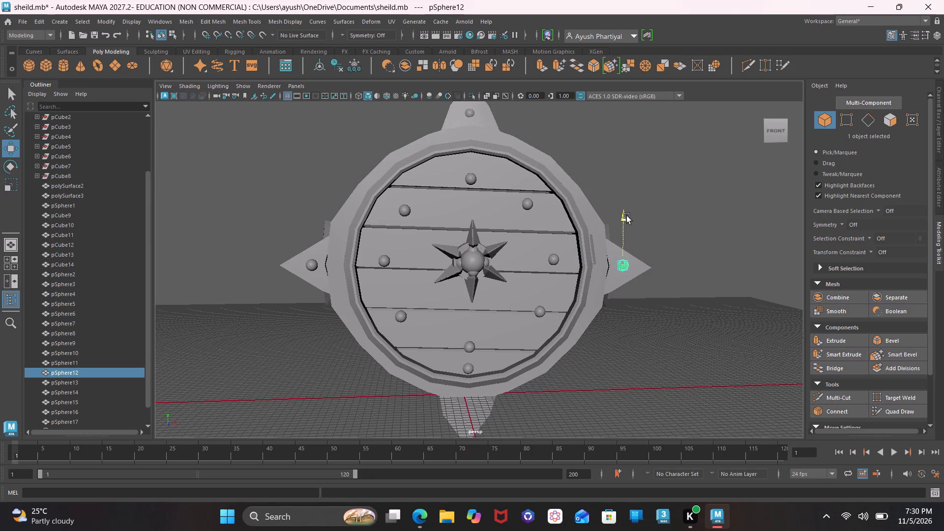
Move the stud at the bottom of the inner rim straight down onto the bottom outer point and clear the selection.
{"action": "left_click", "coordinate": [469, 374]}
{"action": "left_click_drag", "start_coordinate": [468, 322], "coordinate": [485, 370]}
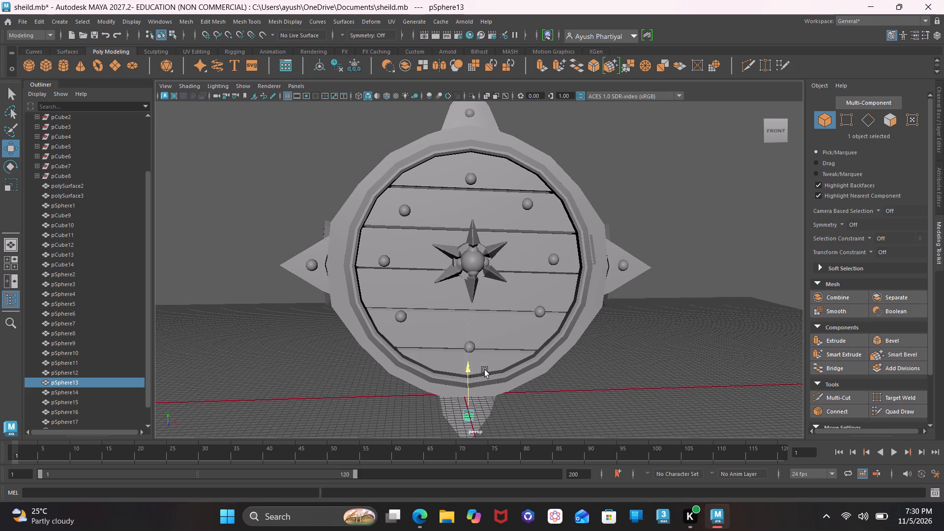
{"action": "left_click_drag", "start_coordinate": [485, 370], "coordinate": [485, 369]}
{"action": "left_click", "coordinate": [677, 165]}
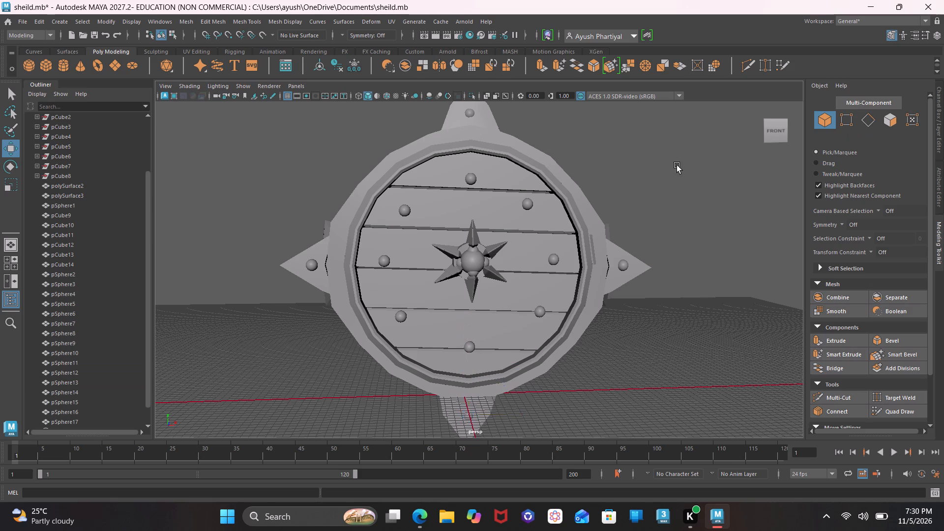
Hide the viewport grid and check the whole shield from the front and at an angle.
{"action": "scroll", "coordinate": [677, 165], "scroll_direction": "down", "scroll_amount": 1}
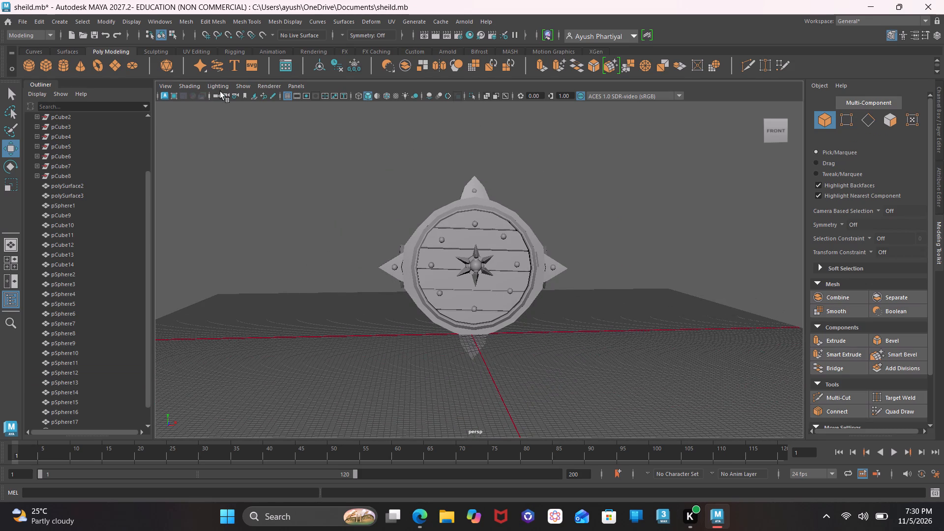
{"action": "left_click", "coordinate": [289, 96]}
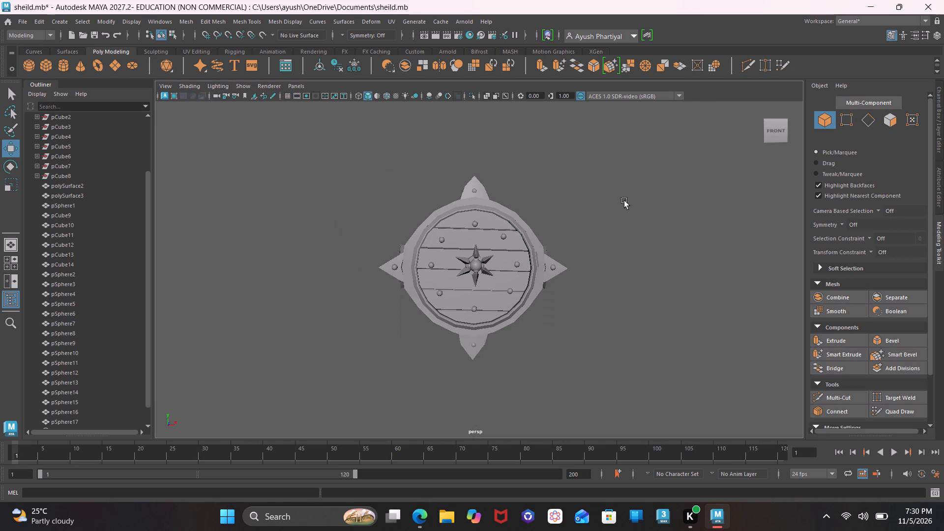
{"action": "left_click_drag", "start_coordinate": [776, 133], "coordinate": [725, 139]}
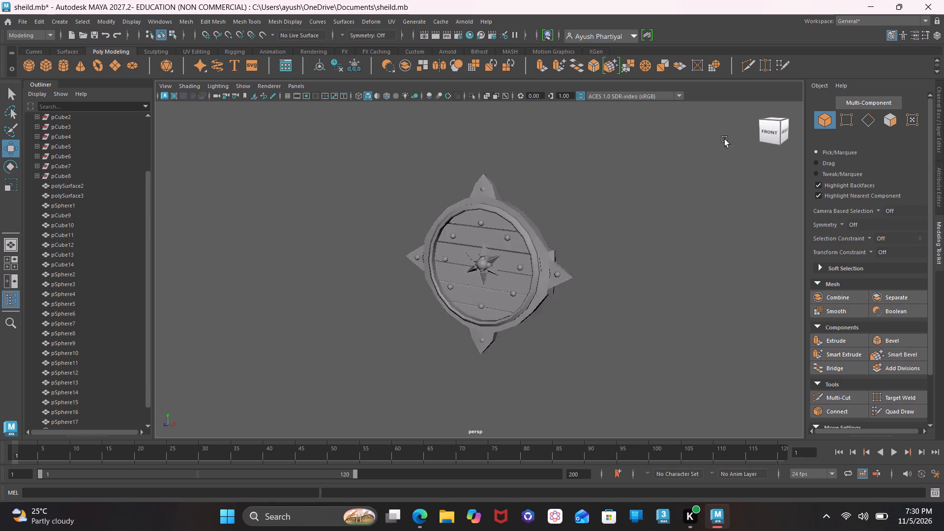
{"action": "left_click_drag", "start_coordinate": [725, 139], "coordinate": [771, 132]}
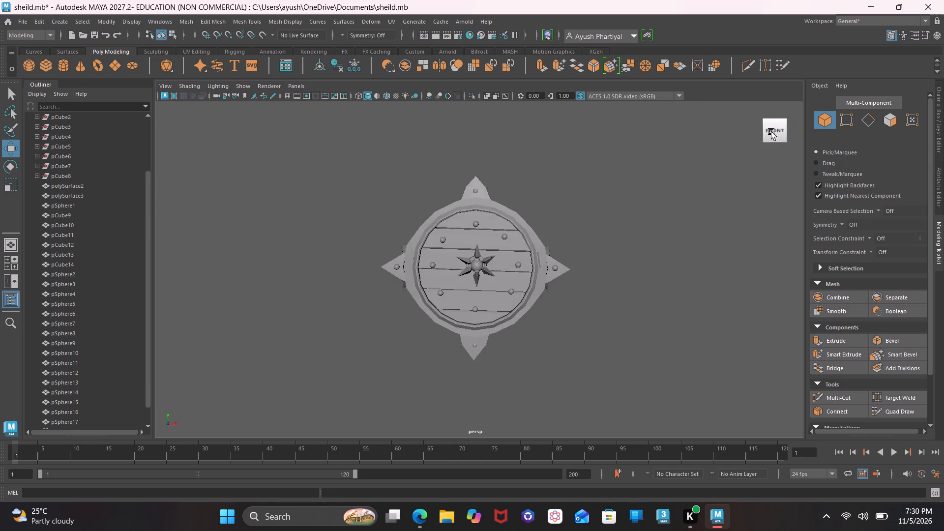
{"action": "left_click_drag", "start_coordinate": [771, 132], "coordinate": [762, 137]}
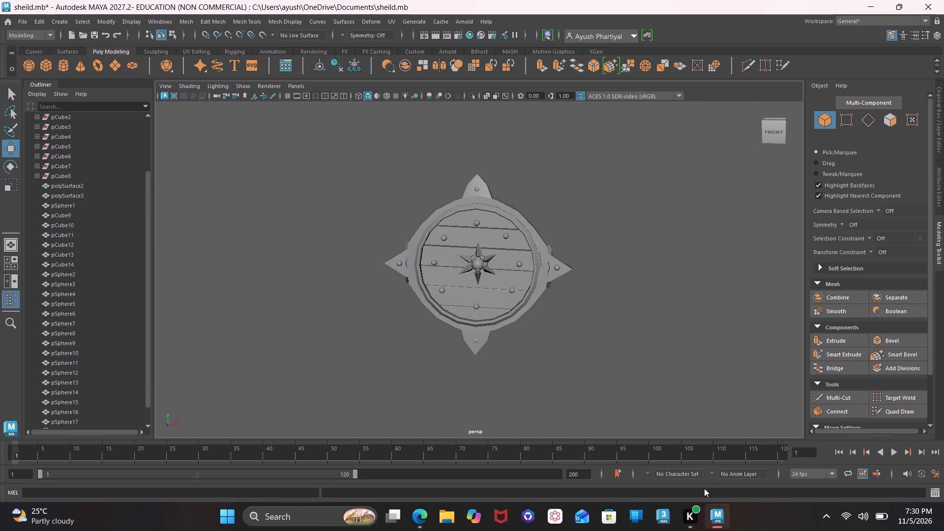
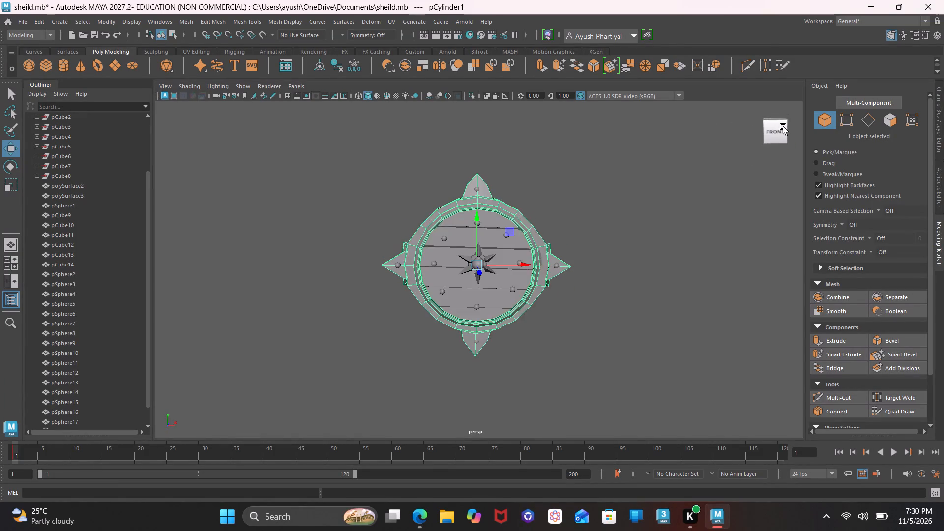
Clear the selection and turn off the wireframe overlay on the shaded shield in the perspective view.
{"action": "key", "text": "space"}
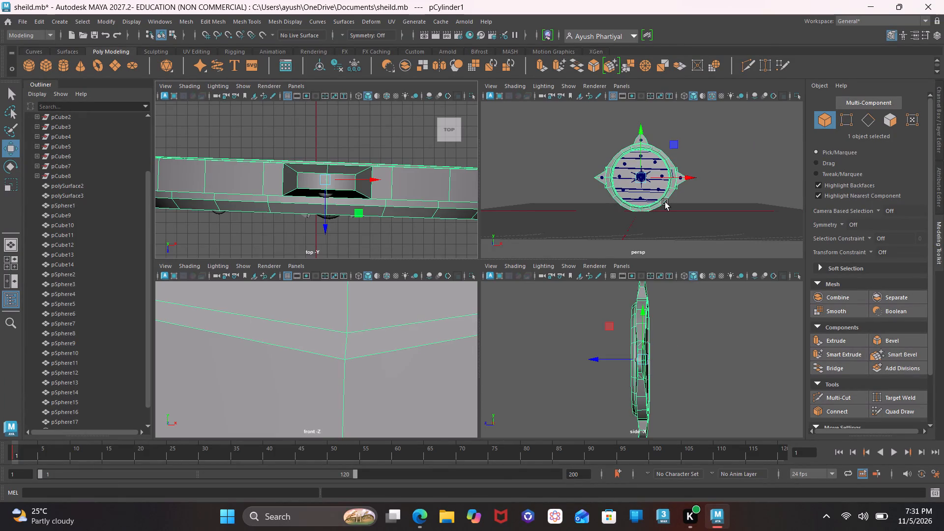
{"action": "key", "text": "space"}
{"action": "left_click", "coordinate": [587, 171]}
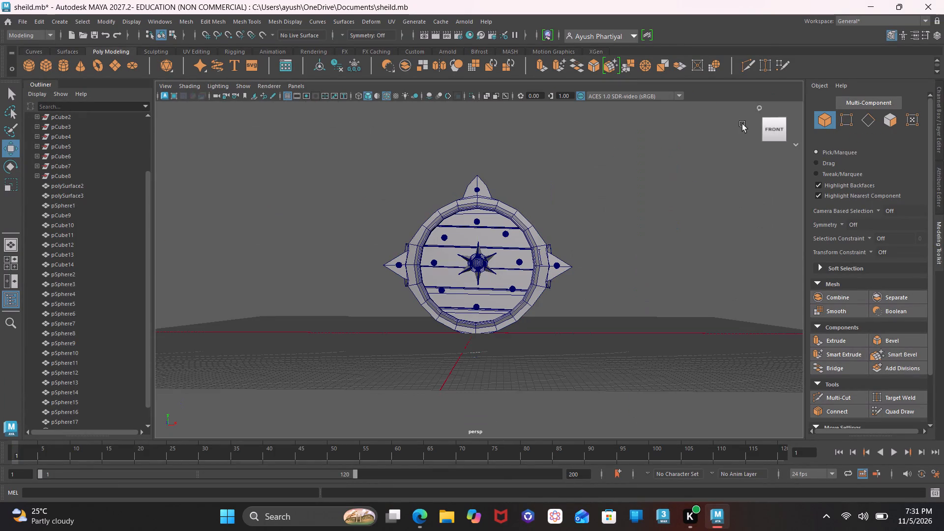
{"action": "left_click_drag", "start_coordinate": [781, 130], "coordinate": [780, 119]}
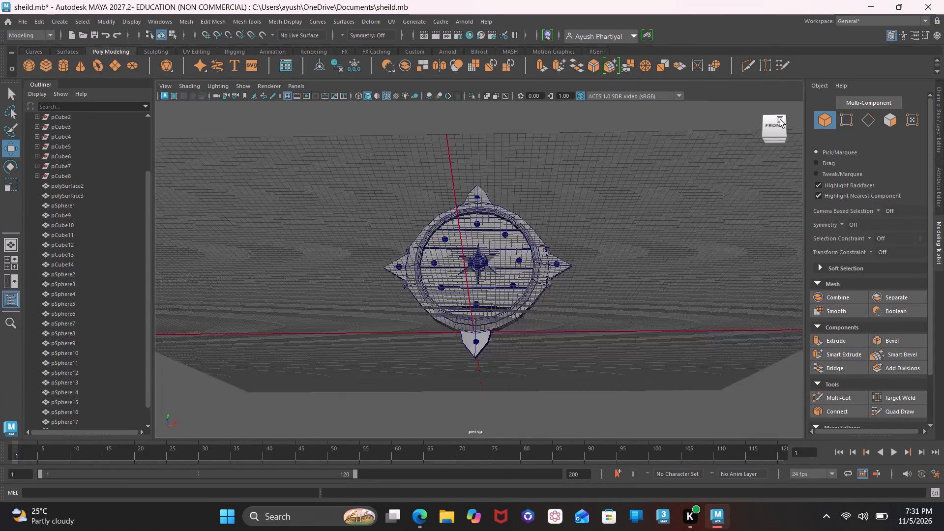
{"action": "left_click_drag", "start_coordinate": [780, 119], "coordinate": [793, 136]}
{"action": "left_click", "coordinate": [388, 95]}
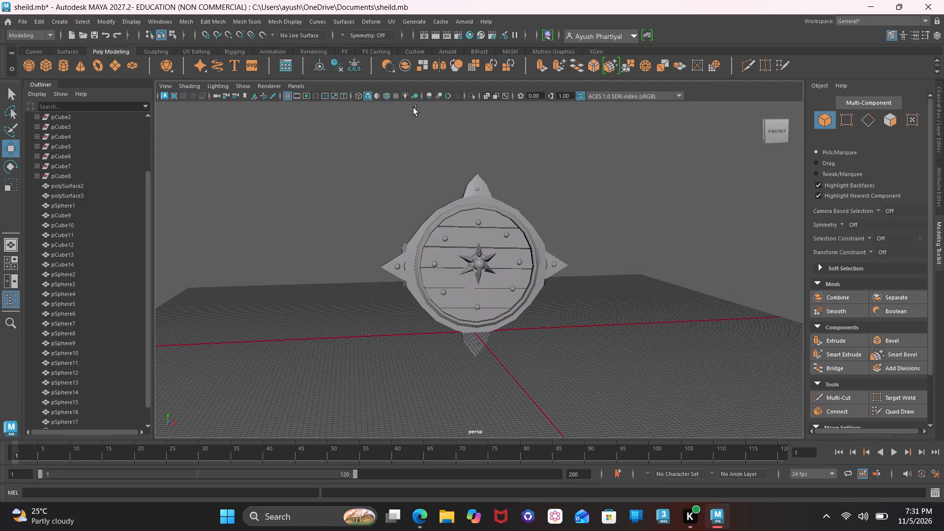
Select the shield's rim, planks, central star and studs together with one marquee across its middle.
{"action": "scroll", "coordinate": [548, 170], "scroll_direction": "right", "scroll_amount": 1}
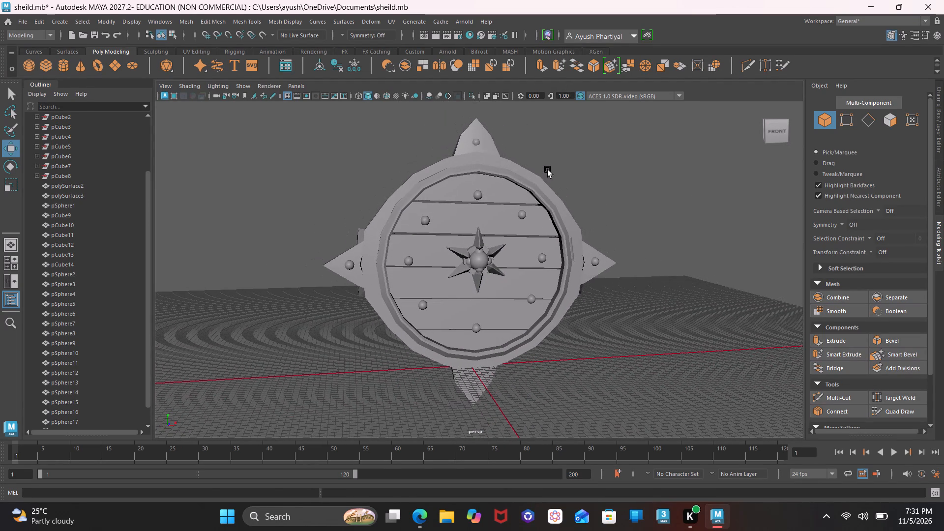
{"action": "left_click_drag", "start_coordinate": [307, 207], "coordinate": [669, 344]}
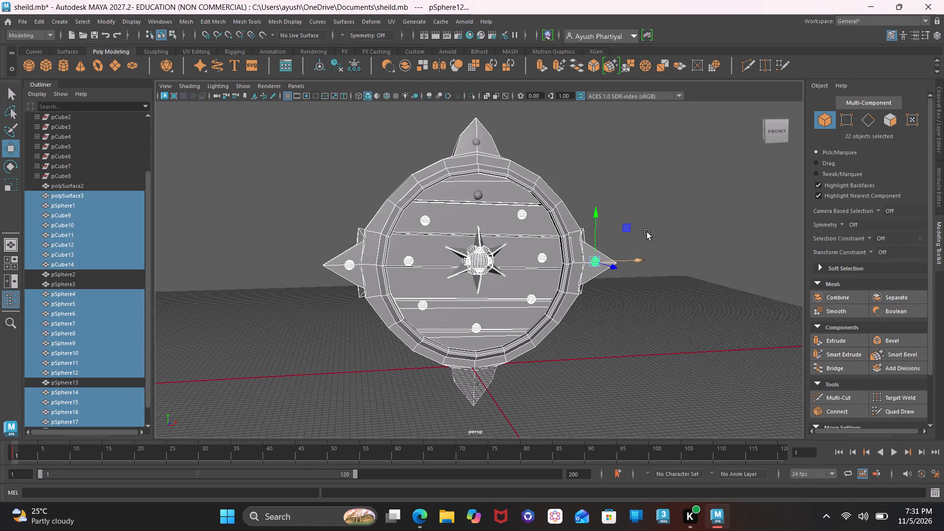
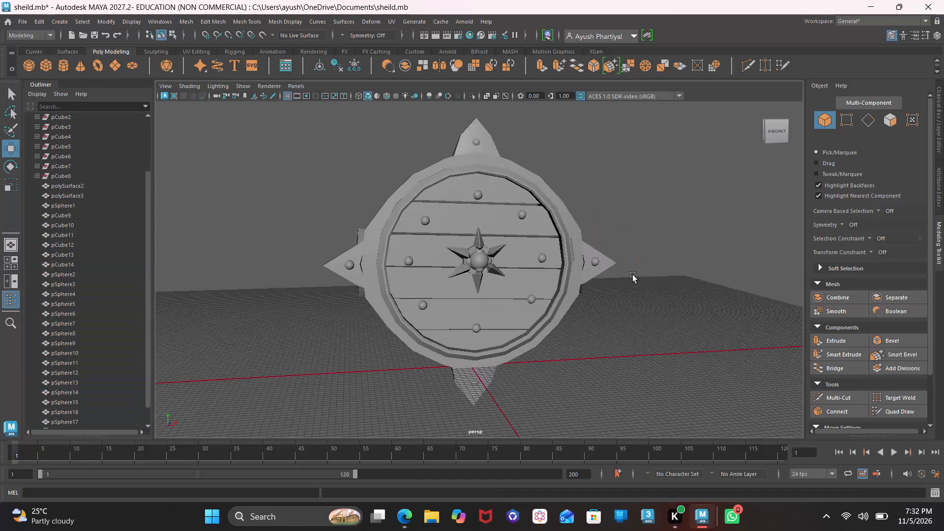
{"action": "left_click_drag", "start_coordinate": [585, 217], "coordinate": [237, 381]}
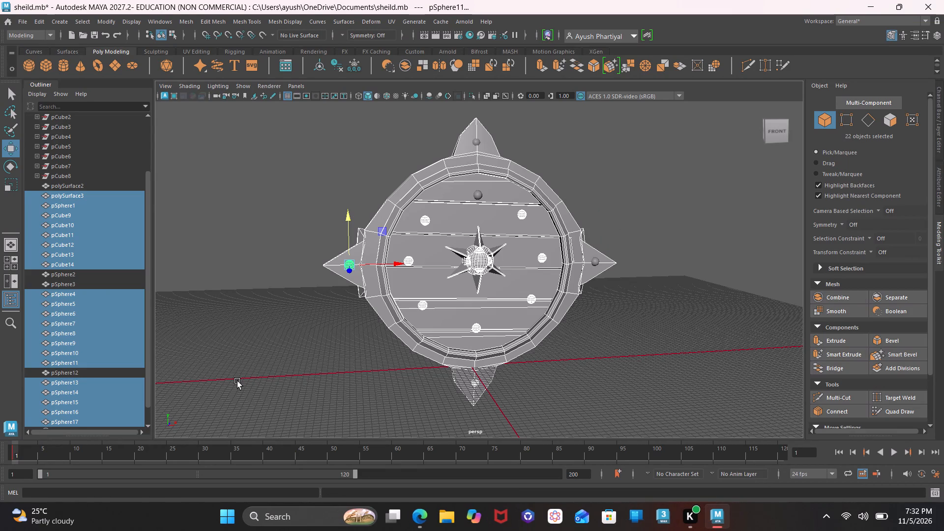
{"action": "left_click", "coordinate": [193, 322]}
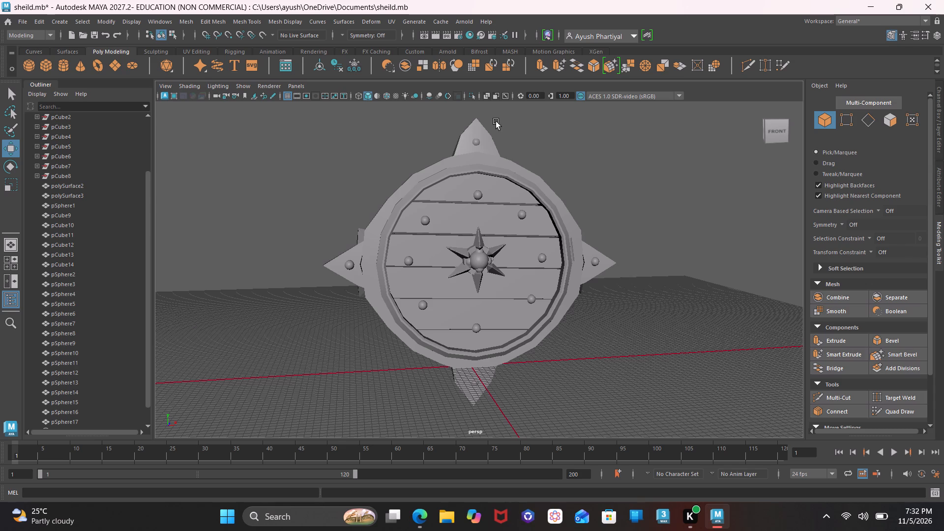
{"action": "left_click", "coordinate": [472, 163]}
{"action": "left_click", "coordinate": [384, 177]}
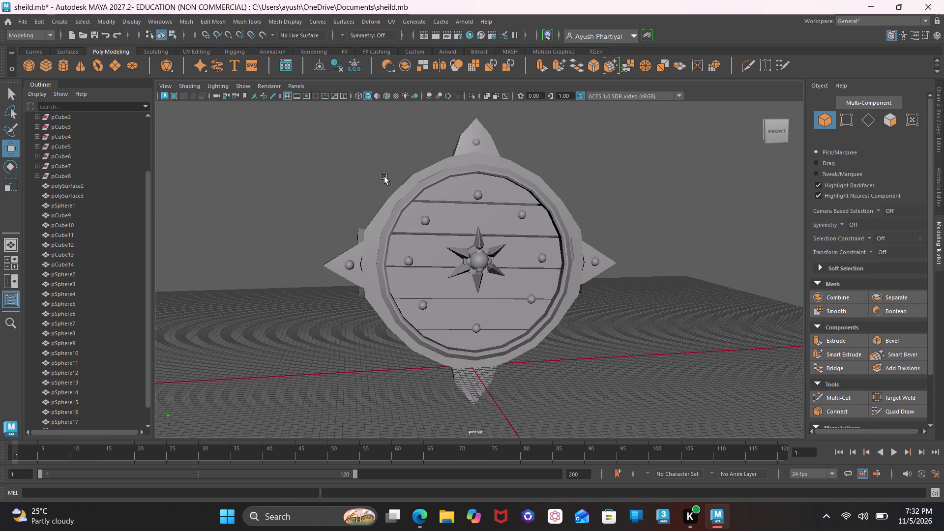
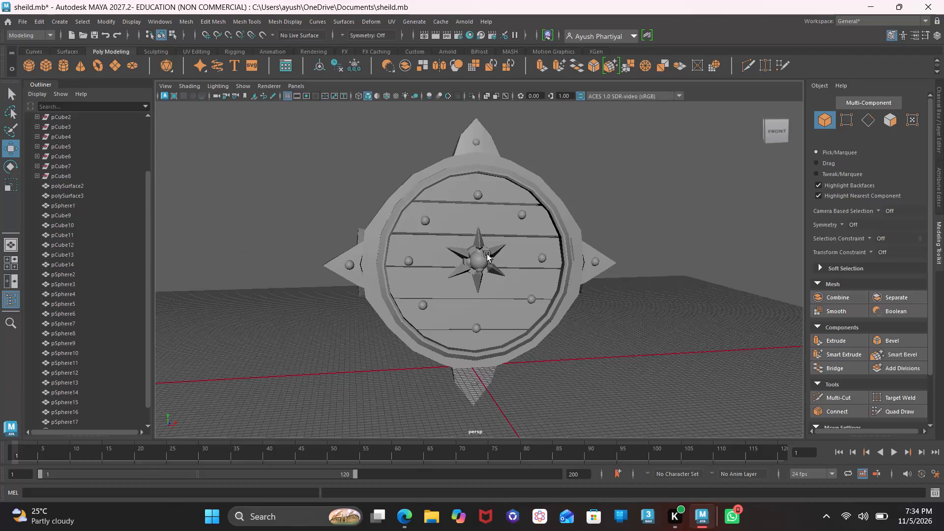
Examine the stud-decorated shield from the front, from below and from the side to review its overall form.
{"action": "left_click_drag", "start_coordinate": [766, 127], "coordinate": [730, 130]}
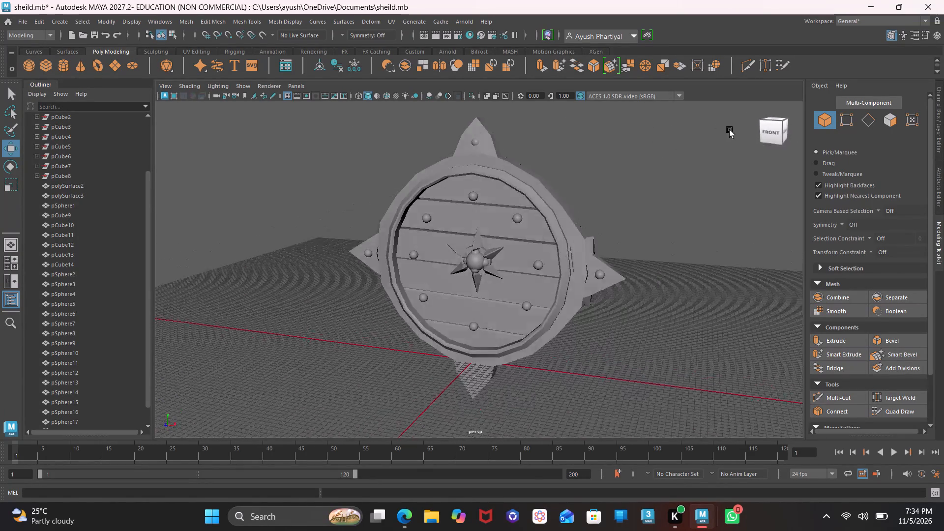
{"action": "left_click_drag", "start_coordinate": [730, 130], "coordinate": [742, 125]}
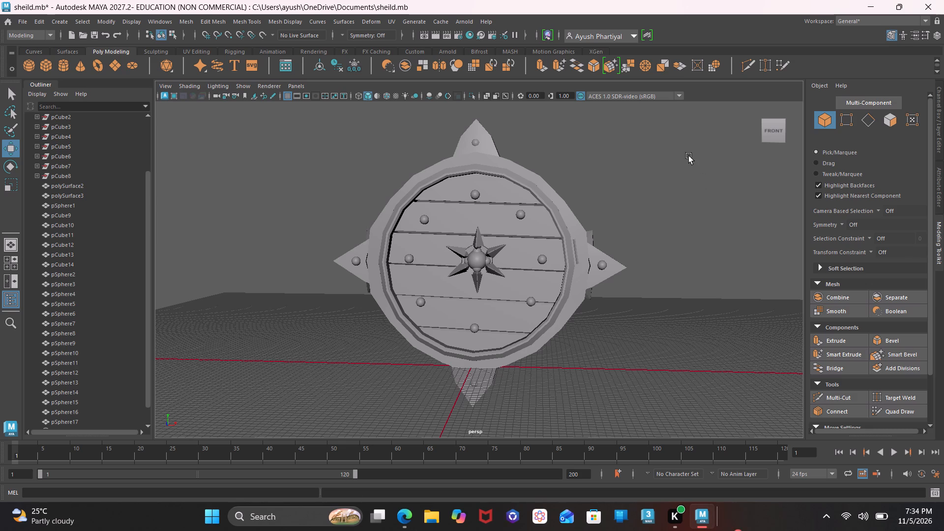
{"action": "left_click_drag", "start_coordinate": [763, 132], "coordinate": [736, 120]}
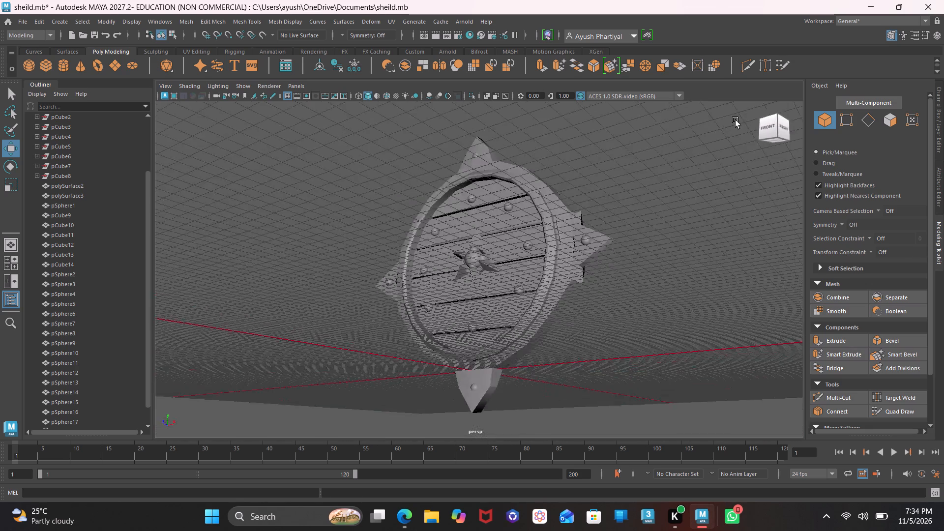
{"action": "left_click_drag", "start_coordinate": [736, 120], "coordinate": [777, 135]}
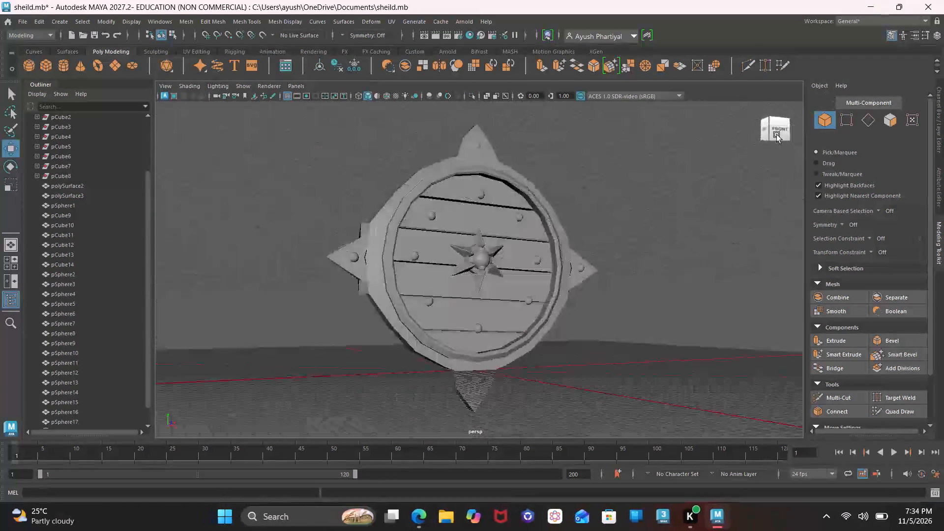
{"action": "left_click_drag", "start_coordinate": [777, 135], "coordinate": [788, 140]}
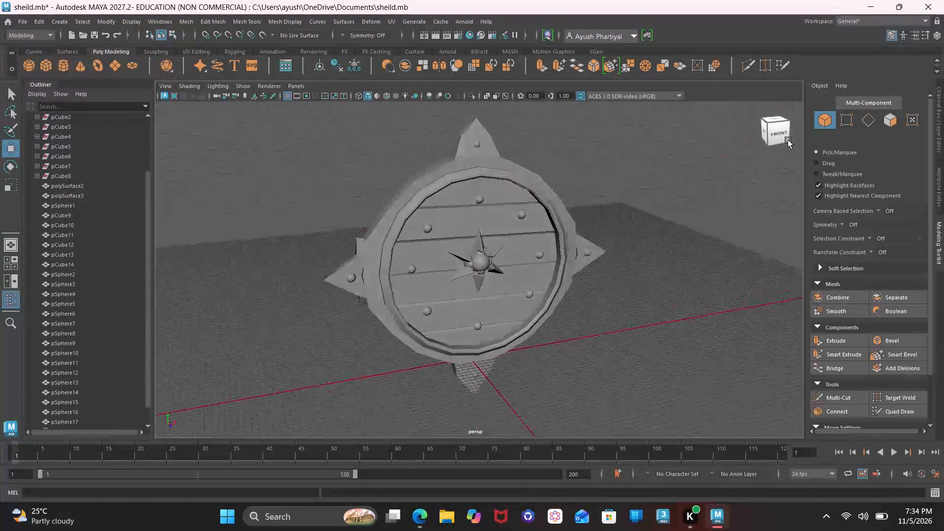
{"action": "left_click_drag", "start_coordinate": [788, 140], "coordinate": [723, 96]}
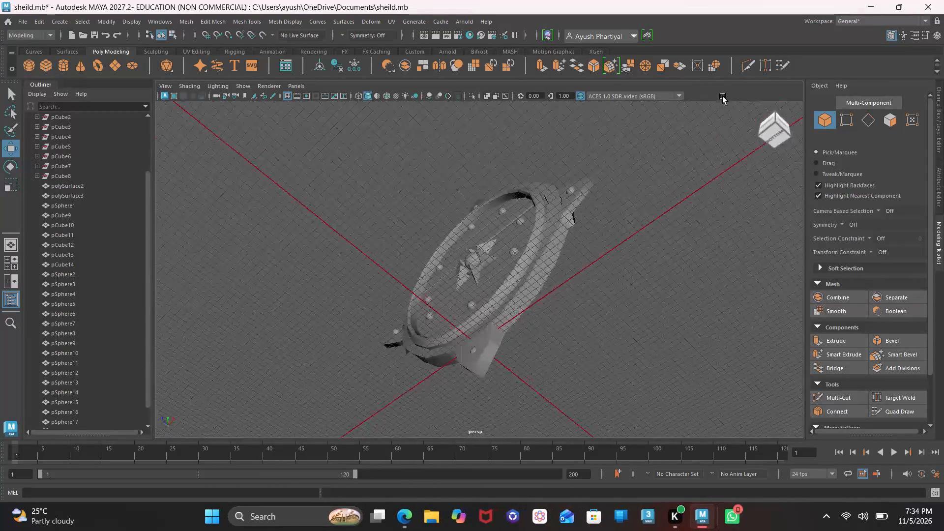
{"action": "left_click_drag", "start_coordinate": [723, 96], "coordinate": [693, 134]}
{"action": "left_click_drag", "start_coordinate": [693, 134], "coordinate": [635, 149]}
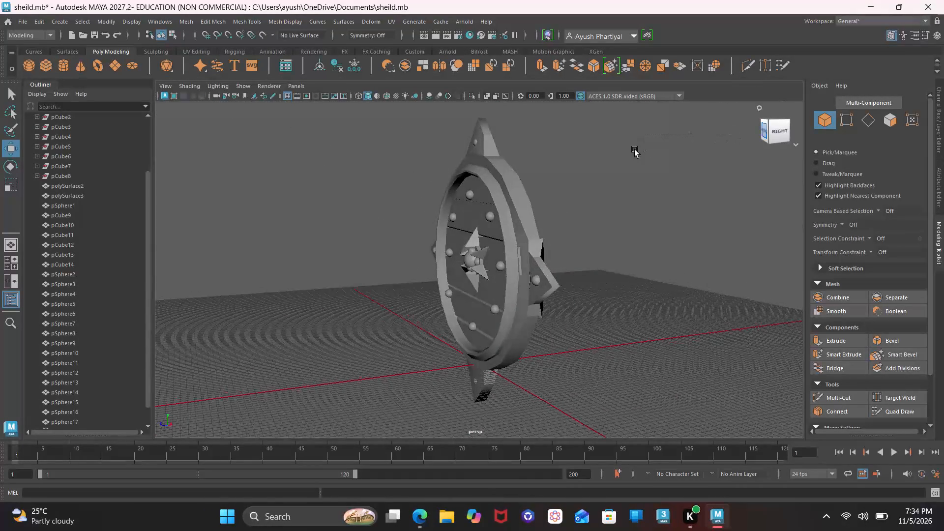
{"action": "left_click_drag", "start_coordinate": [459, 215], "coordinate": [580, 238]}
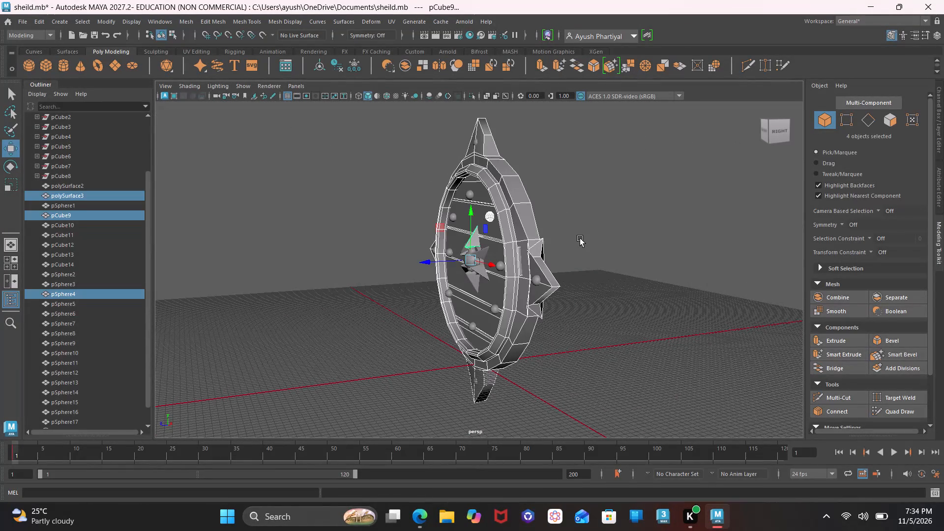
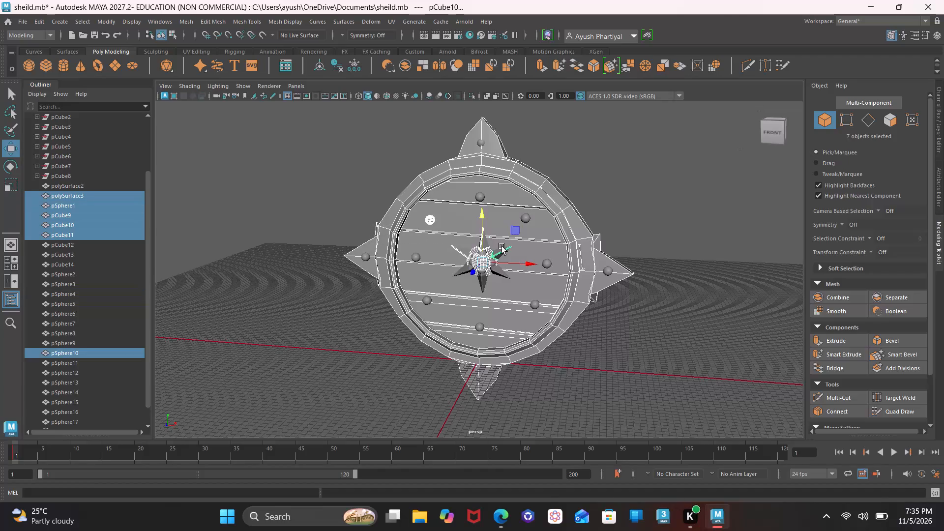
Isolate the round plank panel (polySurface3) so it is shown without the rim, spikes and studs.
{"action": "left_click", "coordinate": [626, 165]}
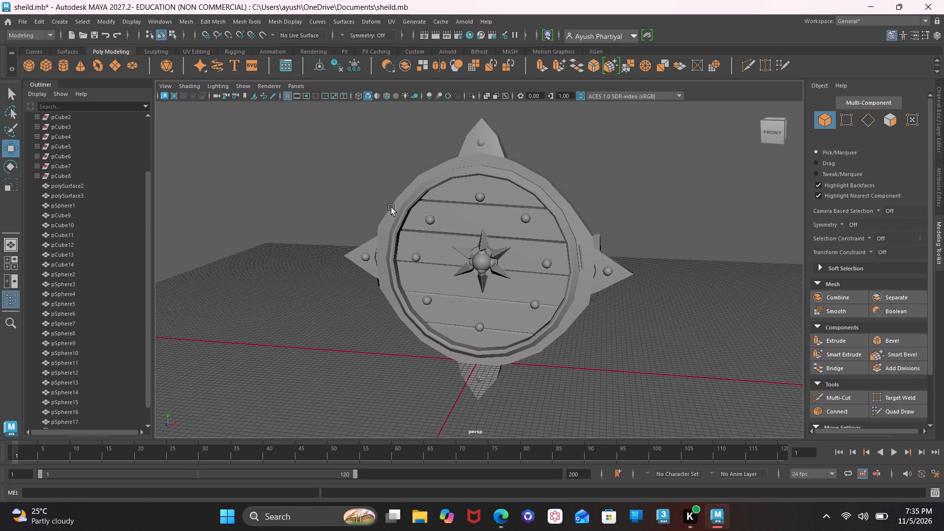
{"action": "scroll", "coordinate": [440, 236], "scroll_direction": "up", "scroll_amount": 1}
{"action": "left_click", "coordinate": [443, 191]}
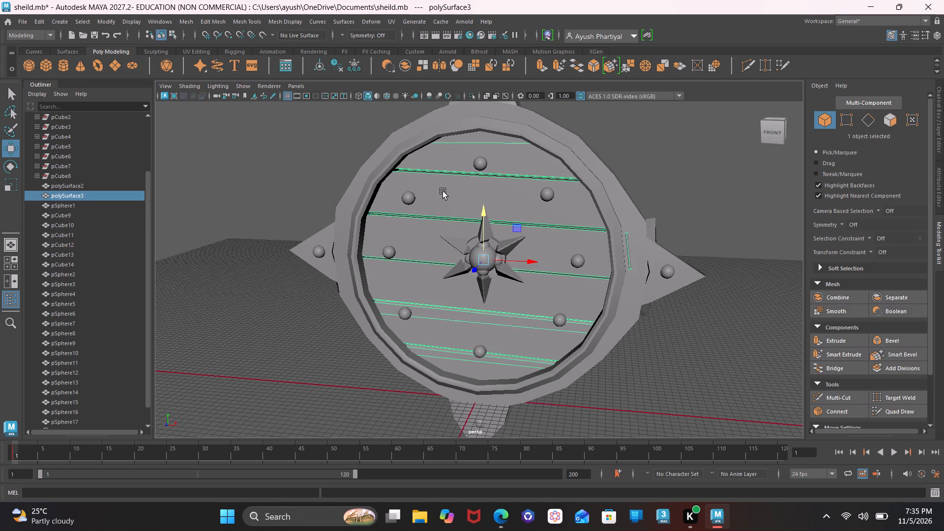
{"action": "left_click", "coordinate": [376, 169]}
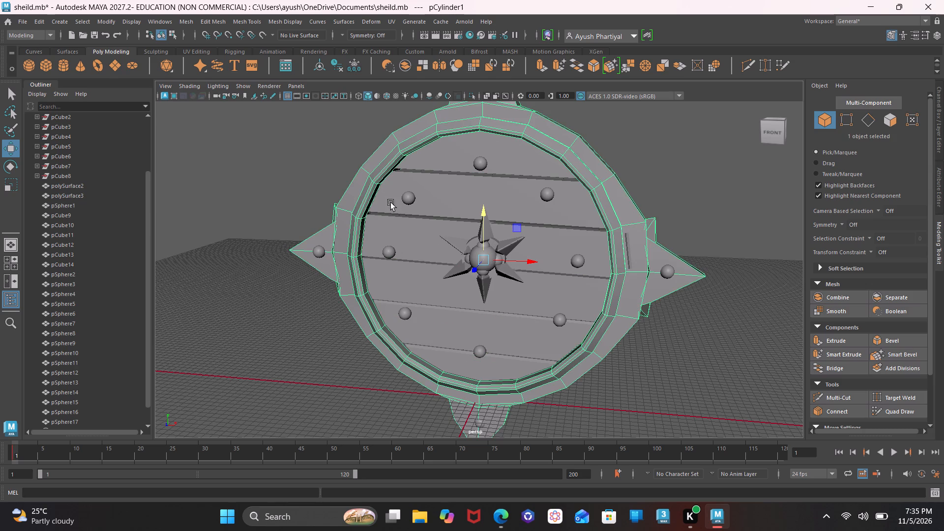
{"action": "left_click_drag", "start_coordinate": [297, 175], "coordinate": [757, 393]}
{"action": "left_click", "coordinate": [557, 249]}
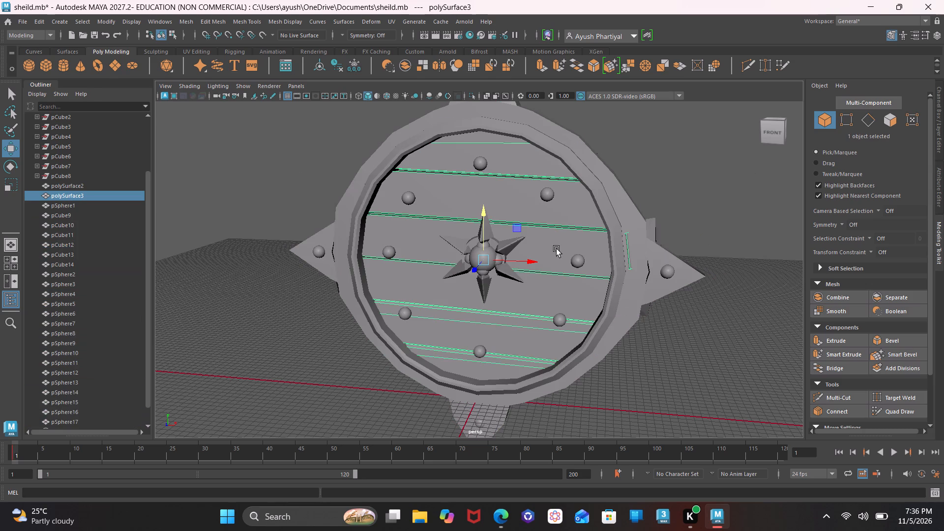
{"action": "key", "text": "ctrl+1"}
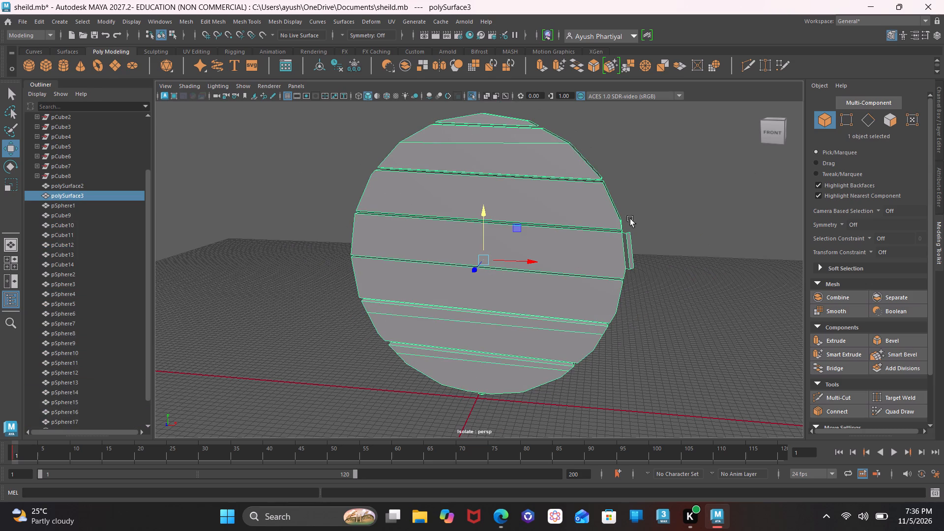
{"action": "left_click_drag", "start_coordinate": [767, 134], "coordinate": [717, 141]}
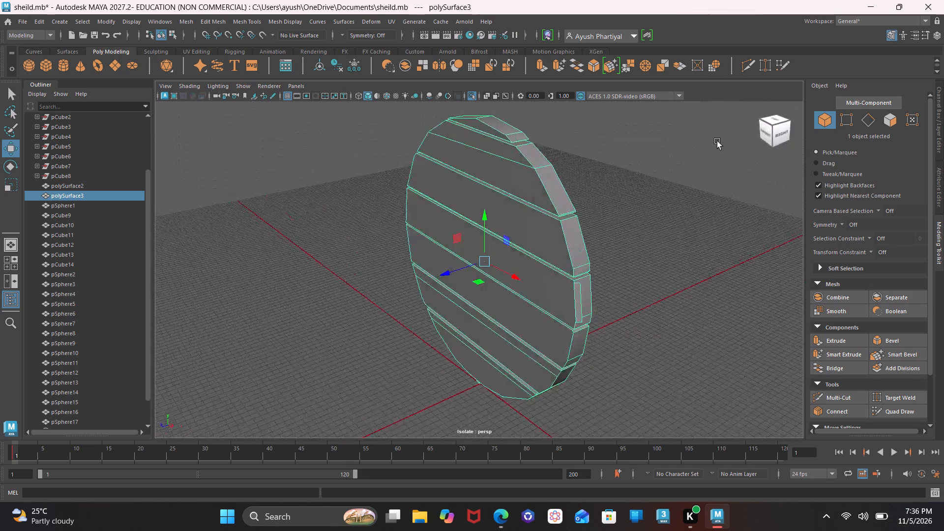
{"action": "left_click_drag", "start_coordinate": [717, 141], "coordinate": [770, 139]}
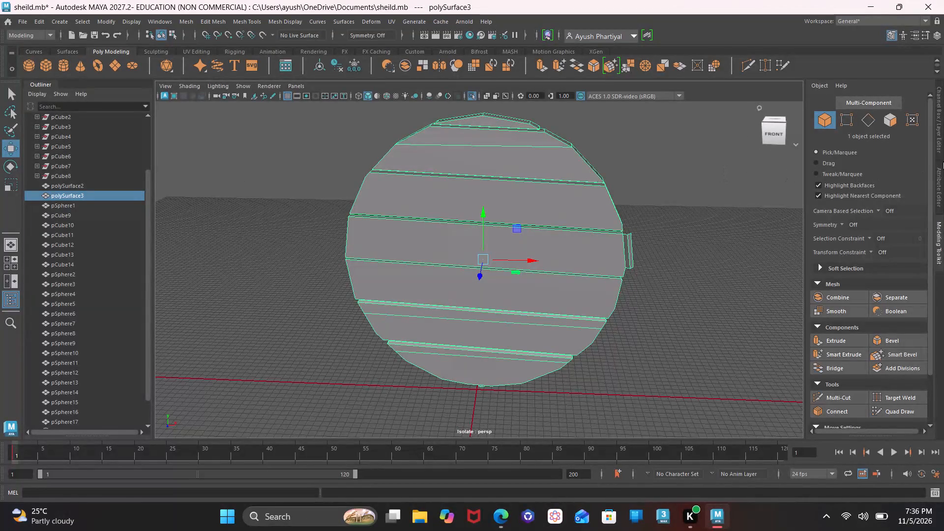
Slice the plank panel vertically with Multi-Cut in three places: through the centre and once near each side.
{"action": "left_click", "coordinate": [833, 396]}
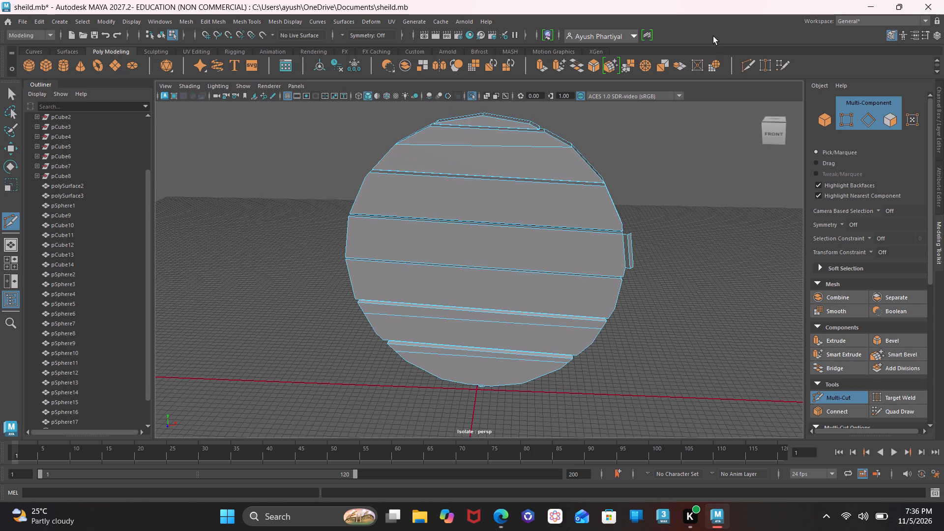
{"action": "left_click_drag", "start_coordinate": [767, 121], "coordinate": [780, 130]}
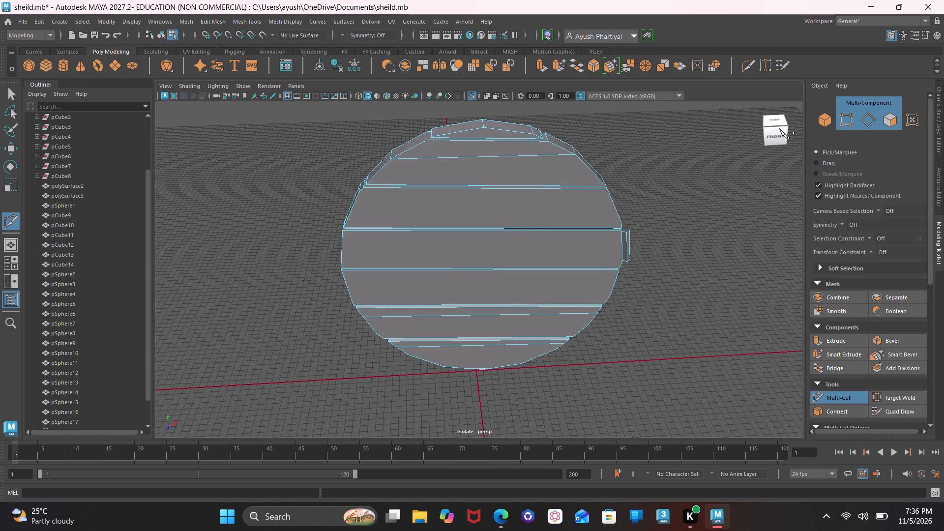
{"action": "left_click_drag", "start_coordinate": [780, 130], "coordinate": [779, 123]}
{"action": "key", "text": "f"}
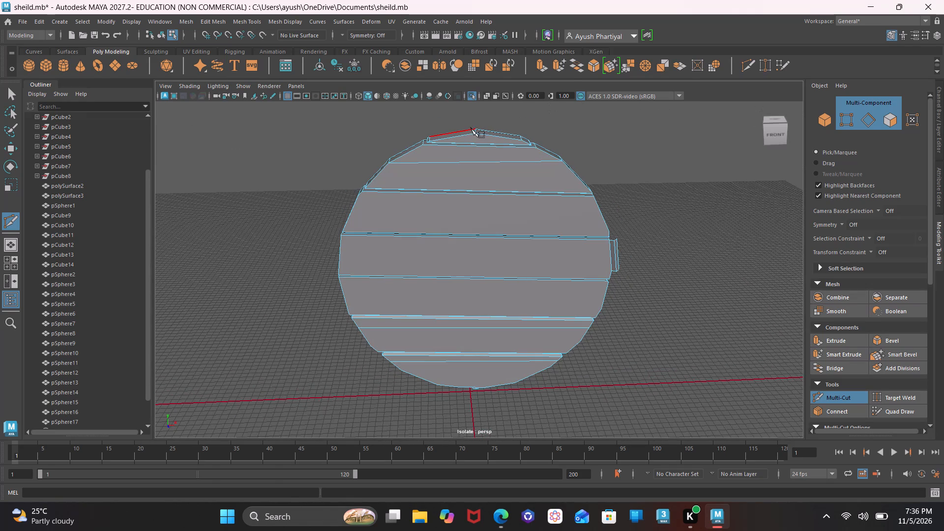
{"action": "left_click_drag", "start_coordinate": [478, 118], "coordinate": [478, 462]}
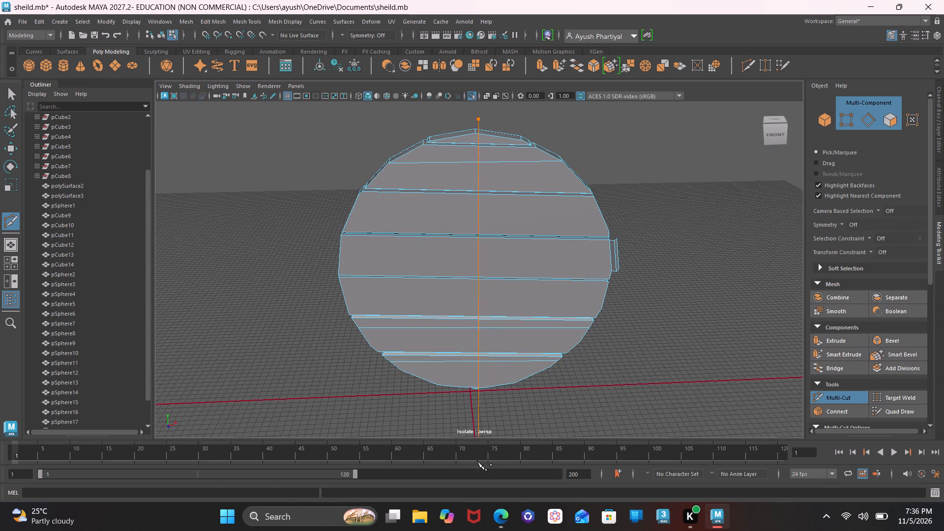
{"action": "left_click_drag", "start_coordinate": [478, 462], "coordinate": [479, 447]}
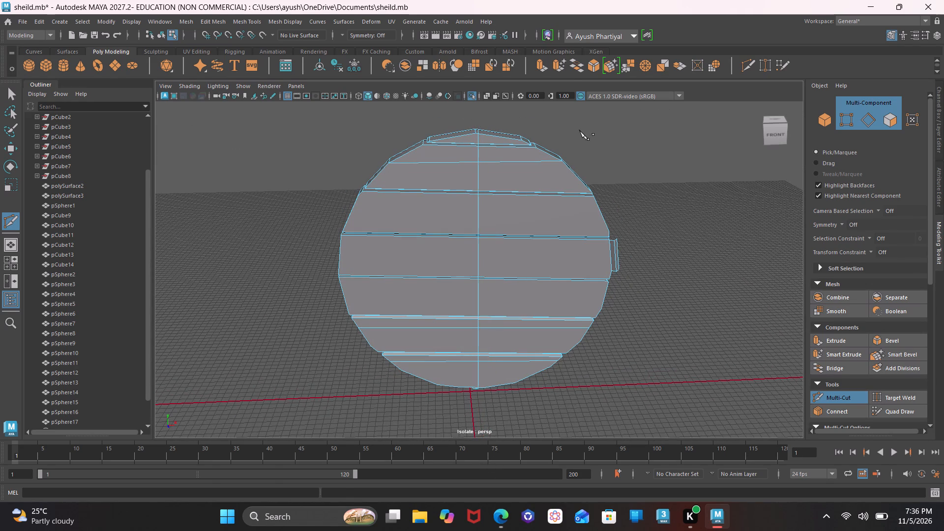
{"action": "left_click_drag", "start_coordinate": [549, 119], "coordinate": [566, 454], "text": "shift"}
{"action": "left_click_drag", "start_coordinate": [407, 122], "coordinate": [432, 229], "text": "shift"}
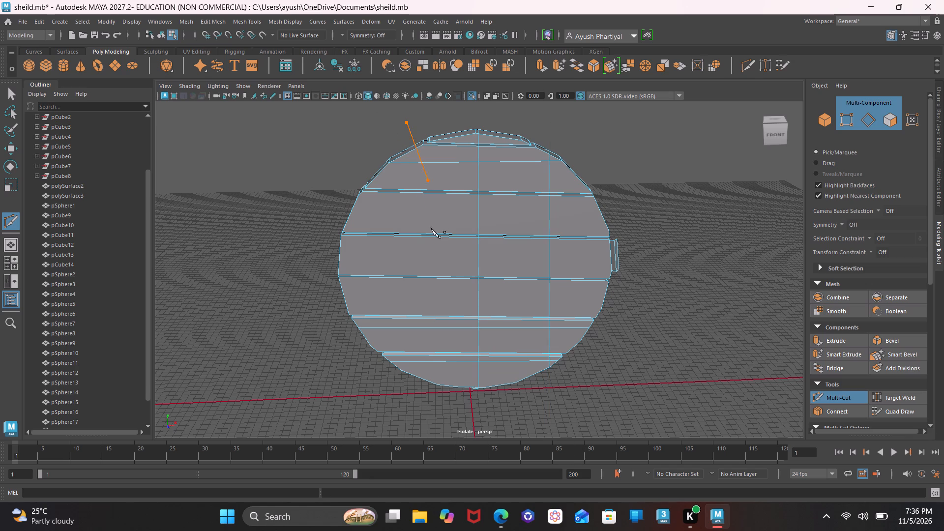
{"action": "left_click_drag", "start_coordinate": [432, 229], "coordinate": [428, 393], "text": "shift"}
{"action": "left_click", "coordinate": [428, 393], "text": "shift"}
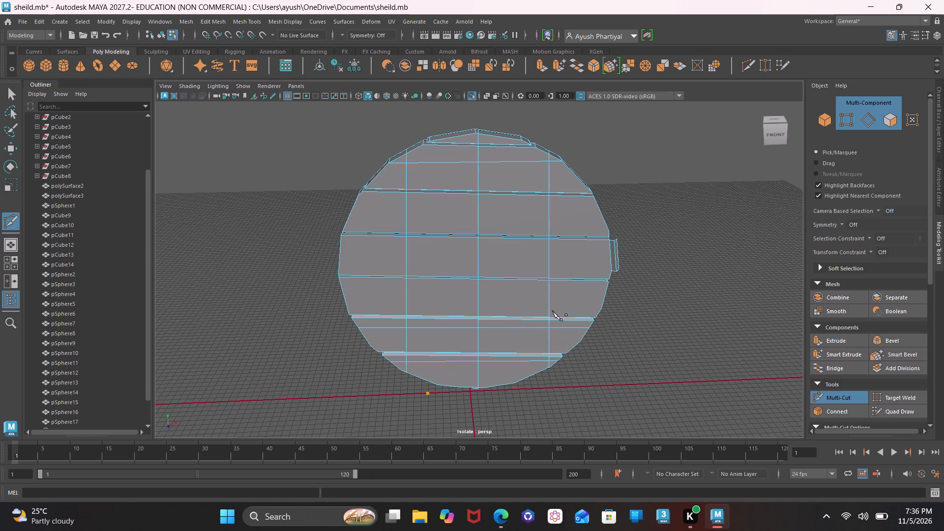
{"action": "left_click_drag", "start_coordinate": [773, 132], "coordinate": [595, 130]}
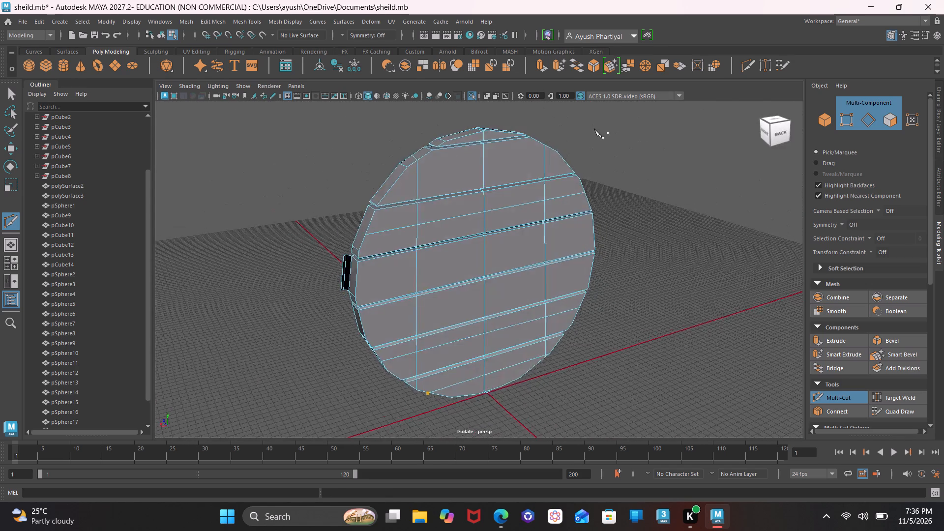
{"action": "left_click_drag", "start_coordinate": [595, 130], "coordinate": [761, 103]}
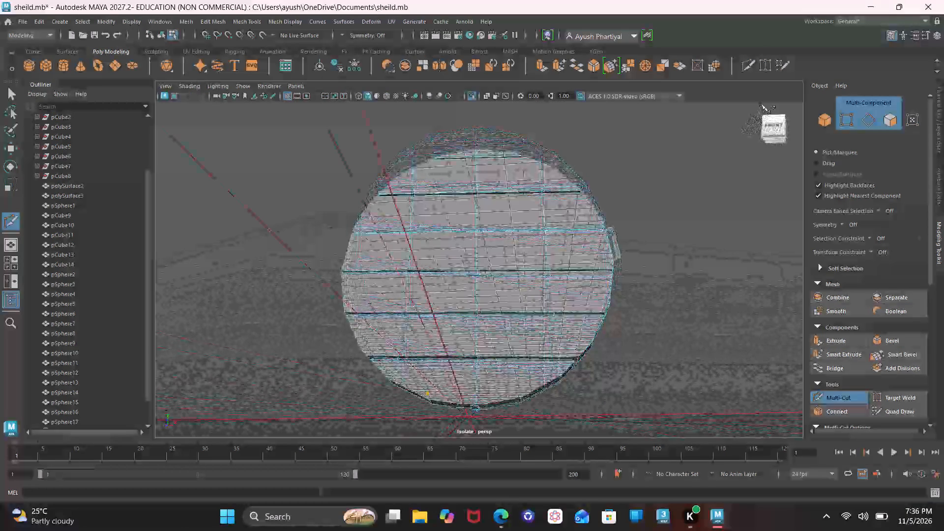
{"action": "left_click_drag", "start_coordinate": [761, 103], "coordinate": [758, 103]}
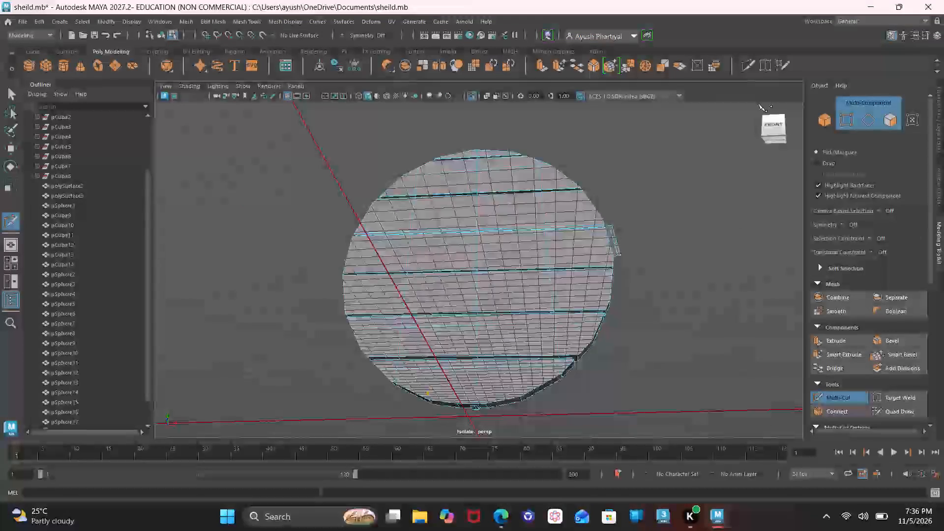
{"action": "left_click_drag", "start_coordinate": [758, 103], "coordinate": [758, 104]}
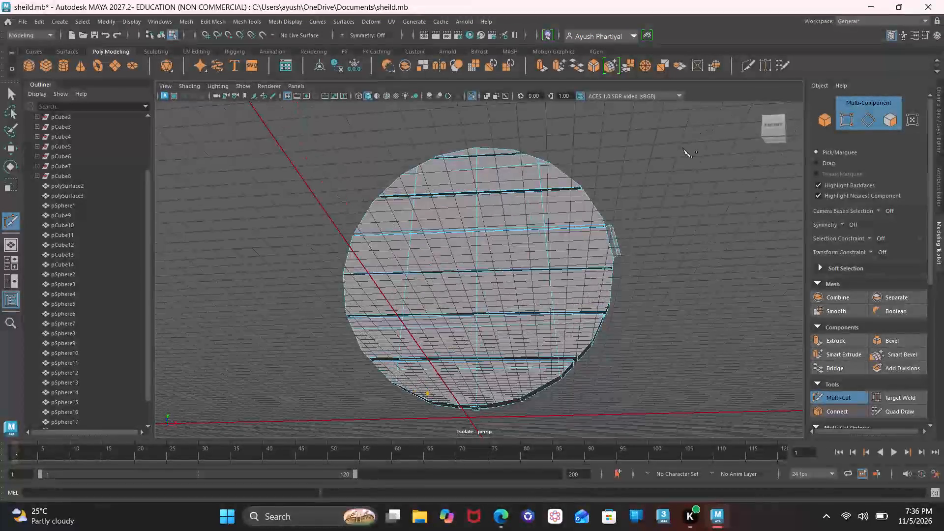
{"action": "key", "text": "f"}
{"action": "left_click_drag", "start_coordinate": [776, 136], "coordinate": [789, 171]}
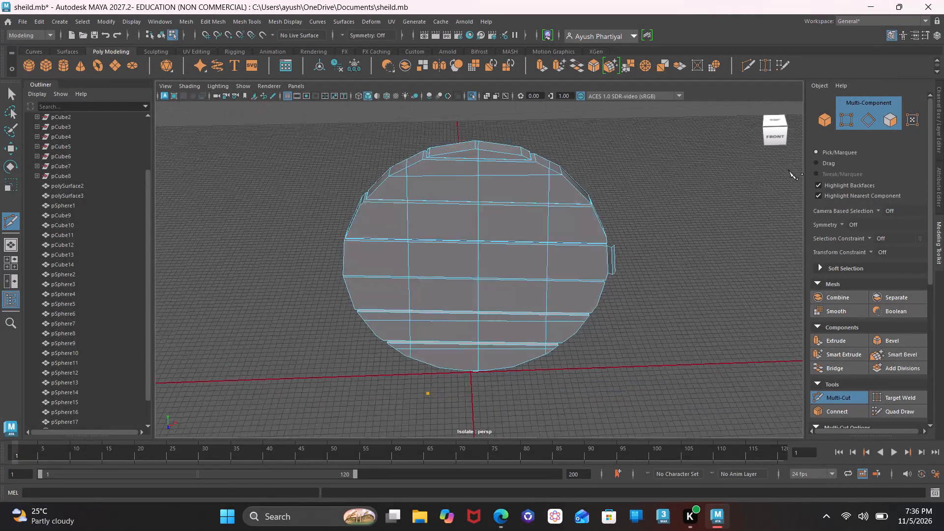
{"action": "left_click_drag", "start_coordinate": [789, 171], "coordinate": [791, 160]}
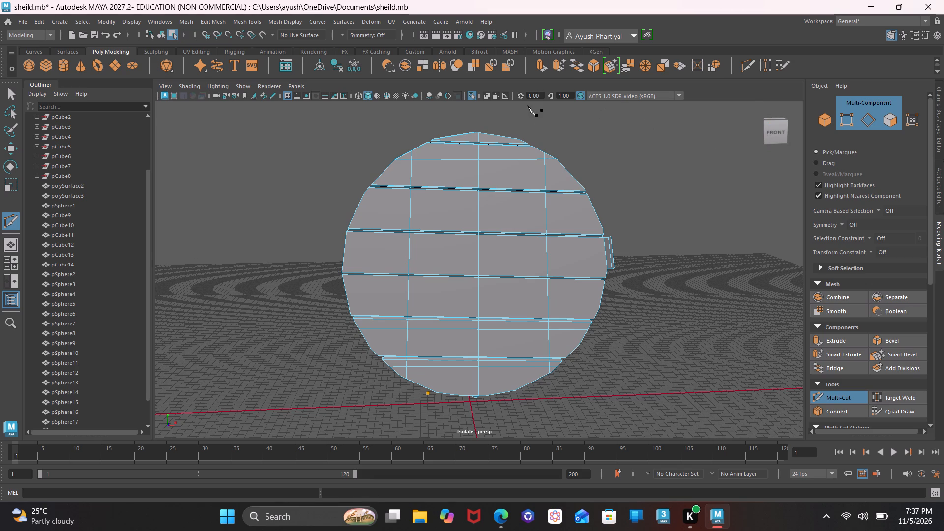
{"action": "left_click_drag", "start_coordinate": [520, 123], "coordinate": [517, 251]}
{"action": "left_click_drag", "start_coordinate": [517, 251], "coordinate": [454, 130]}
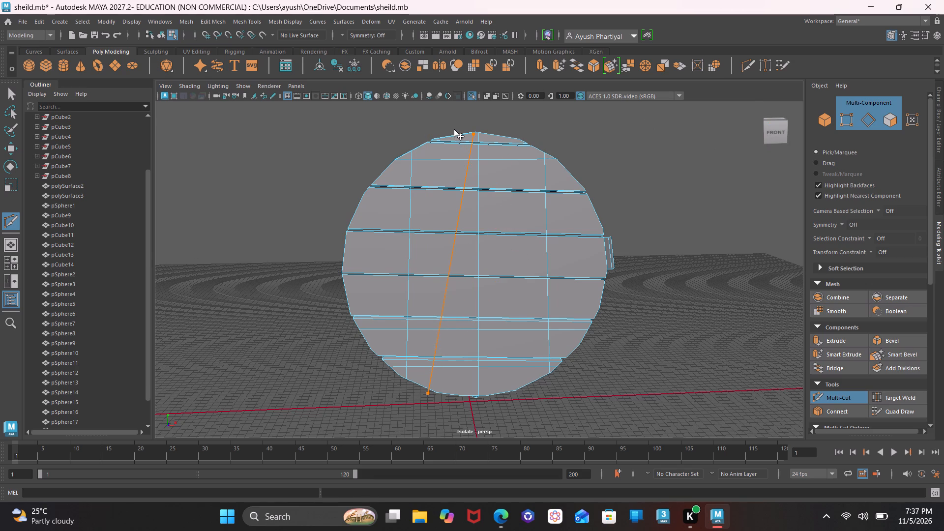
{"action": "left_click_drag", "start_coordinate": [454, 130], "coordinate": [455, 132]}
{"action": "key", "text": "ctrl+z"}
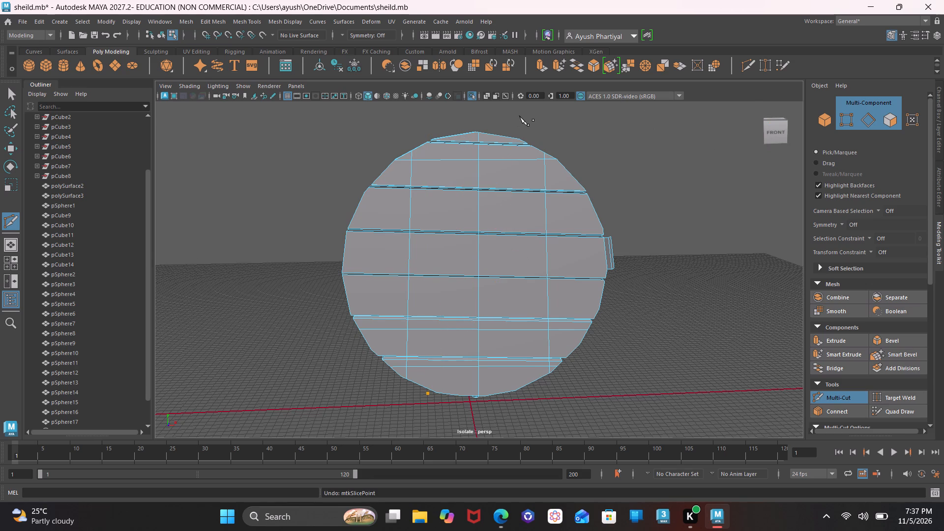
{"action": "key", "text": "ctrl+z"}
Slice the plank panel vertically in two more places with Multi-Cut, one between the centre cut and each outer cut.
{"action": "left_click_drag", "start_coordinate": [522, 111], "coordinate": [520, 136]}
{"action": "left_click_drag", "start_coordinate": [520, 136], "coordinate": [530, 447]}
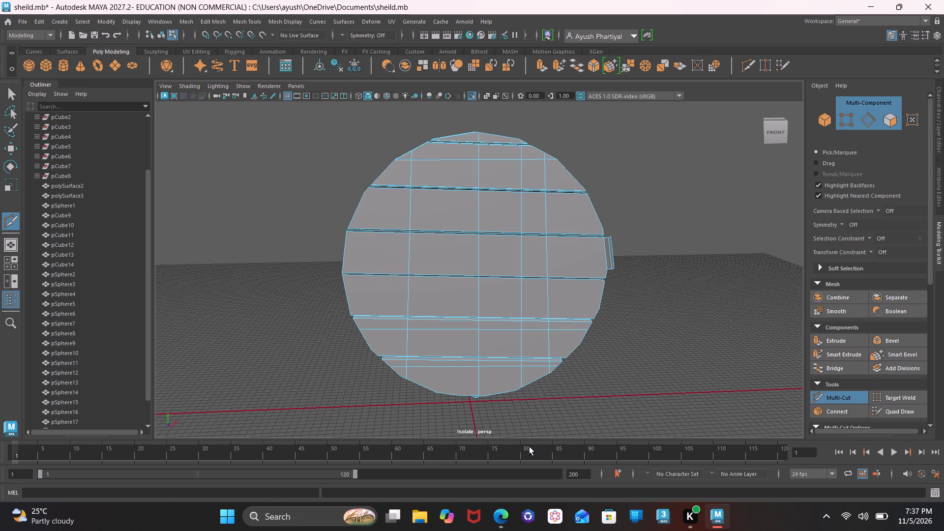
{"action": "left_click_drag", "start_coordinate": [439, 120], "coordinate": [439, 273], "text": "shift"}
{"action": "left_click_drag", "start_coordinate": [439, 273], "coordinate": [436, 431], "text": "shift"}
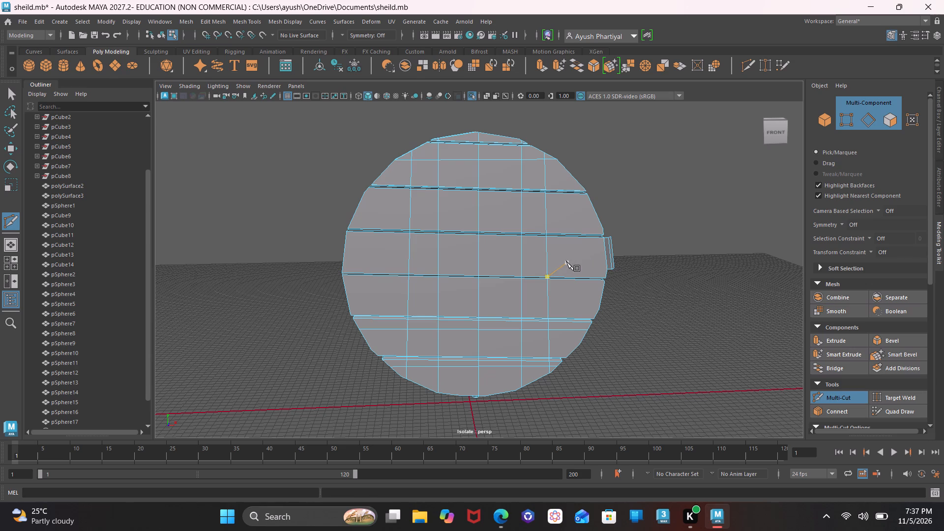
{"action": "left_click_drag", "start_coordinate": [457, 227], "coordinate": [542, 183]}
{"action": "right_click_drag", "start_coordinate": [542, 183], "coordinate": [571, 175]}
{"action": "key", "text": "w"}
Add a nonlinear Wave deformer to the whole plank panel in object mode.
{"action": "scroll", "coordinate": [576, 172], "scroll_direction": "right", "scroll_amount": 1}
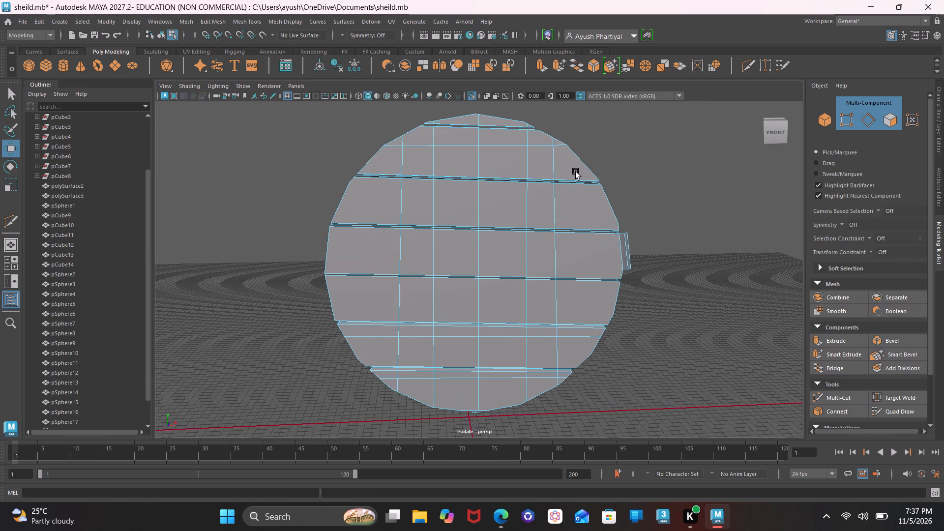
{"action": "scroll", "coordinate": [576, 172], "scroll_direction": "left", "scroll_amount": 1}
{"action": "right_click_drag", "start_coordinate": [576, 172], "coordinate": [609, 154]}
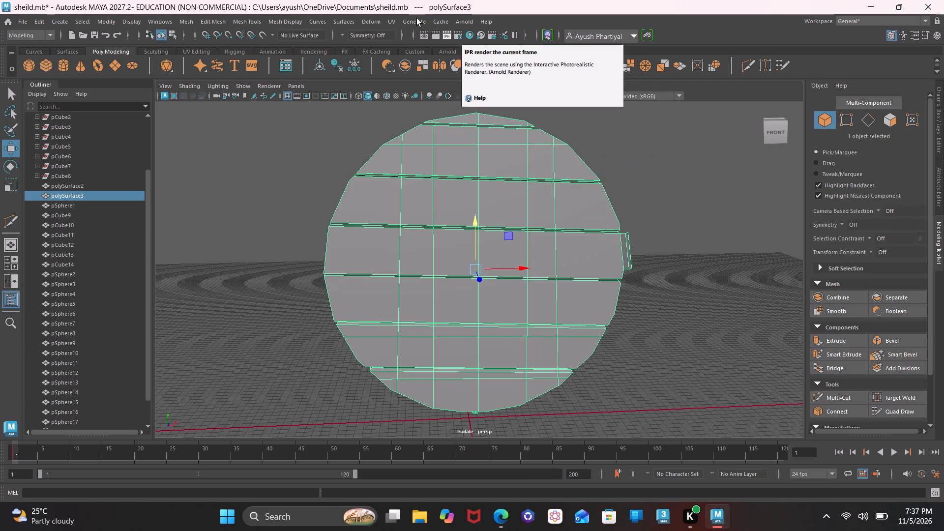
{"action": "left_click", "coordinate": [377, 21]}
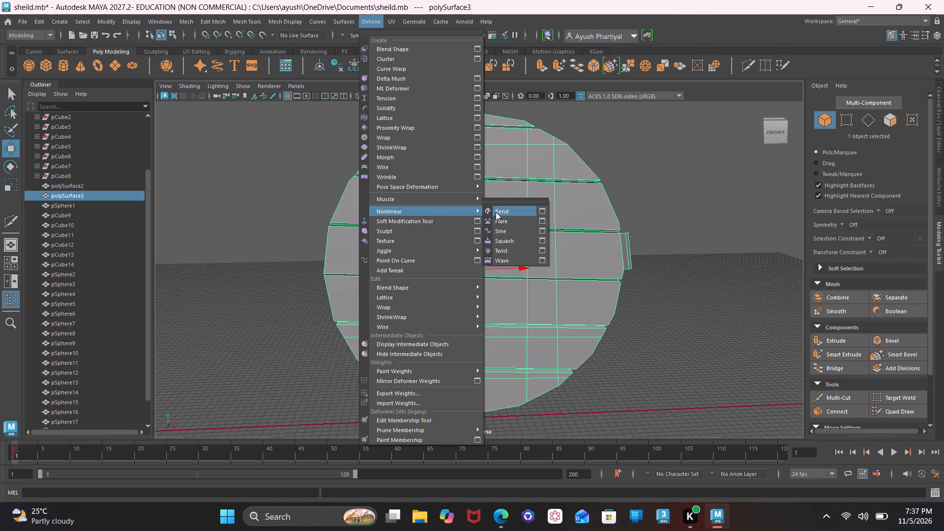
{"action": "left_click", "coordinate": [529, 257]}
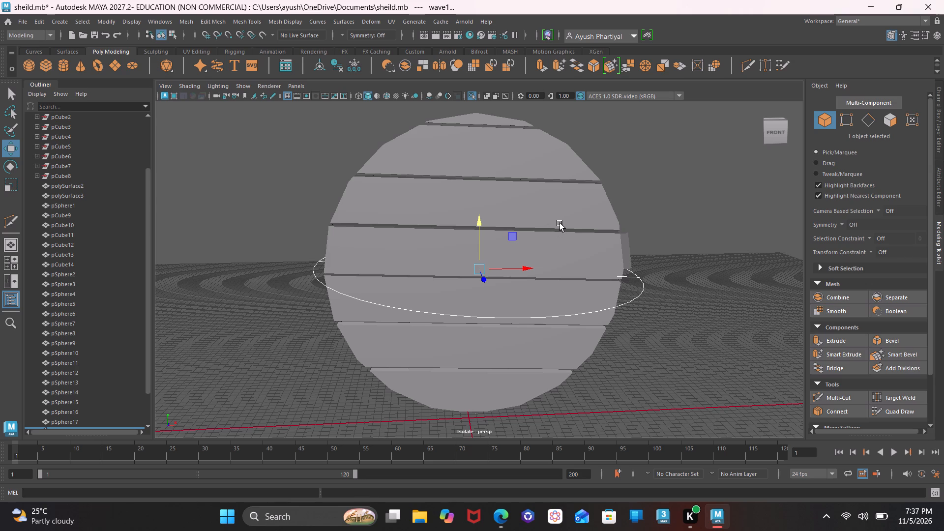
Select the wave deformer's handle together with the plank panel and activate the Rotate tool to reorient them.
{"action": "left_click_drag", "start_coordinate": [475, 317], "coordinate": [521, 301]}
{"action": "left_click_drag", "start_coordinate": [780, 137], "coordinate": [782, 139]}
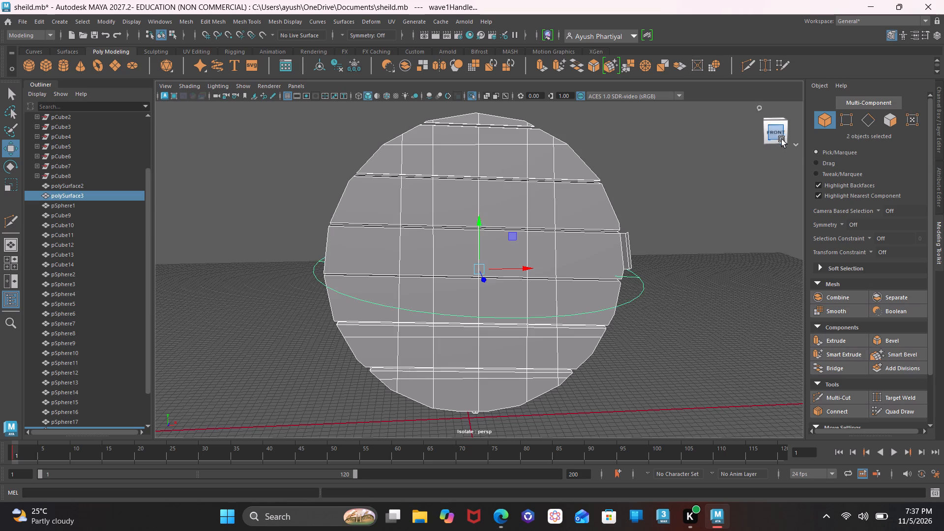
{"action": "left_click_drag", "start_coordinate": [782, 139], "coordinate": [884, 152]}
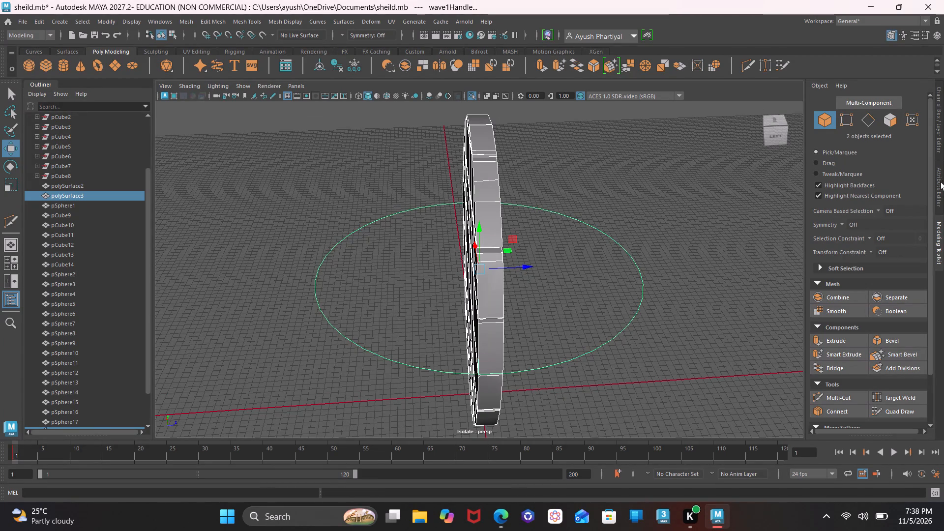
{"action": "left_click", "coordinate": [937, 143]}
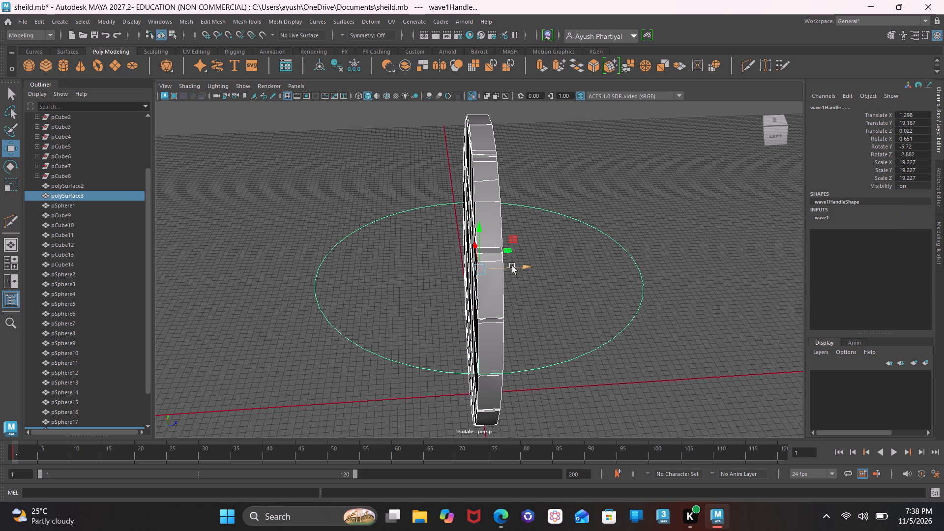
{"action": "left_click", "coordinate": [521, 269]}
{"action": "left_click", "coordinate": [937, 183]}
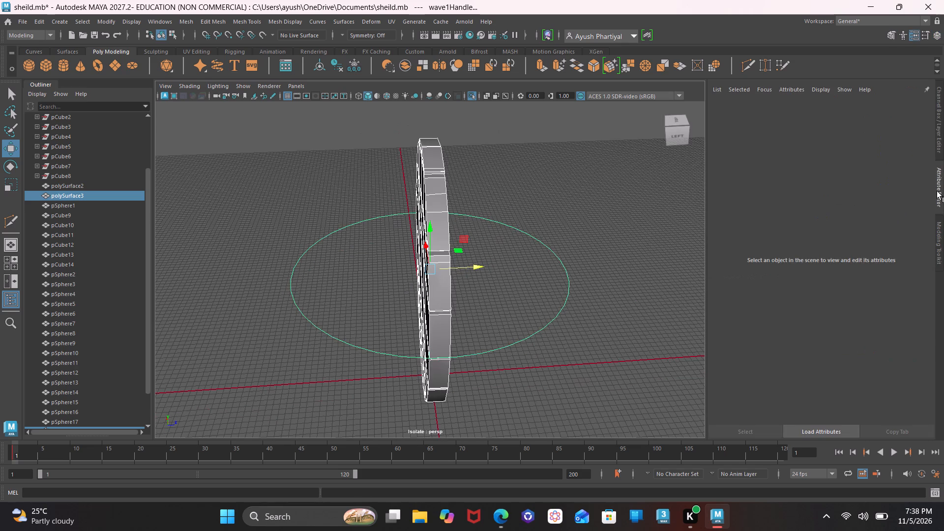
{"action": "left_click", "coordinate": [941, 139]}
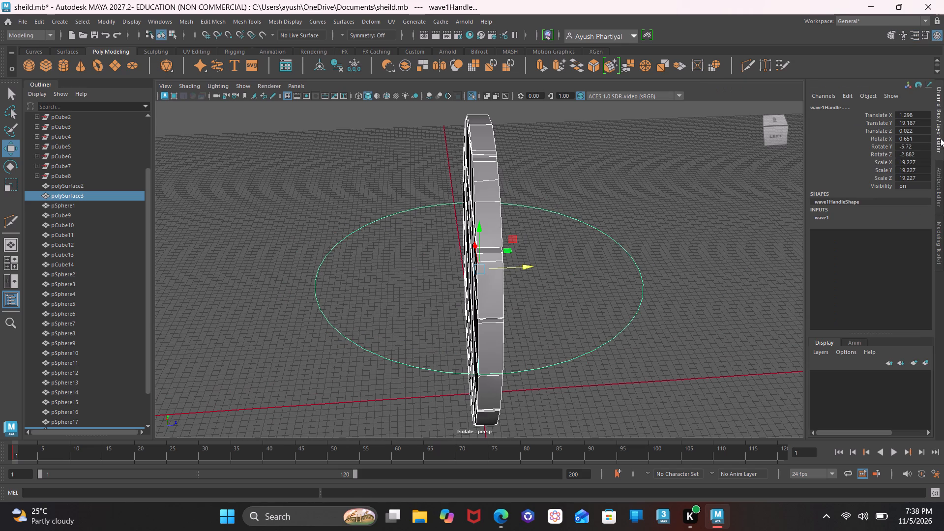
{"action": "key", "text": "r"}
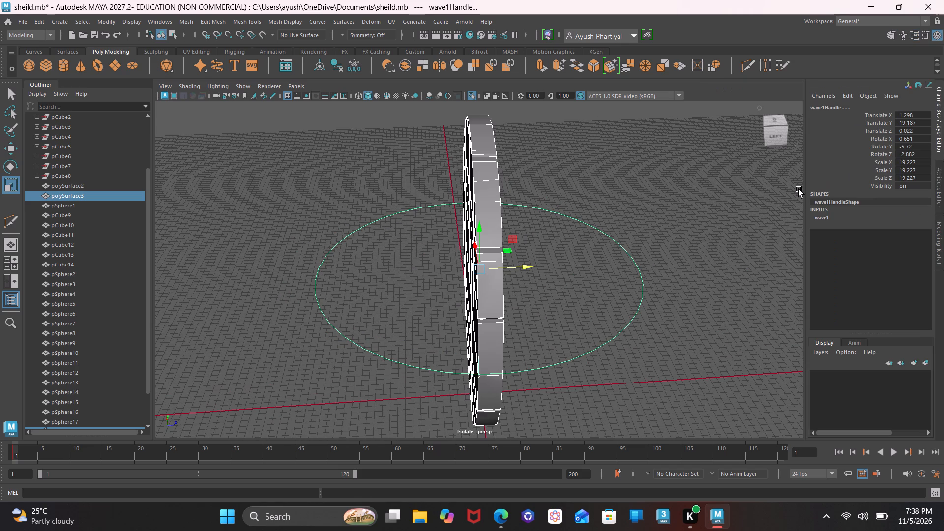
{"action": "key", "text": "e"}
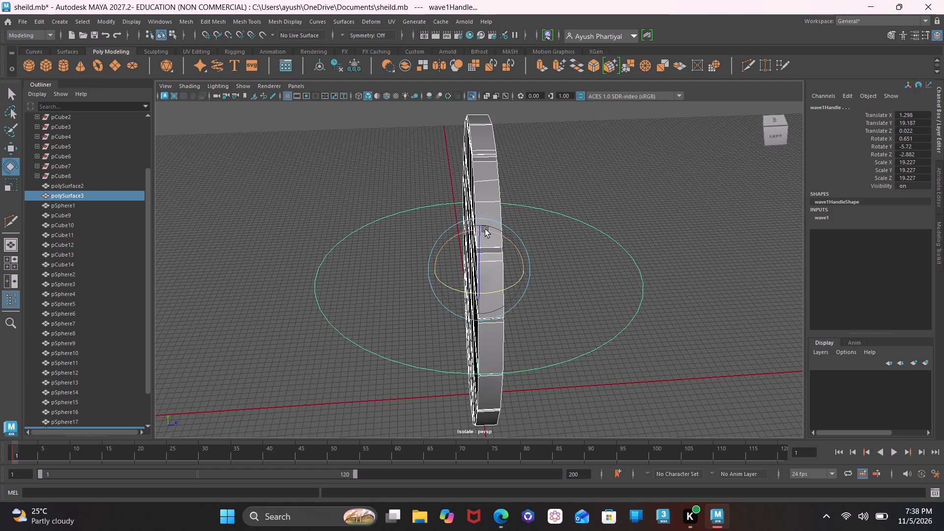
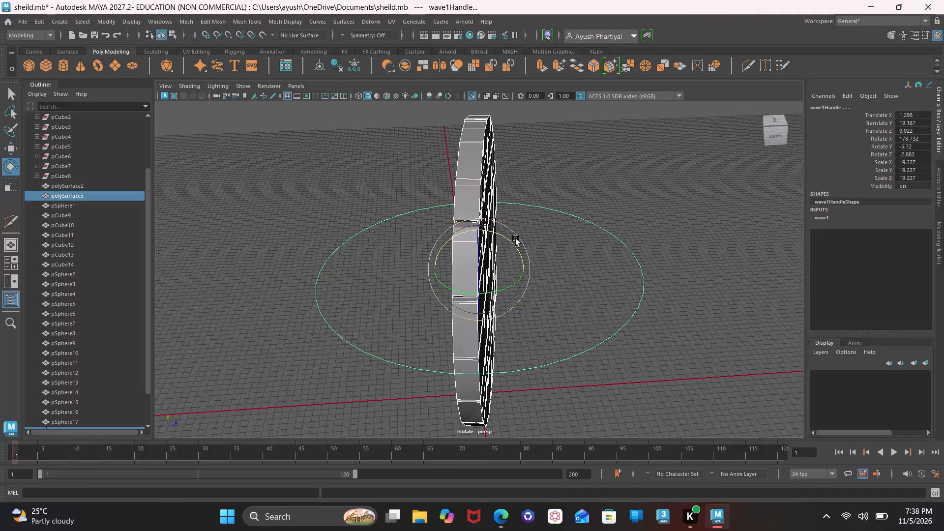
Try another rotation of the wave handle, then undo the handle rotations and the Wave deformer on the plank panel.
{"action": "left_click_drag", "start_coordinate": [517, 237], "coordinate": [543, 244]}
{"action": "key", "text": "ctrl+z"}
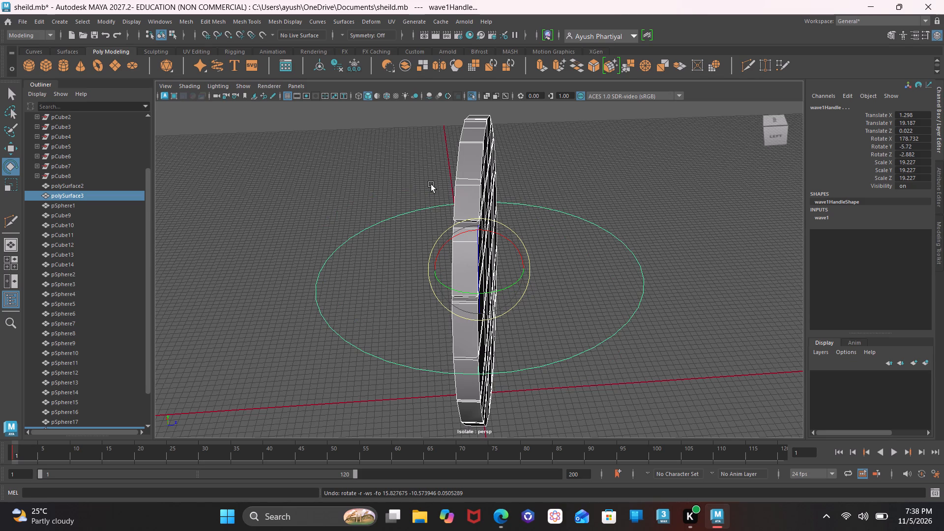
{"action": "key", "text": "ctrl+z"}
{"action": "key", "text": "ctrl+z"}
{"action": "key", "text": "ctrl+z"}
{"action": "key", "text": "ctrl+z"}
{"action": "key", "text": "ctrl+z"}
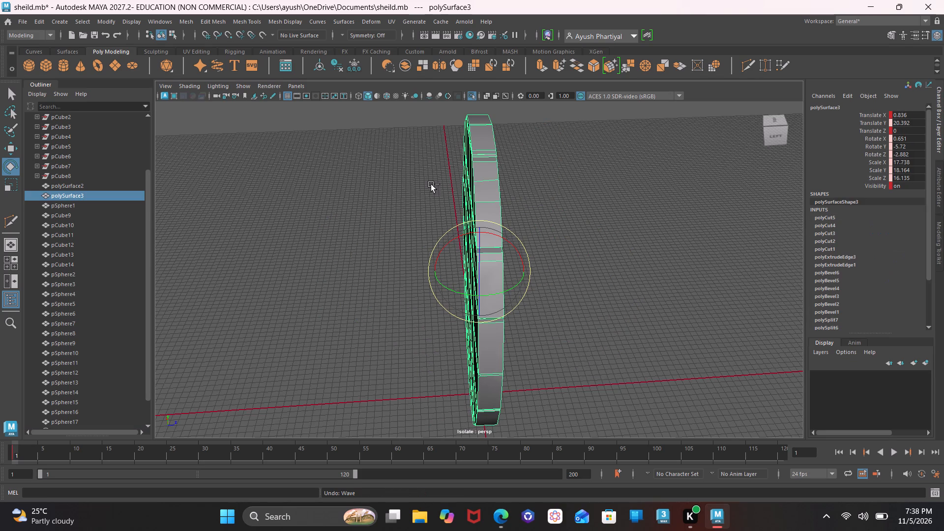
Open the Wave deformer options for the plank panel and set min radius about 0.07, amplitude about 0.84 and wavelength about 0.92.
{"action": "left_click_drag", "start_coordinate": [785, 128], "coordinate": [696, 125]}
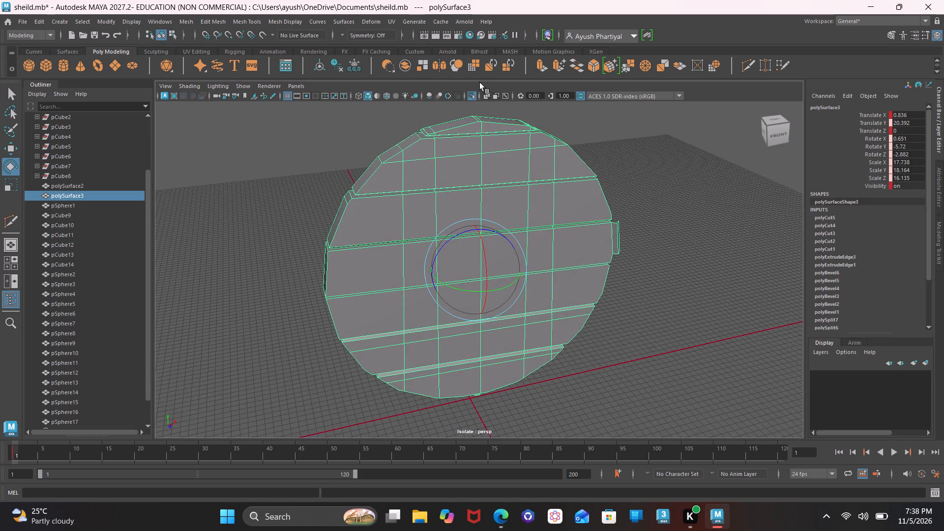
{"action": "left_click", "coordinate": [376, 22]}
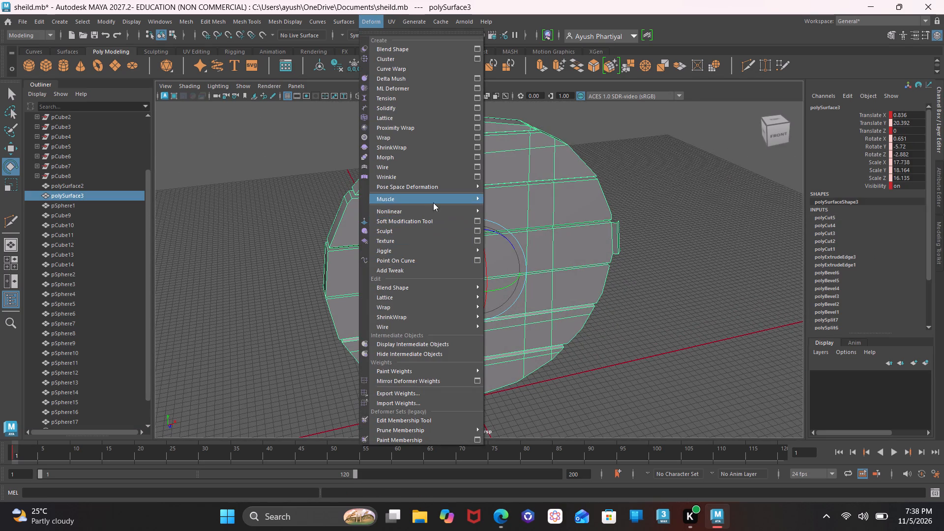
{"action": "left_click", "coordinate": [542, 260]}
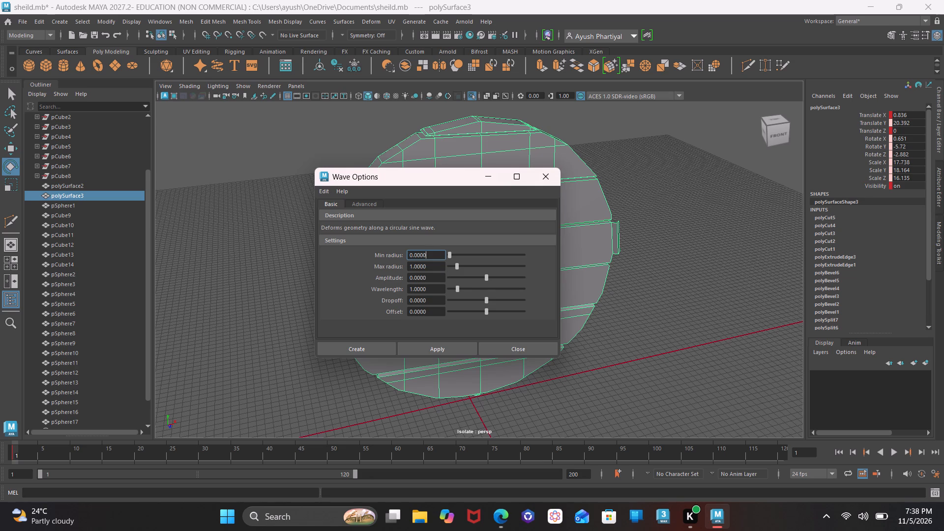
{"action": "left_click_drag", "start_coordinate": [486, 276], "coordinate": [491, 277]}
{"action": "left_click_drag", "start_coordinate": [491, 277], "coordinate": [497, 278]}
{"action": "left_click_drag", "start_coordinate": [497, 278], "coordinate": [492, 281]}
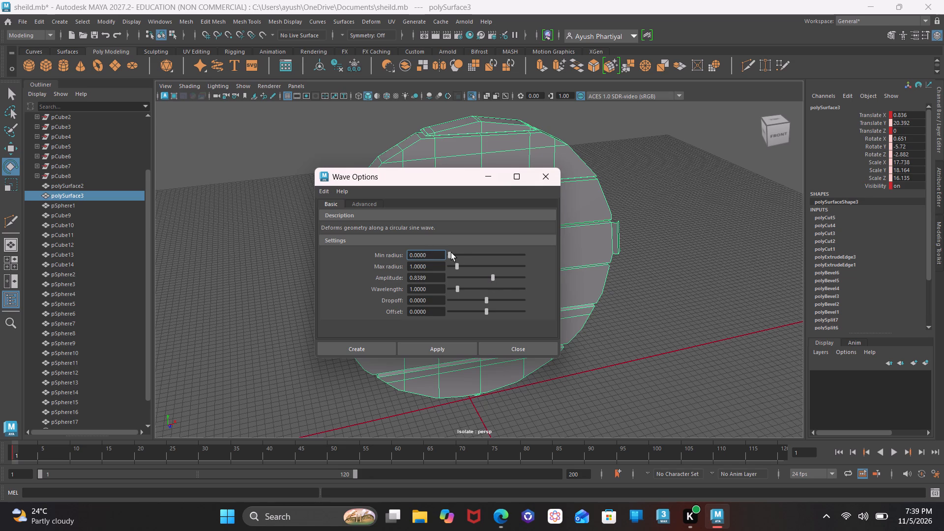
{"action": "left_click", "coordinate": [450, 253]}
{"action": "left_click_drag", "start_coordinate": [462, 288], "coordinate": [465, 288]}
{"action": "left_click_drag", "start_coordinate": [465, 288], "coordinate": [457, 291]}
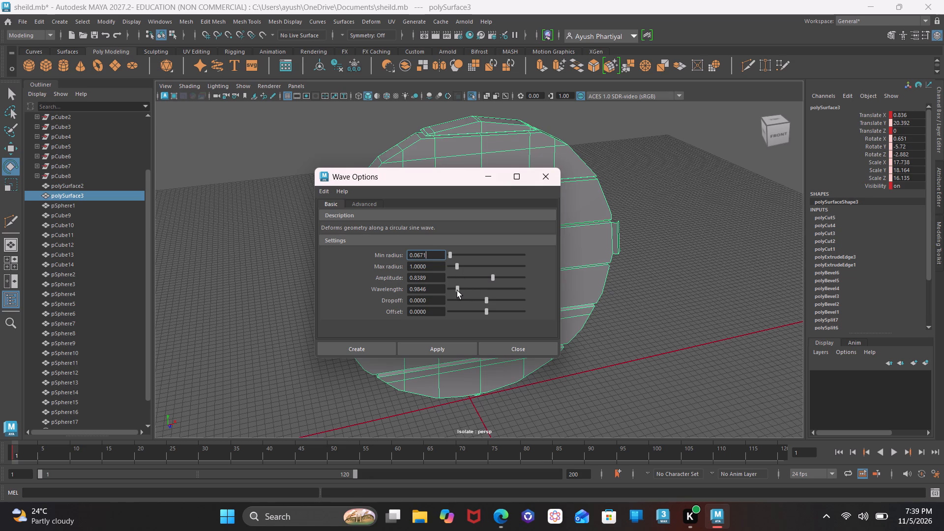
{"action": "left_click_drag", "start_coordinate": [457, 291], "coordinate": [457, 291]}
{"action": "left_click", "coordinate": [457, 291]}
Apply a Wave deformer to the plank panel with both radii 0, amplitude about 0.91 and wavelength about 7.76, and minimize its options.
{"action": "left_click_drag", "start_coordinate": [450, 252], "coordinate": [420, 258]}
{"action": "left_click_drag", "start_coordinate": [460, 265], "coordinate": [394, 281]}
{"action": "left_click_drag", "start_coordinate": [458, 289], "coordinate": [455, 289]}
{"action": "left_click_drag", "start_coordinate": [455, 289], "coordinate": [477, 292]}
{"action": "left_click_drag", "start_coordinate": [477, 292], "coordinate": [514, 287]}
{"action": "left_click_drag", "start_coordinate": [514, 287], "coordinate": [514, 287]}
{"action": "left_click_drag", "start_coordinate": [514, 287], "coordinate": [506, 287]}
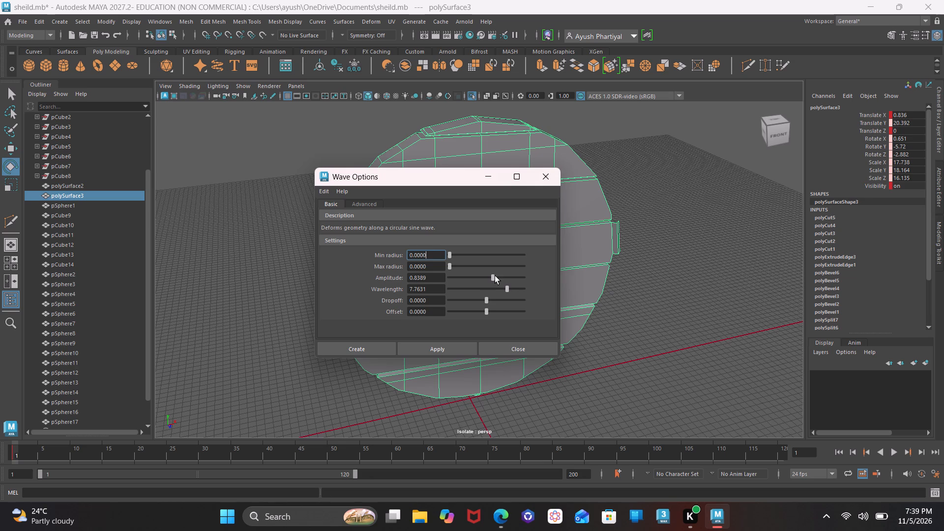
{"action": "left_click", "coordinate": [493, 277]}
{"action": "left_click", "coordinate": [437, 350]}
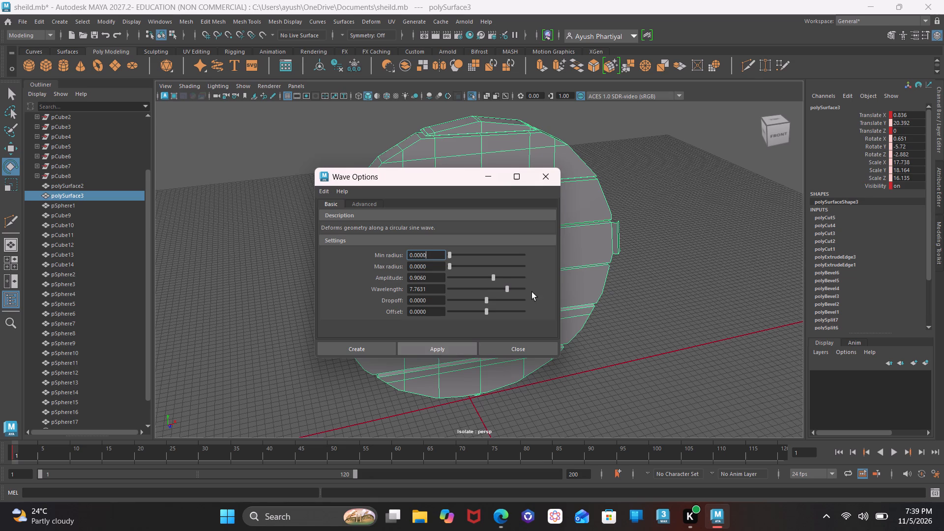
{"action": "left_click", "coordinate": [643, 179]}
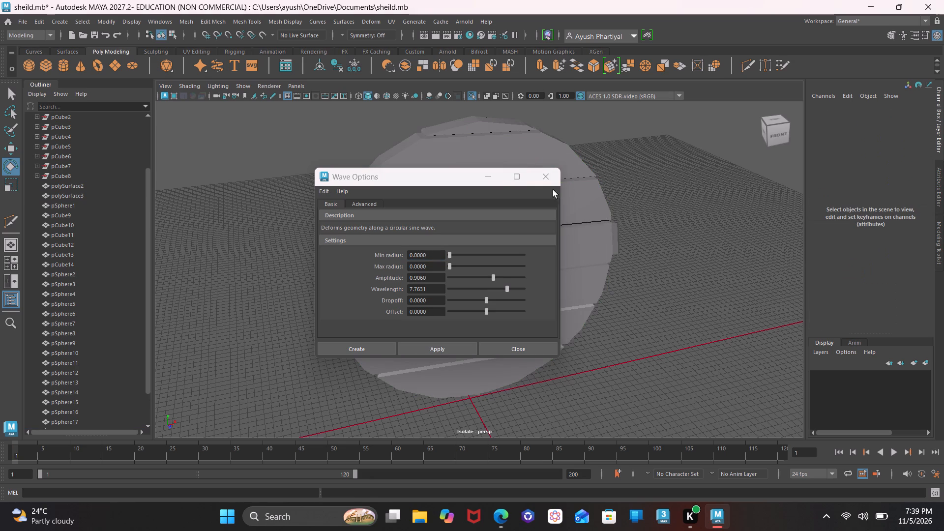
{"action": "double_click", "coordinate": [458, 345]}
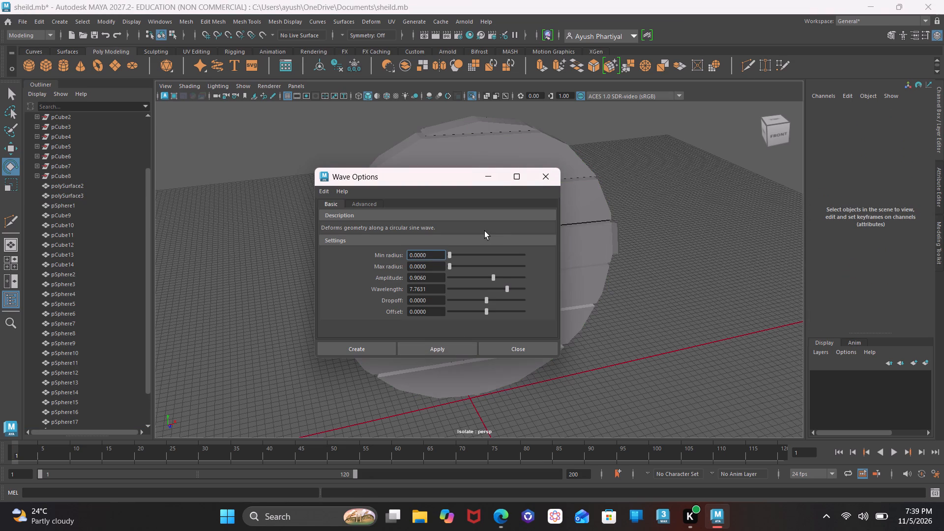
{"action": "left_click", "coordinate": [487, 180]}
Examine the plank panel from the side, back and front to check the wave's effect.
{"action": "left_click_drag", "start_coordinate": [770, 136], "coordinate": [714, 136]}
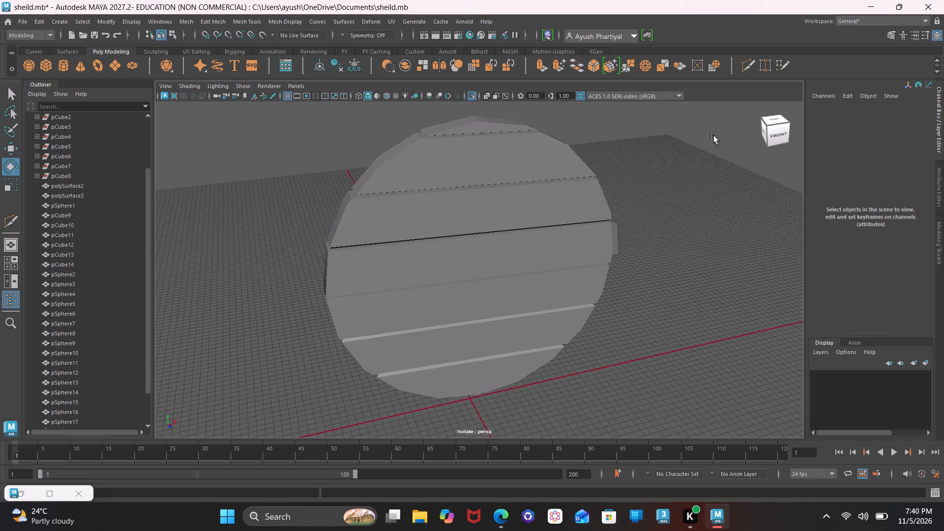
{"action": "left_click_drag", "start_coordinate": [714, 136], "coordinate": [613, 120]}
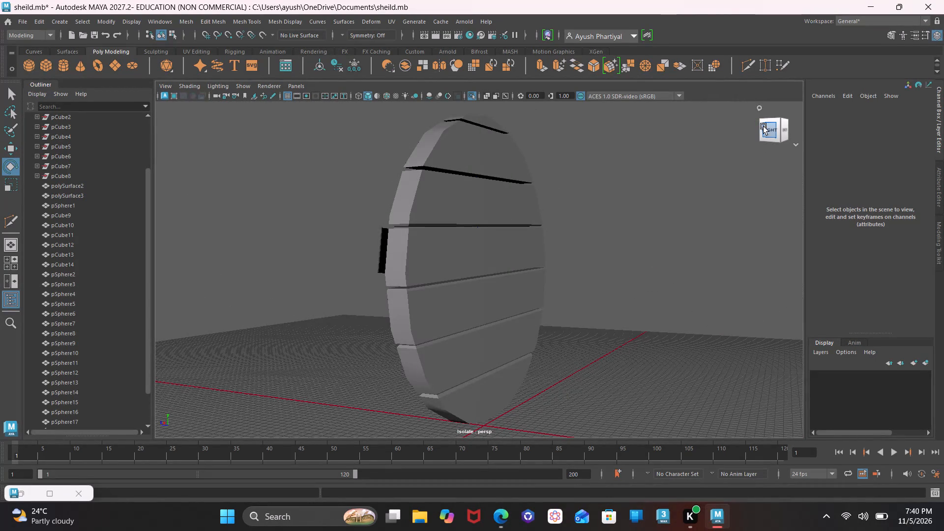
{"action": "left_click_drag", "start_coordinate": [767, 131], "coordinate": [696, 125]}
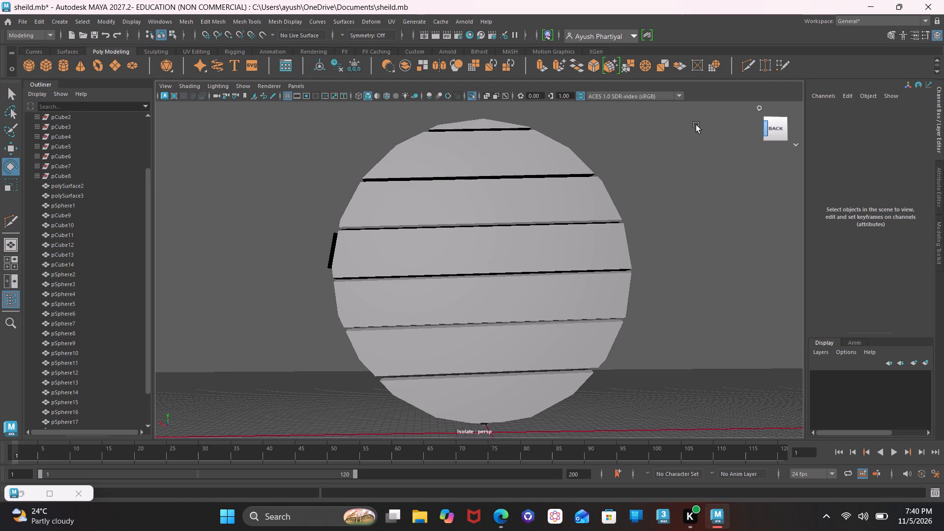
{"action": "left_click", "coordinate": [561, 241]}
{"action": "left_click_drag", "start_coordinate": [768, 123], "coordinate": [708, 124]}
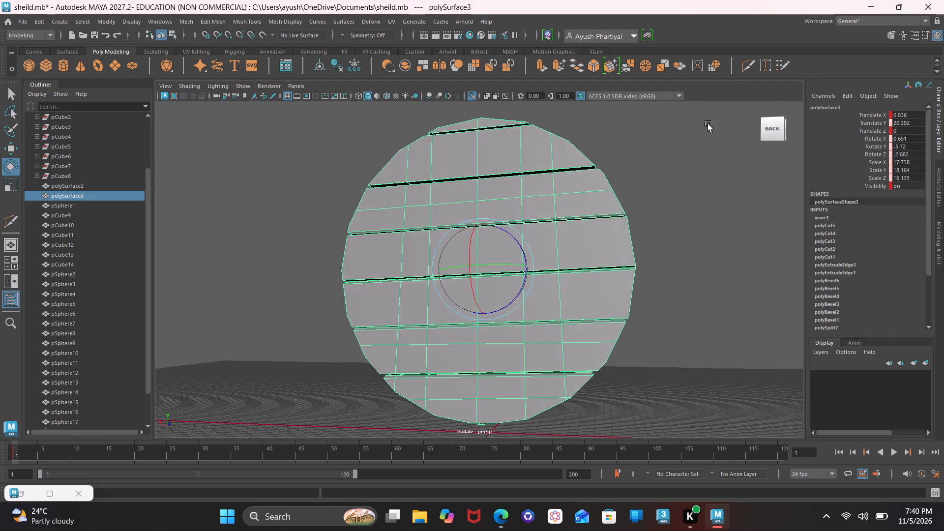
{"action": "left_click_drag", "start_coordinate": [708, 124], "coordinate": [592, 130]}
{"action": "left_click", "coordinate": [626, 142]}
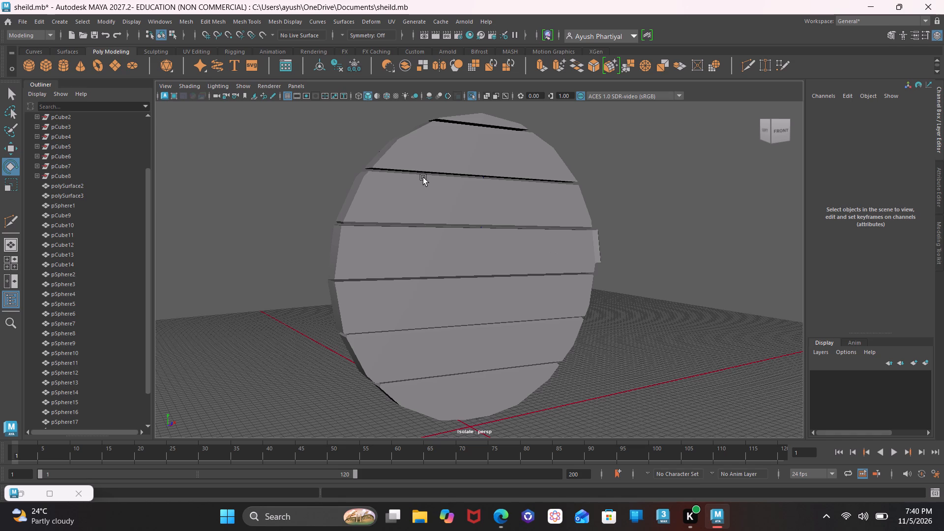
Undo the Wave deformer and step back to the plank panel's component selection mode.
{"action": "key", "text": "ctrl+z"}
{"action": "key", "text": "ctrl+z"}
{"action": "key", "text": "ctrl+z"}
{"action": "key", "text": "ctrl+z"}
{"action": "key", "text": "ctrl+z"}
{"action": "key", "text": "ctrl+z"}
{"action": "key", "text": "ctrl+z"}
{"action": "key", "text": "ctrl+z"}
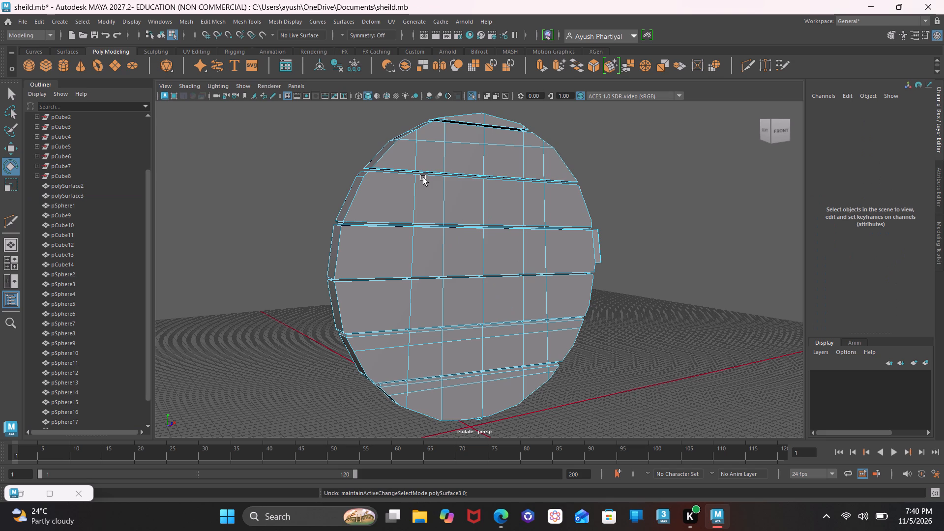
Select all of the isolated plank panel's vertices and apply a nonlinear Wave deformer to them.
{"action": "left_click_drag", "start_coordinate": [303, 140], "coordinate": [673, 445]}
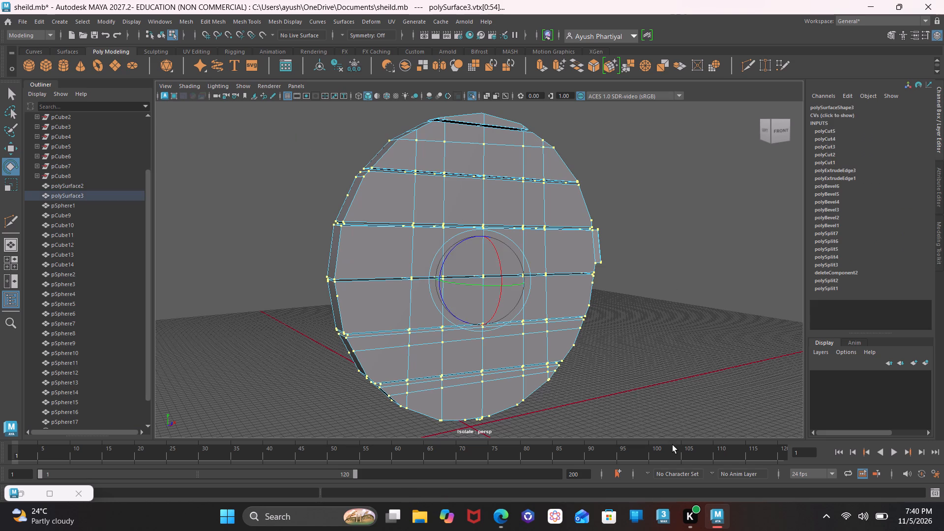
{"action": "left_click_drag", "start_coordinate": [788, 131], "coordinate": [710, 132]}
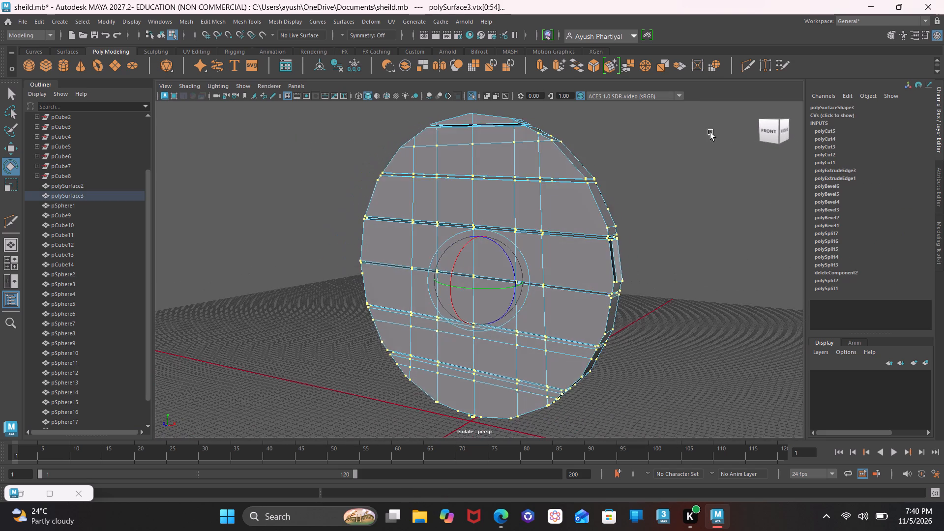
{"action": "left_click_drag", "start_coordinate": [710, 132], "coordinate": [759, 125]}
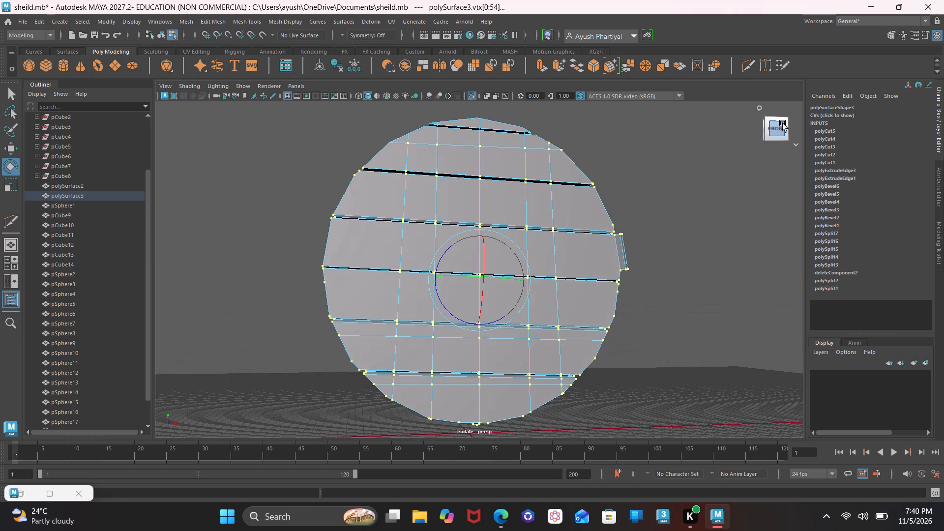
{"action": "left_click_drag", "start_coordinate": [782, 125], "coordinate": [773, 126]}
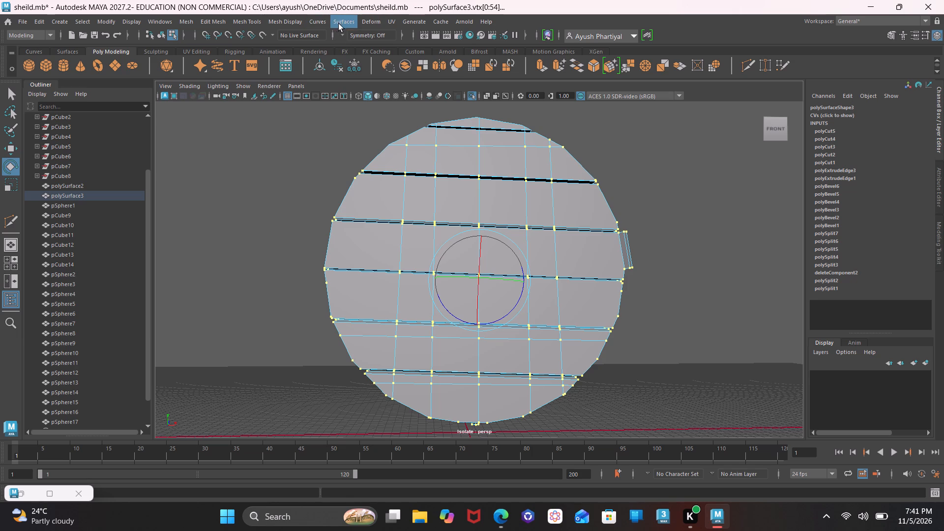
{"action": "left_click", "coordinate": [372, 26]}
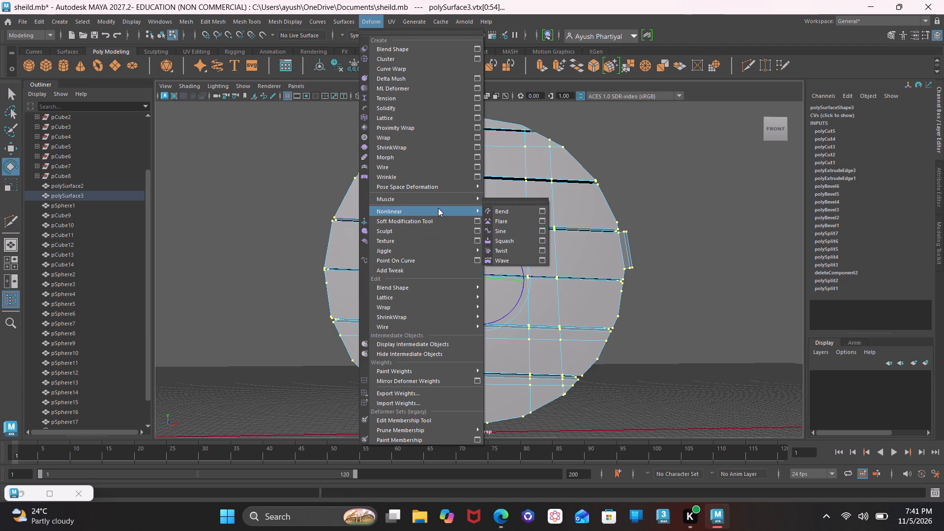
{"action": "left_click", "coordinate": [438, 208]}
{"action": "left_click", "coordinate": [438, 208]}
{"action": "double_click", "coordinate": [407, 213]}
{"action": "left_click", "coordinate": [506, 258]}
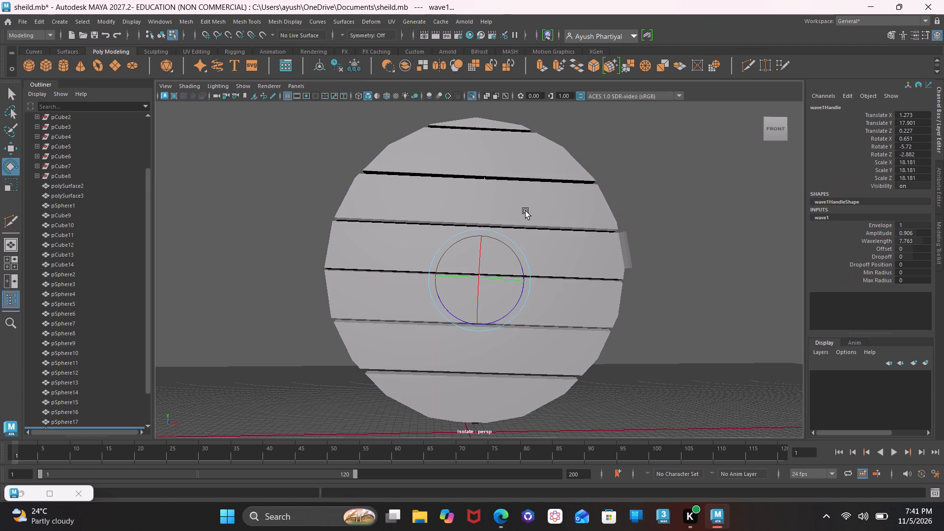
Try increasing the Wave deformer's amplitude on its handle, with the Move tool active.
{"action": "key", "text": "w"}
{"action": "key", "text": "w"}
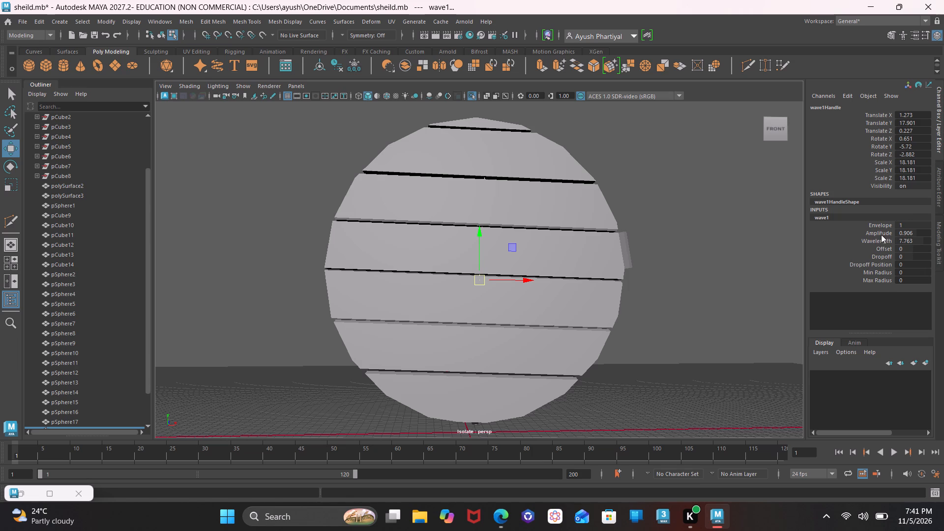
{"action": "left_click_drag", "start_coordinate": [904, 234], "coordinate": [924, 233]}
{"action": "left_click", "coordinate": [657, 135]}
Examine the wave handle above the plank panel and check the panel's attributes and input history in object mode.
{"action": "scroll", "coordinate": [657, 135], "scroll_direction": "down", "scroll_amount": 2}
{"action": "left_click_drag", "start_coordinate": [407, 133], "coordinate": [482, 174]}
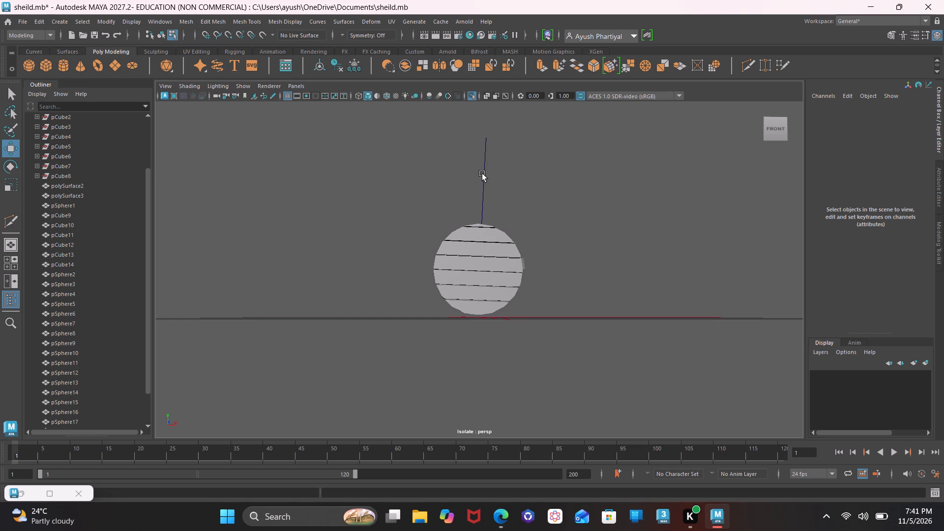
{"action": "left_click_drag", "start_coordinate": [451, 172], "coordinate": [501, 188]}
{"action": "scroll", "coordinate": [495, 183], "scroll_direction": "down", "scroll_amount": 1}
{"action": "scroll", "coordinate": [495, 183], "scroll_direction": "up", "scroll_amount": 1}
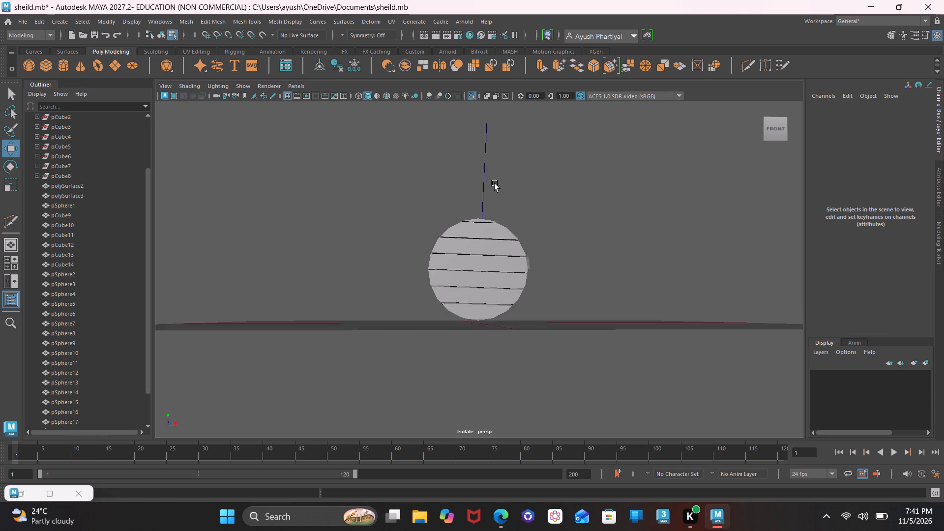
{"action": "scroll", "coordinate": [495, 183], "scroll_direction": "up", "scroll_amount": 1}
{"action": "left_click", "coordinate": [531, 247]}
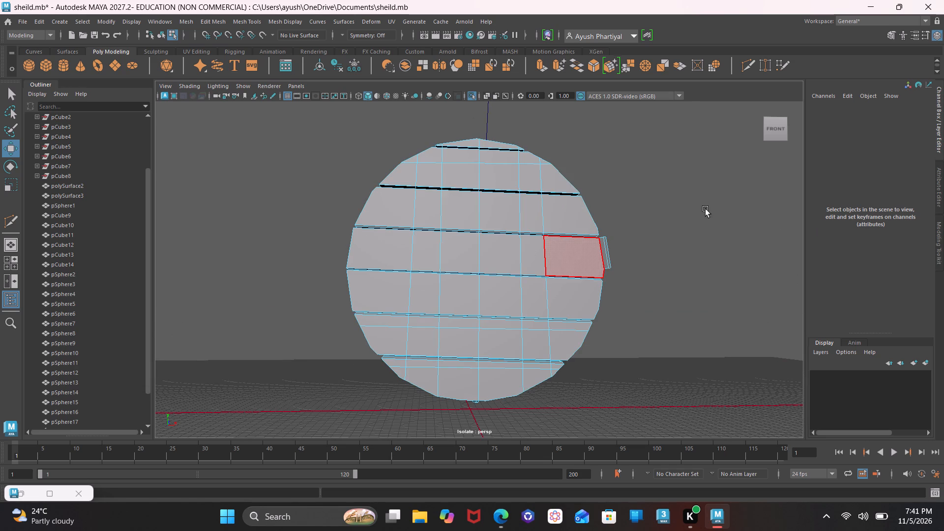
{"action": "left_click_drag", "start_coordinate": [335, 107], "coordinate": [534, 215]}
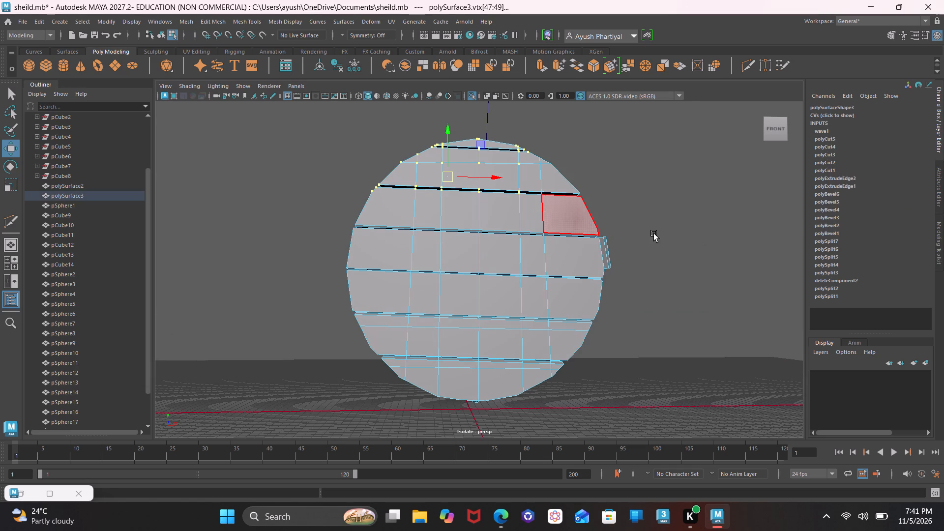
{"action": "right_click_drag", "start_coordinate": [585, 265], "coordinate": [618, 187]}
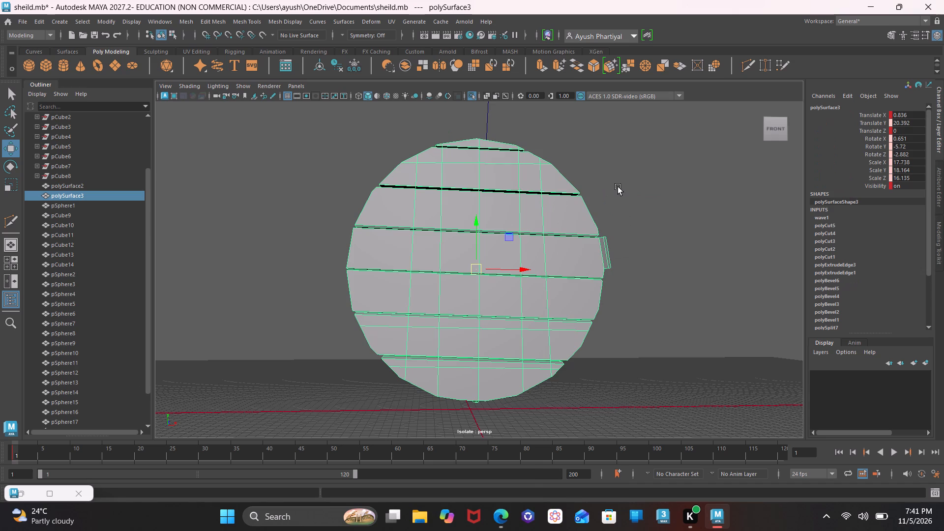
{"action": "scroll", "coordinate": [852, 265], "scroll_direction": "down", "scroll_amount": 1}
{"action": "scroll", "coordinate": [852, 265], "scroll_direction": "up", "scroll_amount": 1}
{"action": "left_click", "coordinate": [942, 252]}
{"action": "left_click", "coordinate": [938, 149]}
{"action": "scroll", "coordinate": [849, 249], "scroll_direction": "down", "scroll_amount": 1}
{"action": "left_click_drag", "start_coordinate": [528, 250], "coordinate": [619, 292]}
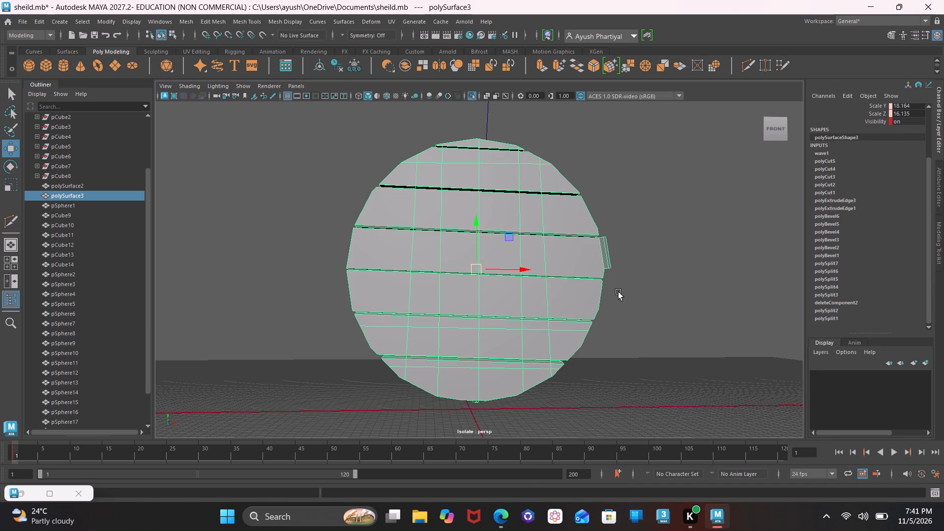
{"action": "left_click", "coordinate": [436, 144]}
Undo the Wave deformer, the panel's vertical cuts and its isolation, back to the full shield with the plank panel selected.
{"action": "key", "text": "ctrl+z"}
{"action": "key", "text": "ctrl+z"}
{"action": "key", "text": "ctrl+z"}
{"action": "key", "text": "ctrl+z"}
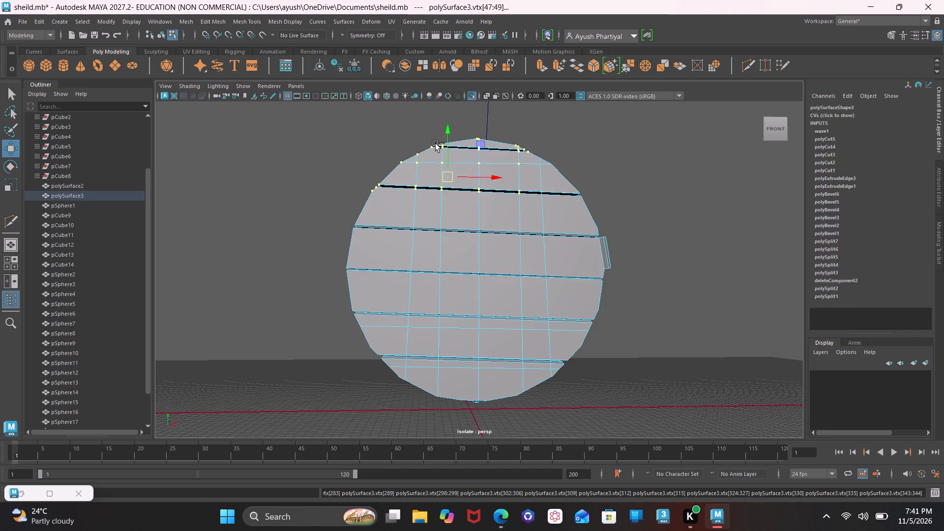
{"action": "key", "text": "ctrl+z"}
{"action": "key", "text": "ctrl+z"}
{"action": "key", "text": "ctrl+z"}
{"action": "key", "text": "ctrl+z"}
{"action": "key", "text": "ctrl+z"}
{"action": "key", "text": "ctrl+z"}
{"action": "key", "text": "ctrl+z"}
{"action": "key", "text": "ctrl+z"}
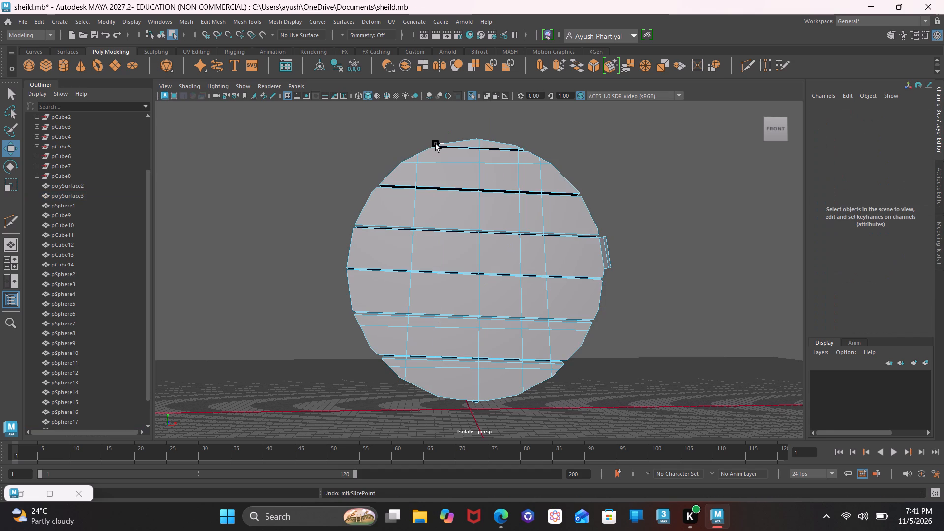
{"action": "key", "text": "ctrl+z"}
{"action": "key", "text": "ctrl+z"}
{"action": "key", "text": "ctrl+z"}
{"action": "key", "text": "ctrl+z"}
{"action": "key", "text": "ctrl+z"}
{"action": "key", "text": "ctrl+z"}
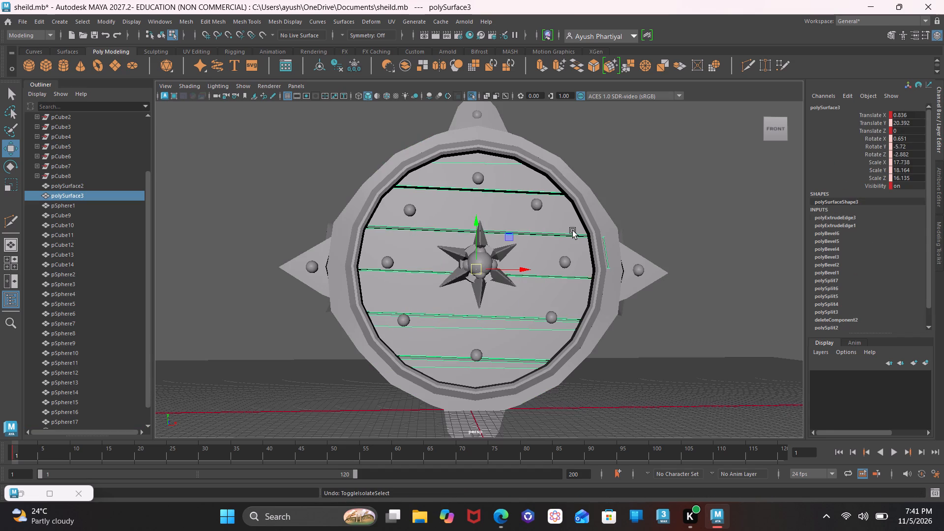
Isolate the plank panel from the rest of the shield.
{"action": "key", "text": "ctrl+1"}
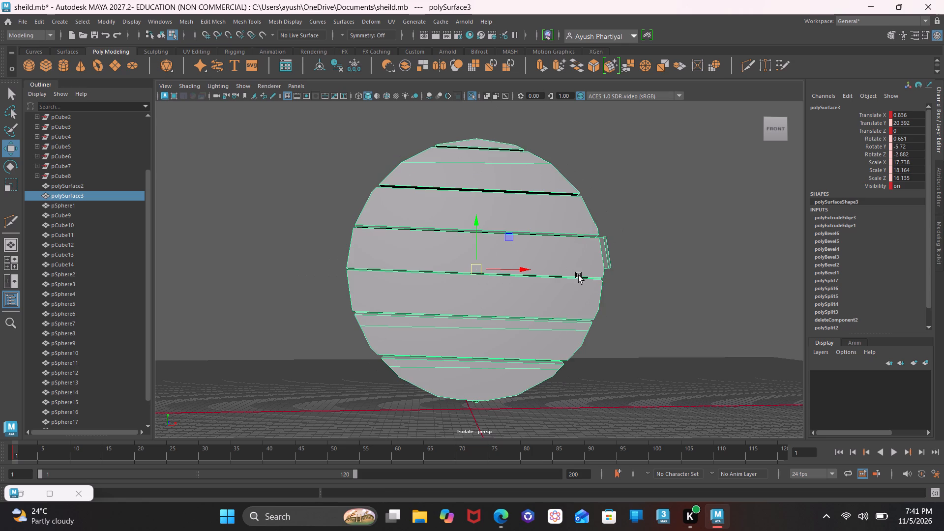
{"action": "left_click", "coordinate": [651, 238]}
{"action": "left_click", "coordinate": [603, 252]}
{"action": "left_click", "coordinate": [608, 256]}
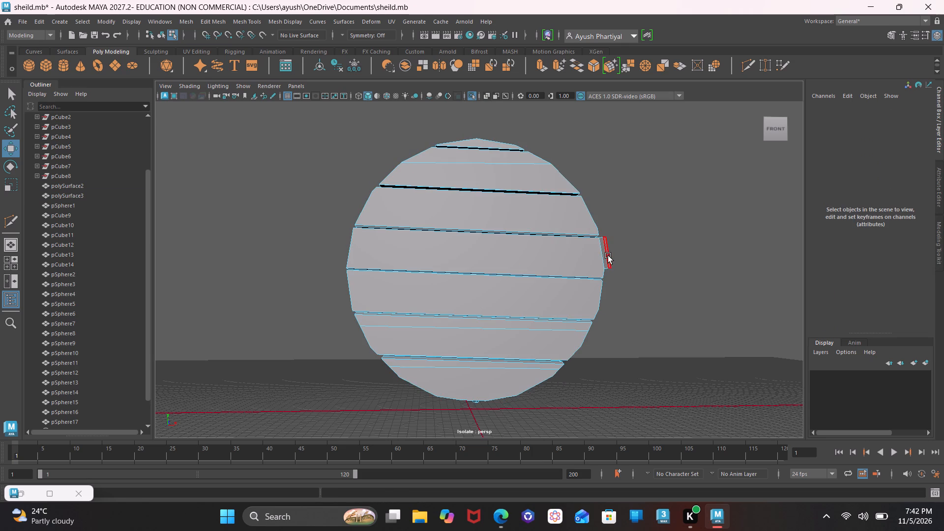
{"action": "left_click", "coordinate": [607, 261]}
{"action": "left_click", "coordinate": [641, 190]}
Slice the plank panel with five straight vertical Multi-Cut lines spread across its width, through all the planks.
{"action": "right_click_drag", "start_coordinate": [542, 210], "coordinate": [523, 192]}
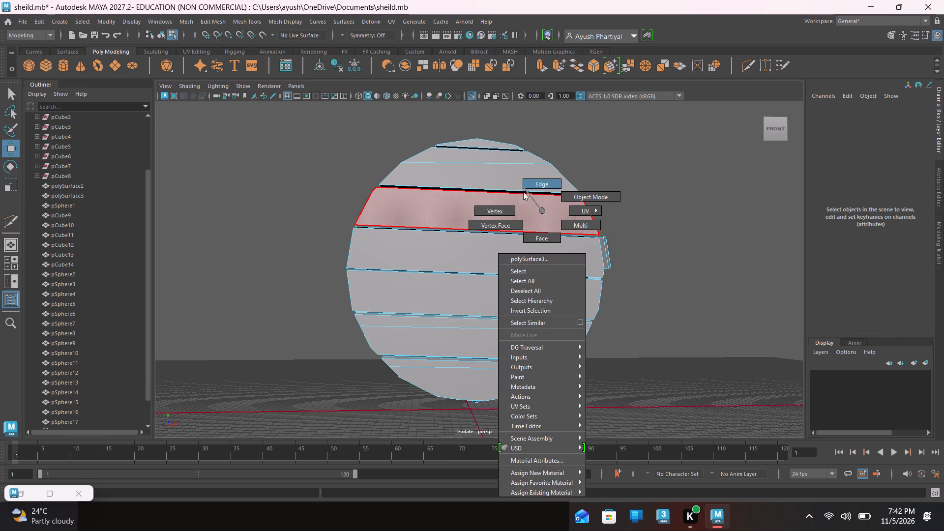
{"action": "right_click_drag", "start_coordinate": [523, 192], "coordinate": [547, 207]}
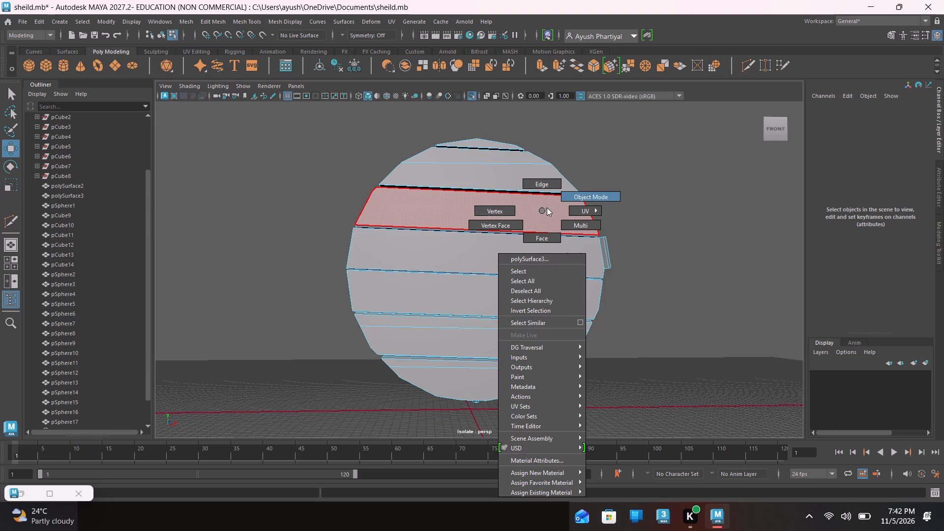
{"action": "right_click_drag", "start_coordinate": [547, 207], "coordinate": [561, 196]}
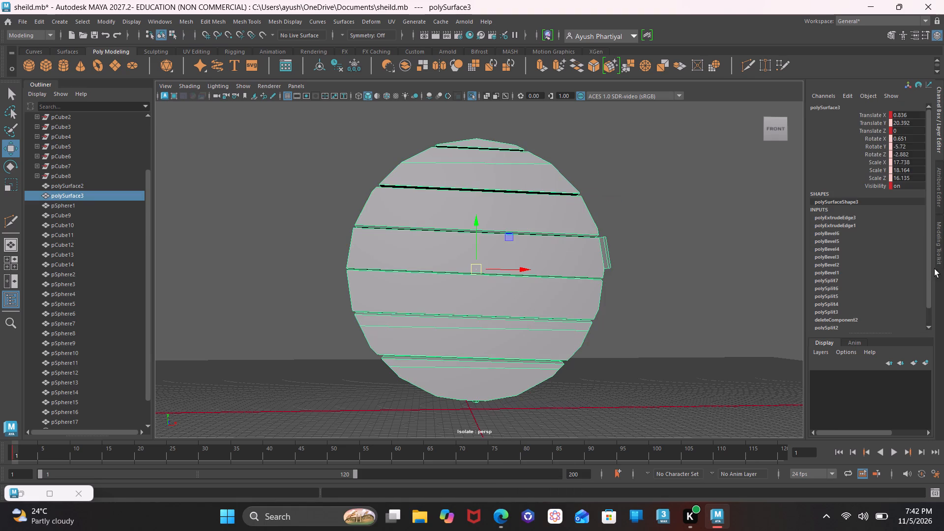
{"action": "left_click", "coordinate": [939, 261]}
{"action": "left_click", "coordinate": [831, 392]}
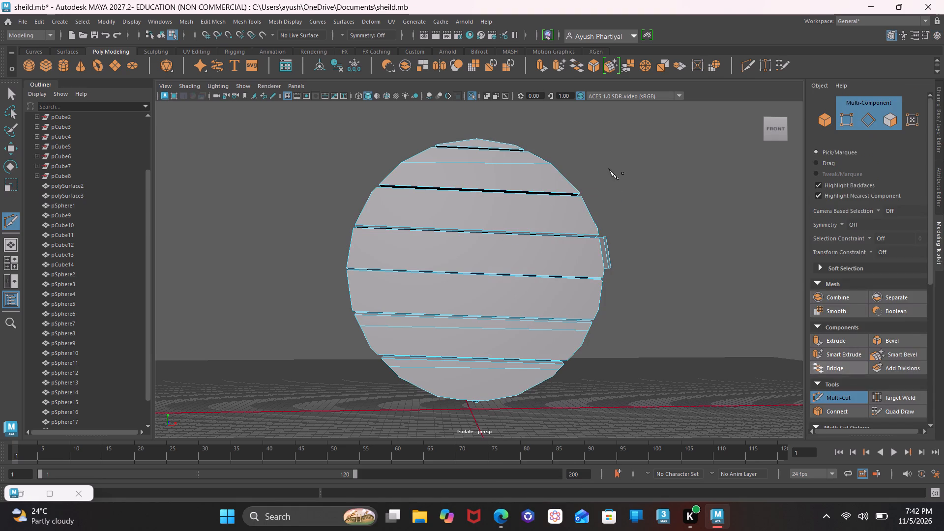
{"action": "left_click_drag", "start_coordinate": [525, 129], "coordinate": [533, 356], "text": "shift"}
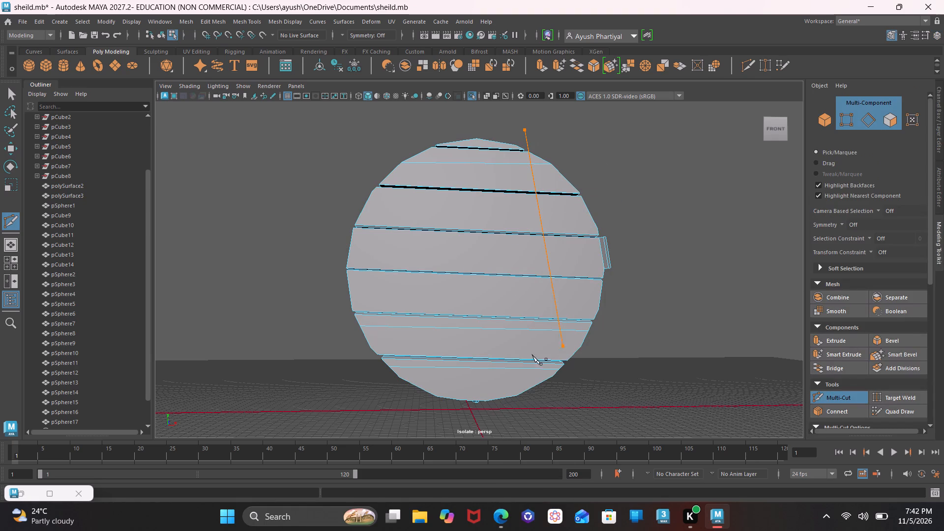
{"action": "left_click_drag", "start_coordinate": [533, 356], "coordinate": [527, 417], "text": "shift"}
{"action": "left_click_drag", "start_coordinate": [479, 118], "coordinate": [487, 470], "text": "shift"}
{"action": "left_click_drag", "start_coordinate": [445, 122], "coordinate": [435, 433], "text": "shift"}
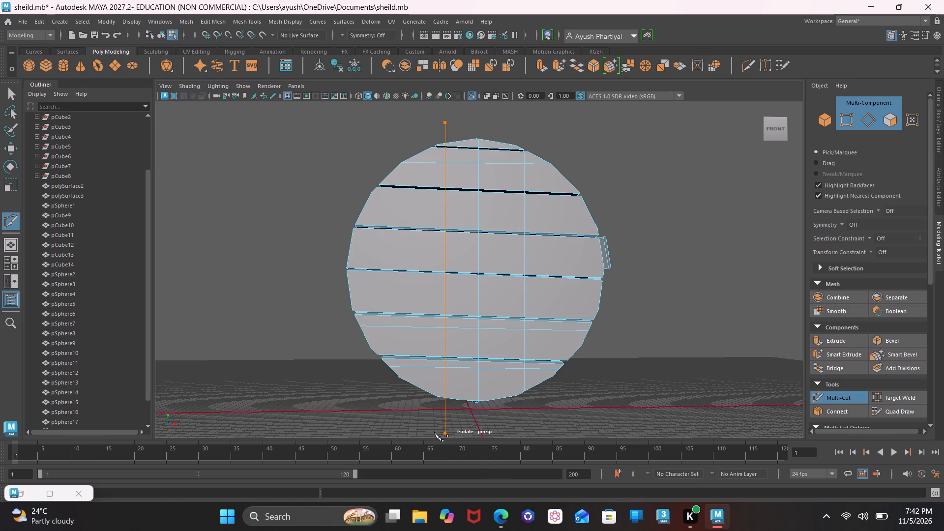
{"action": "left_click_drag", "start_coordinate": [400, 138], "coordinate": [397, 419], "text": "shift"}
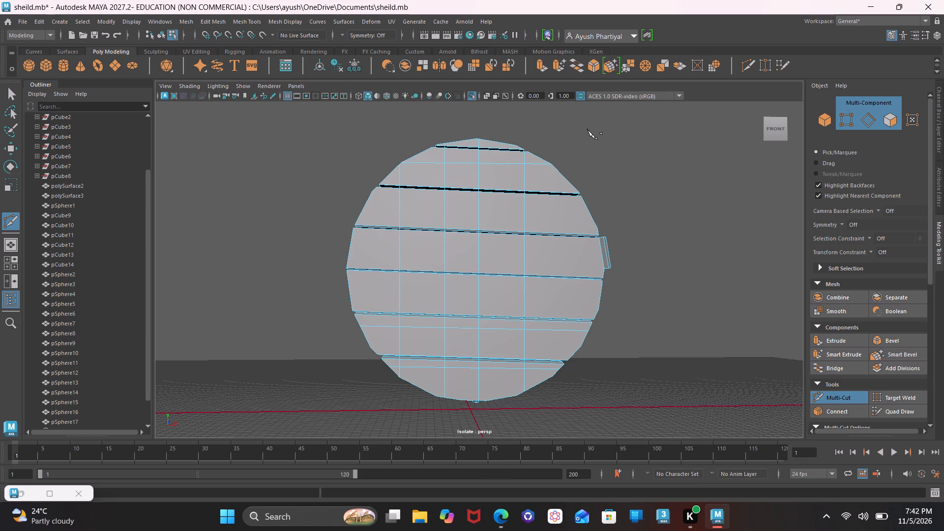
{"action": "left_click_drag", "start_coordinate": [566, 139], "coordinate": [572, 409], "text": "shift"}
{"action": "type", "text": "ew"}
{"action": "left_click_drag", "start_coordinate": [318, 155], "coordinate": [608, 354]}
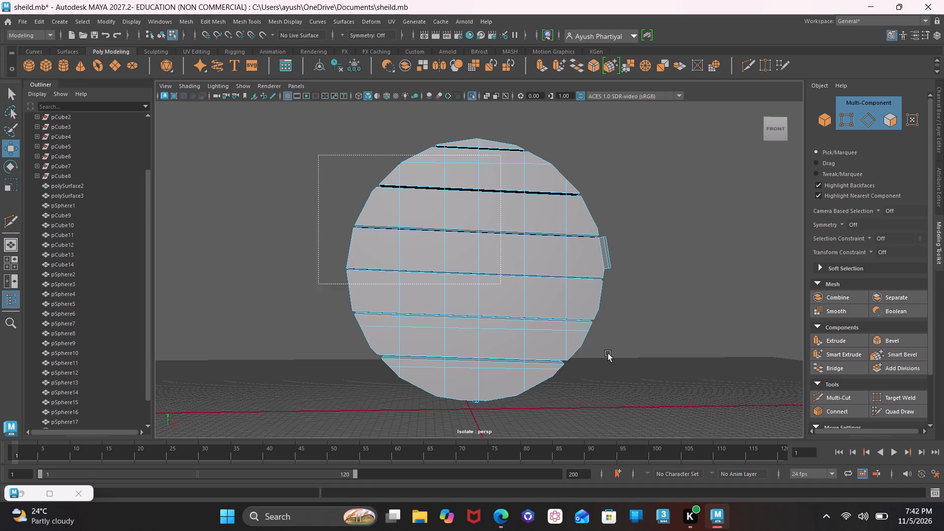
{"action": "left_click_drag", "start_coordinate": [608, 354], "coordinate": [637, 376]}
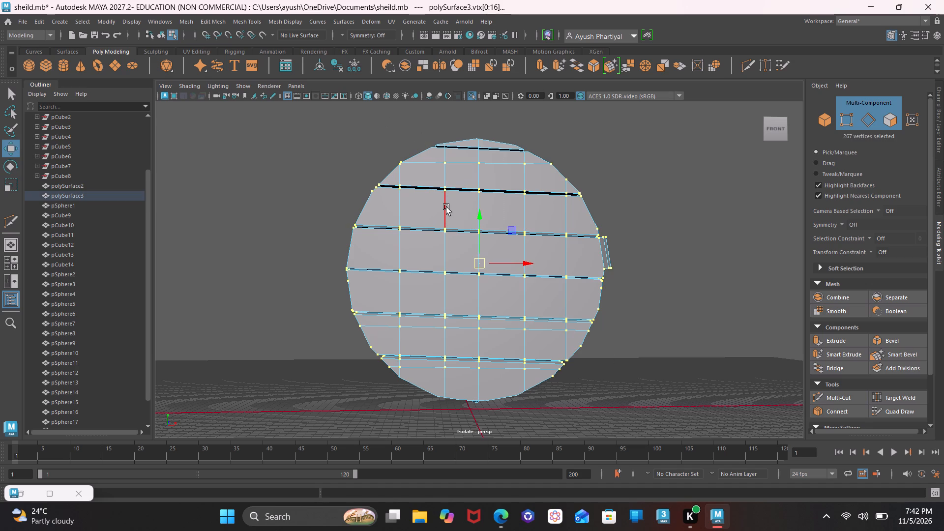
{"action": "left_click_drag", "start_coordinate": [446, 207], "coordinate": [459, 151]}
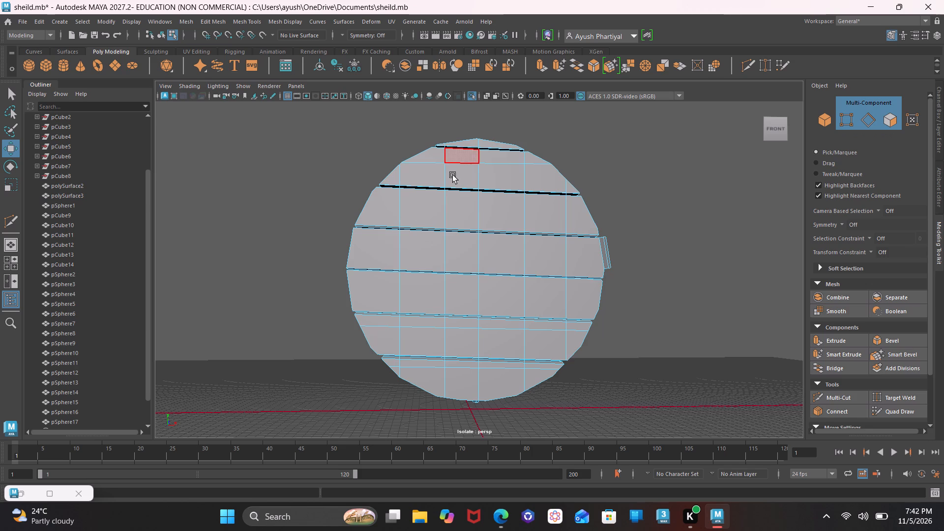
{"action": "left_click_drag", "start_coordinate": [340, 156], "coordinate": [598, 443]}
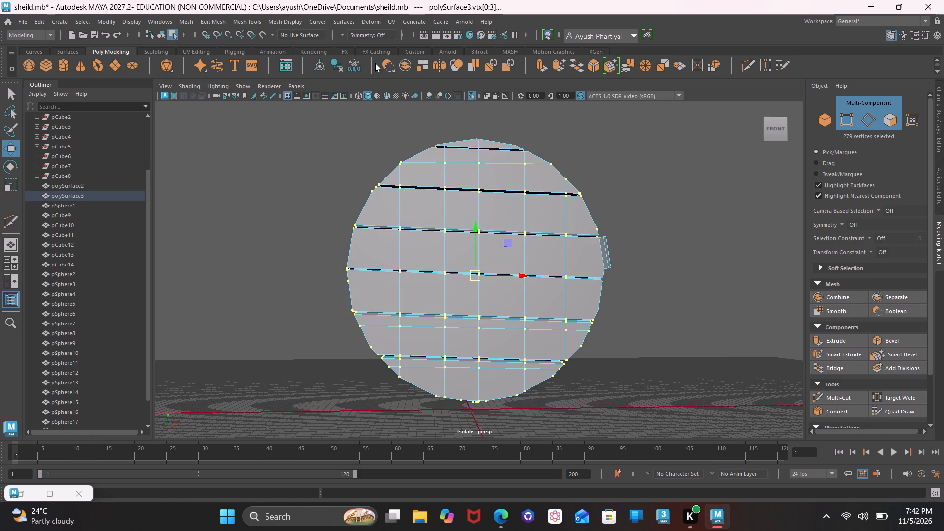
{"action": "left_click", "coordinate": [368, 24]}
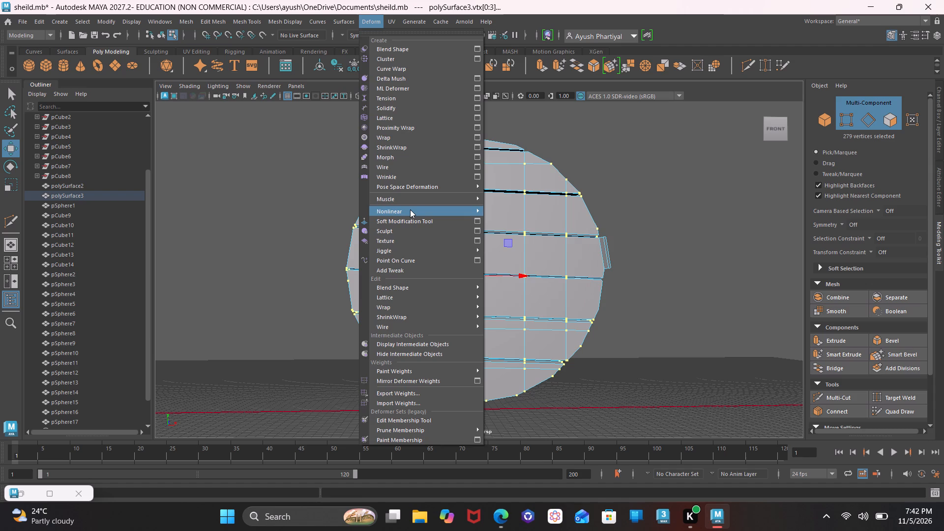
Return the plank panel to object mode and apply a nonlinear Wave deformer to it.
{"action": "right_click_drag", "start_coordinate": [636, 213], "coordinate": [651, 183]}
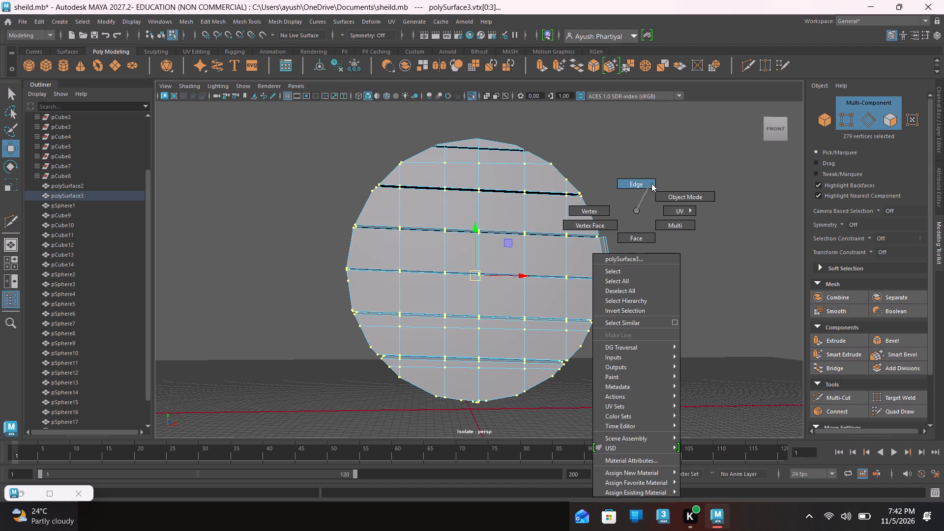
{"action": "right_click_drag", "start_coordinate": [651, 183], "coordinate": [659, 191]}
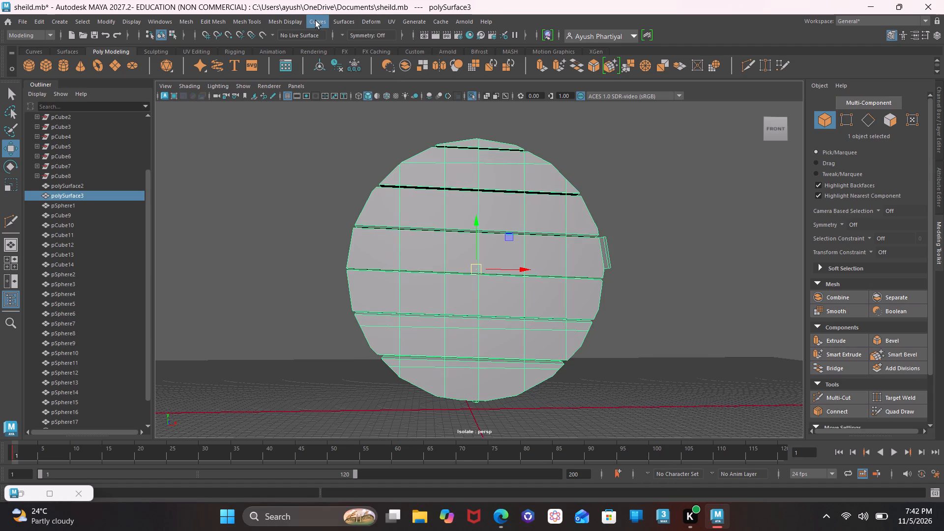
{"action": "left_click", "coordinate": [346, 17]}
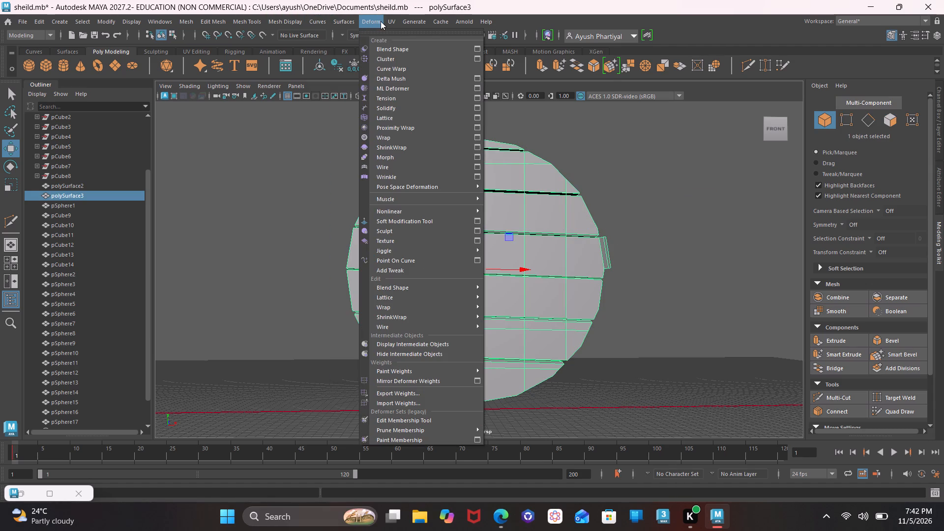
{"action": "left_click", "coordinate": [408, 210]}
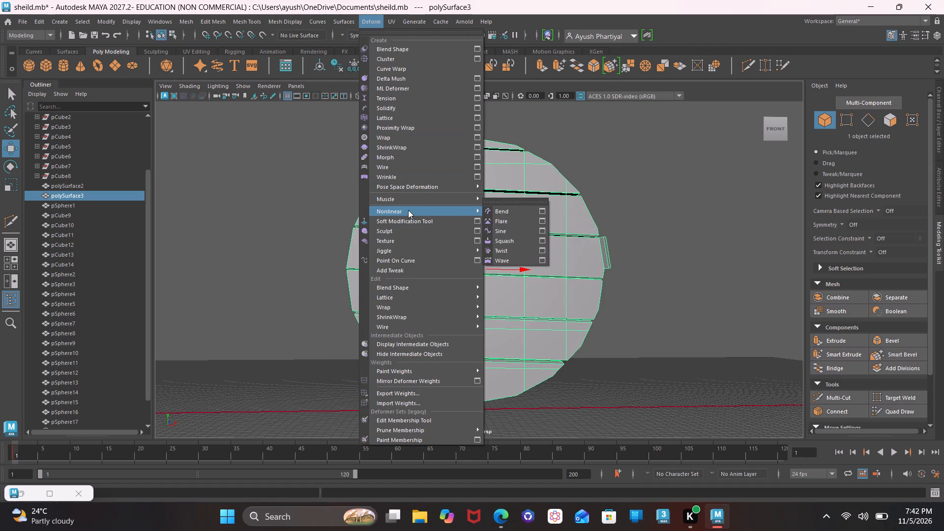
{"action": "left_click", "coordinate": [518, 258]}
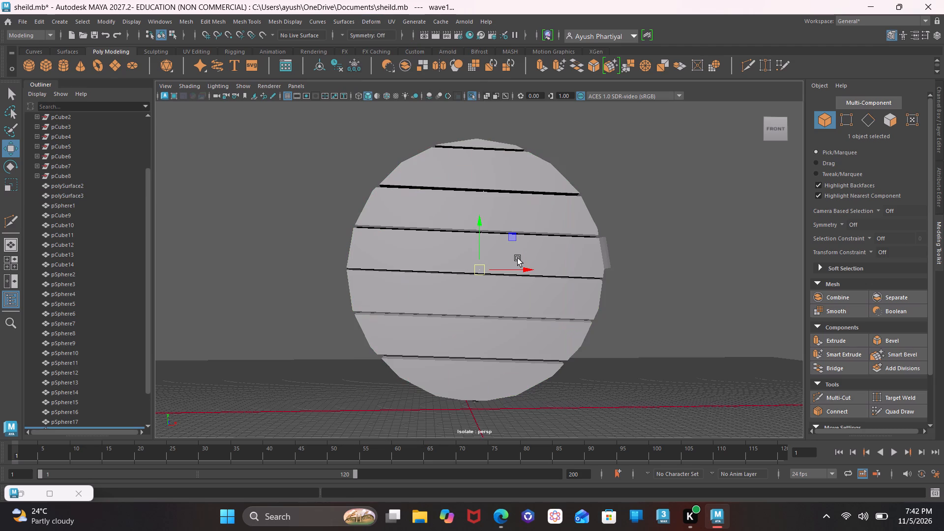
Set the wave deformer's Amplitude to 0, Wavelength to 3, Min Radius to 4 and Max Radius to 1.
{"action": "left_click_drag", "start_coordinate": [756, 134], "coordinate": [719, 138]}
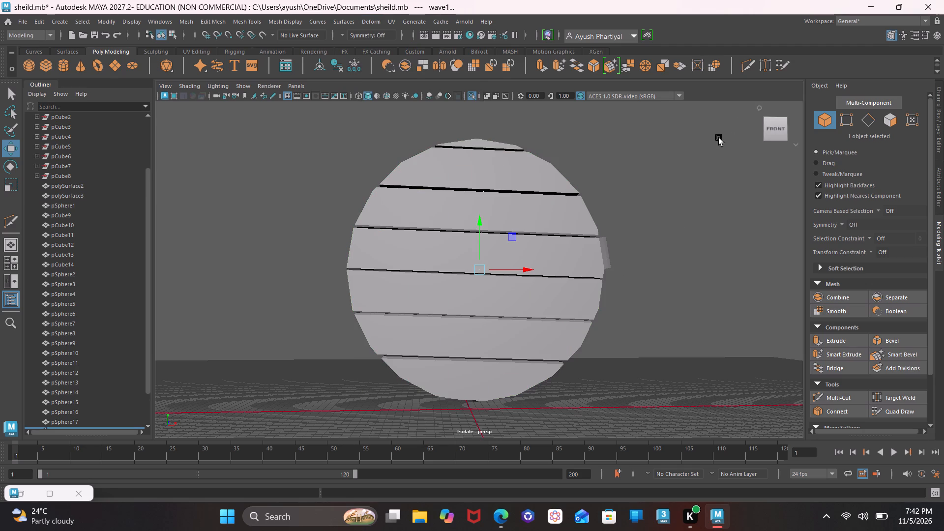
{"action": "left_click_drag", "start_coordinate": [773, 130], "coordinate": [754, 134]}
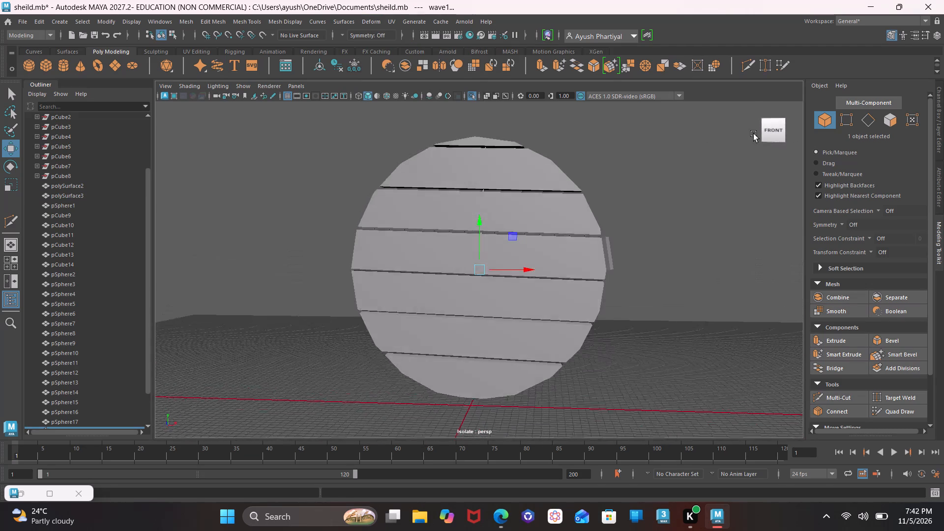
{"action": "left_click_drag", "start_coordinate": [754, 134], "coordinate": [751, 128]}
{"action": "left_click", "coordinate": [939, 125]}
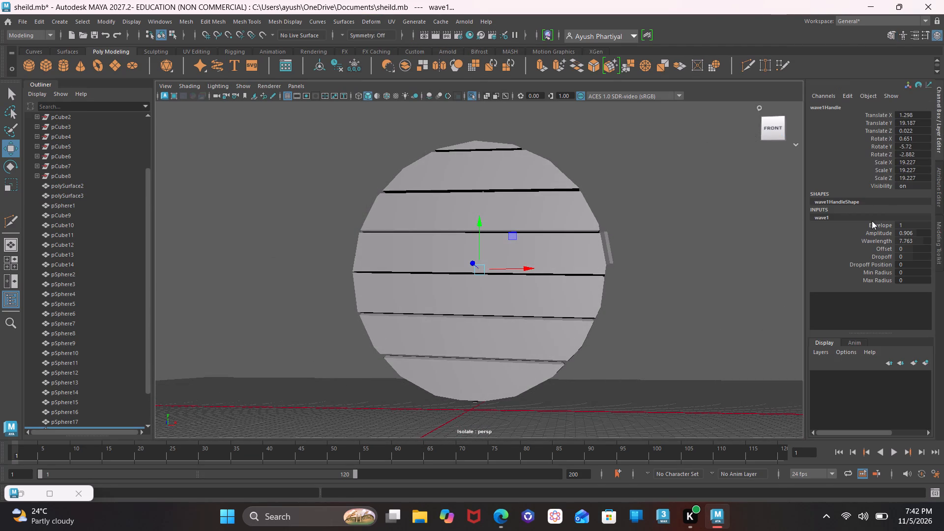
{"action": "left_click", "coordinate": [906, 242]}
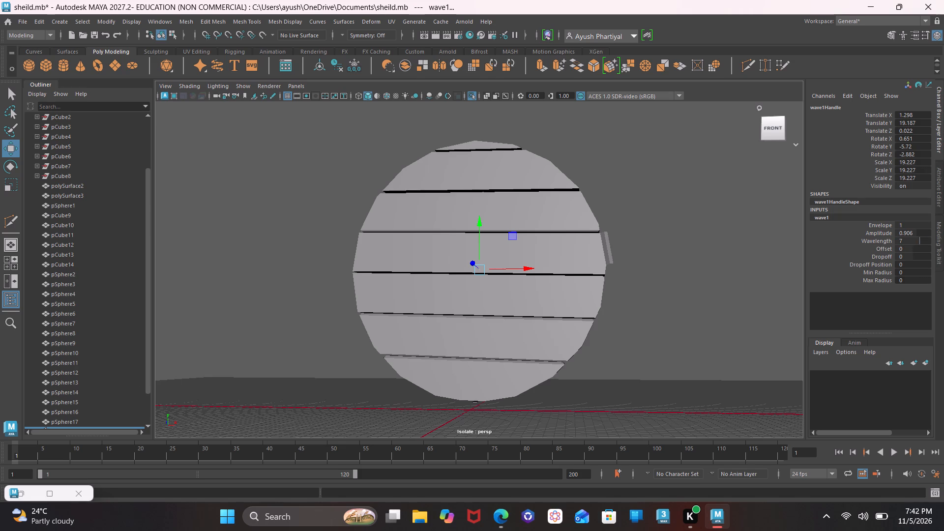
{"action": "left_click", "coordinate": [910, 234]}
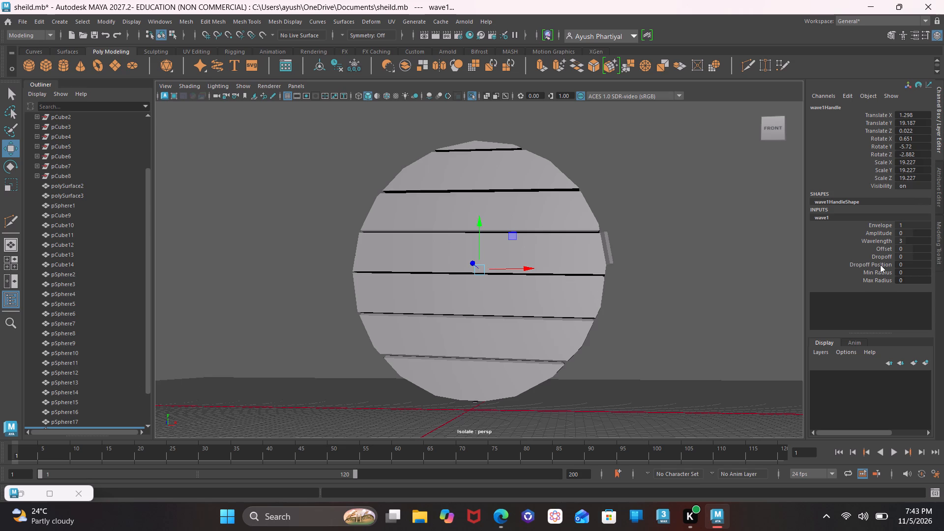
{"action": "left_click_drag", "start_coordinate": [897, 274], "coordinate": [901, 273]}
{"action": "left_click_drag", "start_coordinate": [901, 273], "coordinate": [908, 269]}
{"action": "left_click_drag", "start_coordinate": [906, 283], "coordinate": [897, 278]}
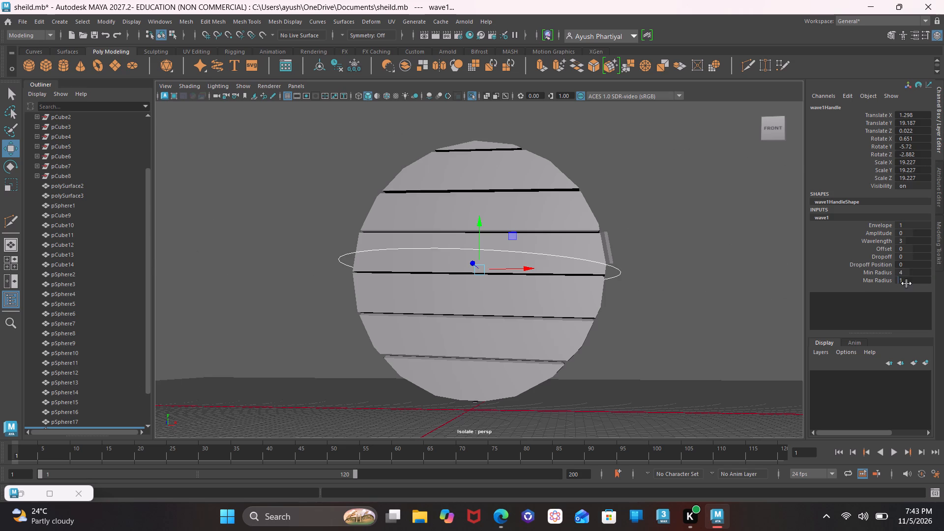
Set the wave deformer's Amplitude to 5, Wavelength to 5 and Offset to -10, adjust its Envelope, and clear the selection.
{"action": "left_click_drag", "start_coordinate": [906, 235], "coordinate": [931, 229]}
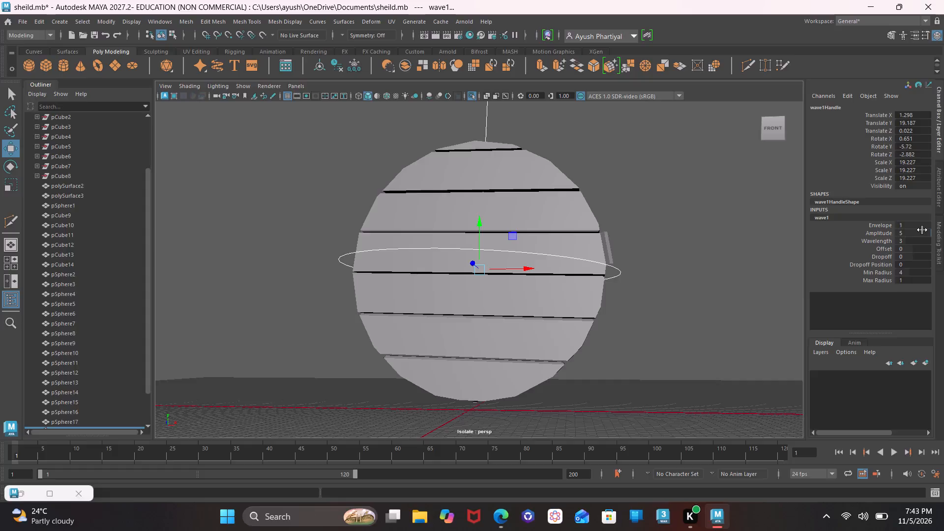
{"action": "left_click_drag", "start_coordinate": [904, 241], "coordinate": [918, 240]}
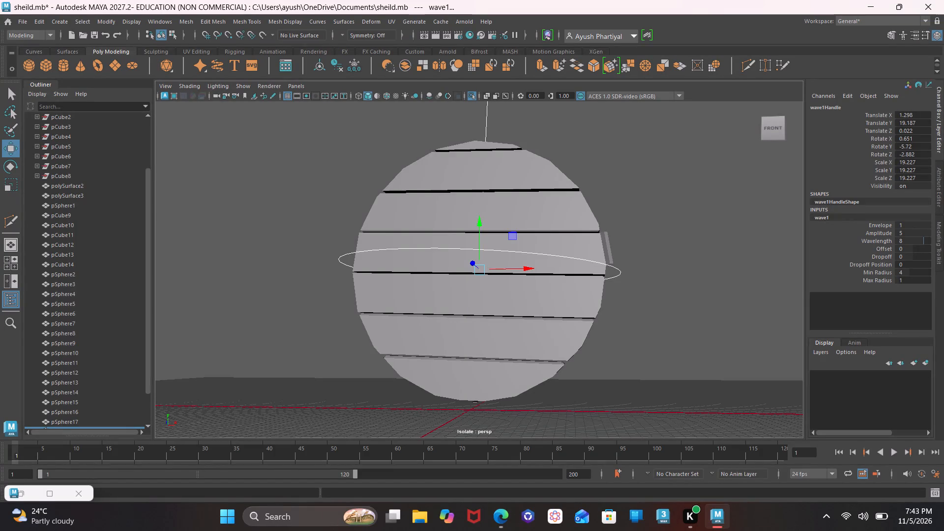
{"action": "left_click_drag", "start_coordinate": [918, 240], "coordinate": [914, 237]}
{"action": "left_click_drag", "start_coordinate": [907, 251], "coordinate": [894, 251]}
{"action": "left_click_drag", "start_coordinate": [894, 251], "coordinate": [895, 249]}
{"action": "left_click_drag", "start_coordinate": [905, 247], "coordinate": [895, 248]}
{"action": "left_click", "coordinate": [887, 226]}
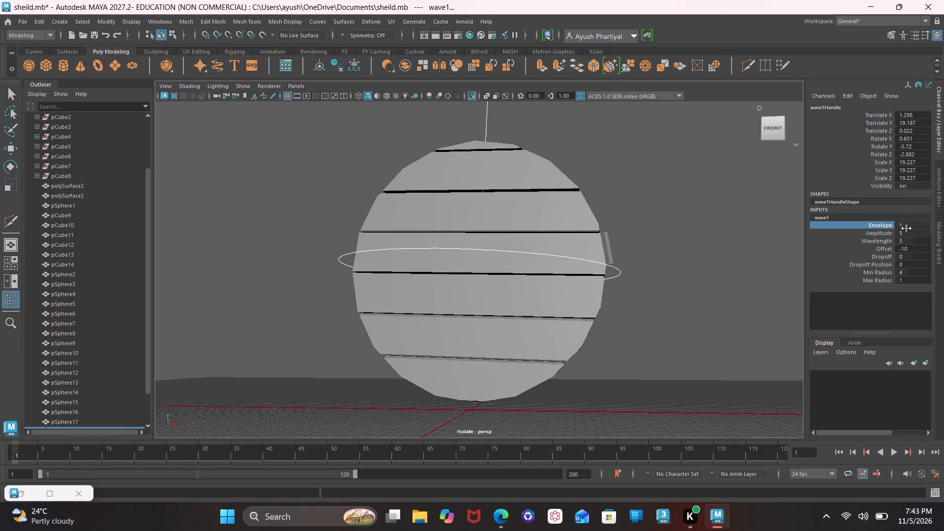
{"action": "left_click_drag", "start_coordinate": [906, 228], "coordinate": [931, 225]}
{"action": "left_click", "coordinate": [632, 168]}
Rotate the isolated plank panel about half a turn in its own plane, to a Rotate Z of about 181 degrees.
{"action": "scroll", "coordinate": [632, 168], "scroll_direction": "down", "scroll_amount": 1}
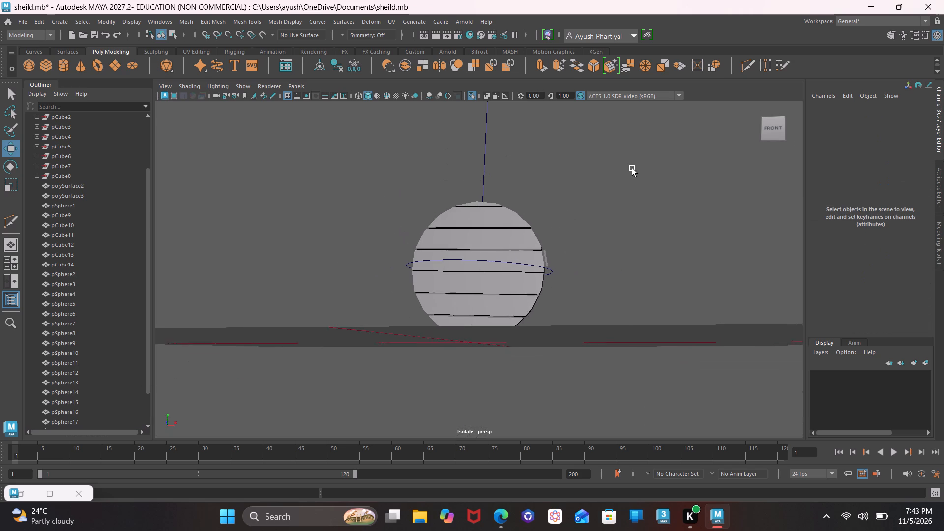
{"action": "scroll", "coordinate": [632, 168], "scroll_direction": "down", "scroll_amount": 1}
{"action": "left_click_drag", "start_coordinate": [766, 133], "coordinate": [583, 149]}
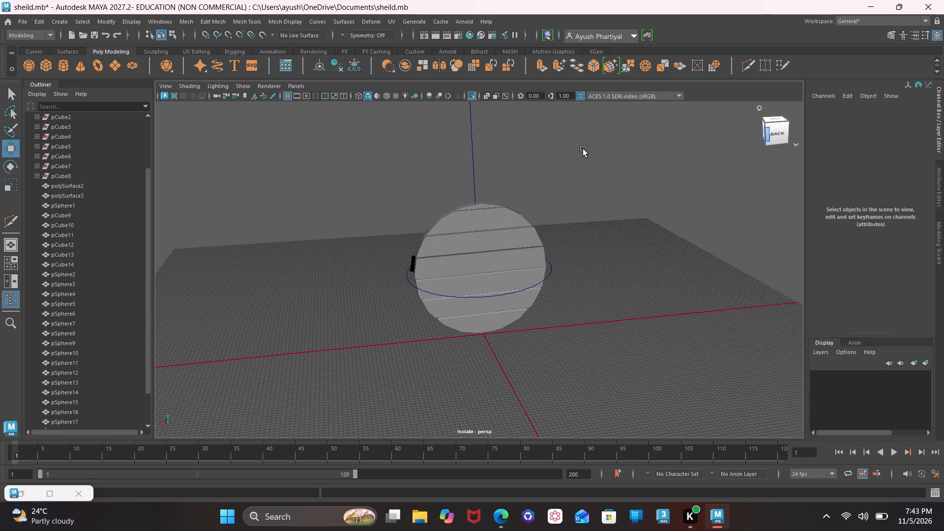
{"action": "left_click", "coordinate": [520, 279]}
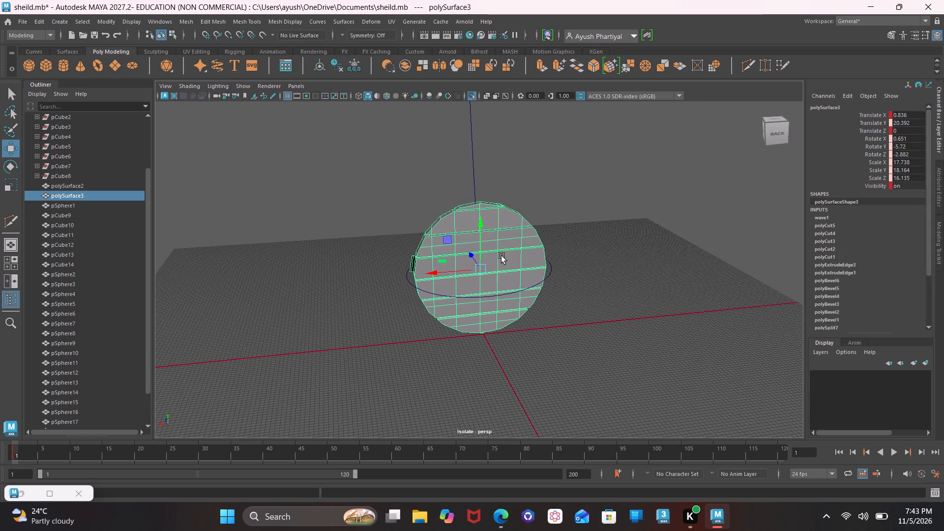
{"action": "key", "text": "w"}
{"action": "key", "text": "e"}
{"action": "left_click_drag", "start_coordinate": [472, 230], "coordinate": [550, 228]}
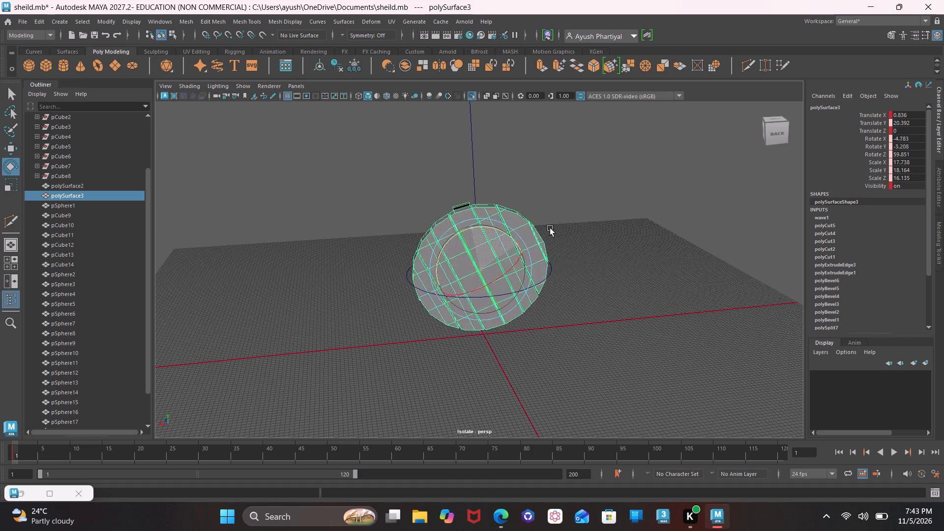
{"action": "left_click_drag", "start_coordinate": [550, 228], "coordinate": [544, 530]}
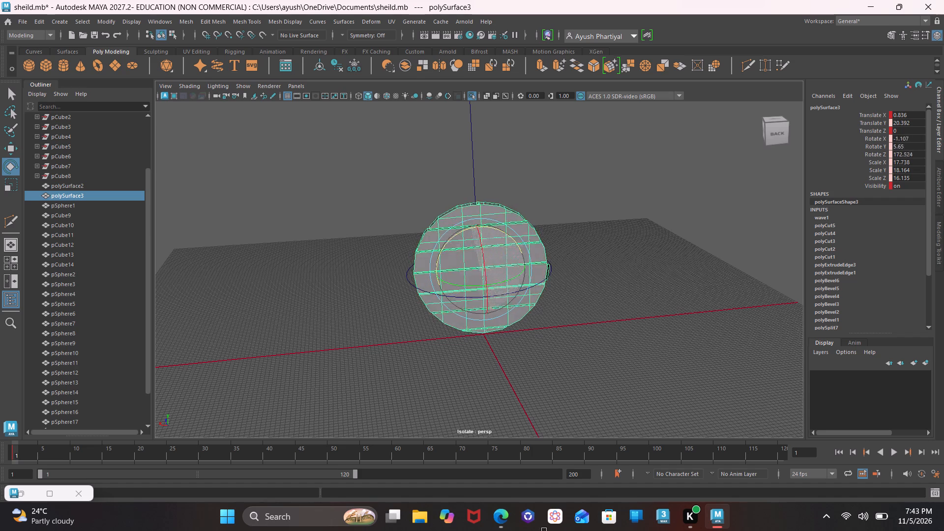
{"action": "left_click_drag", "start_coordinate": [544, 530], "coordinate": [531, 523]}
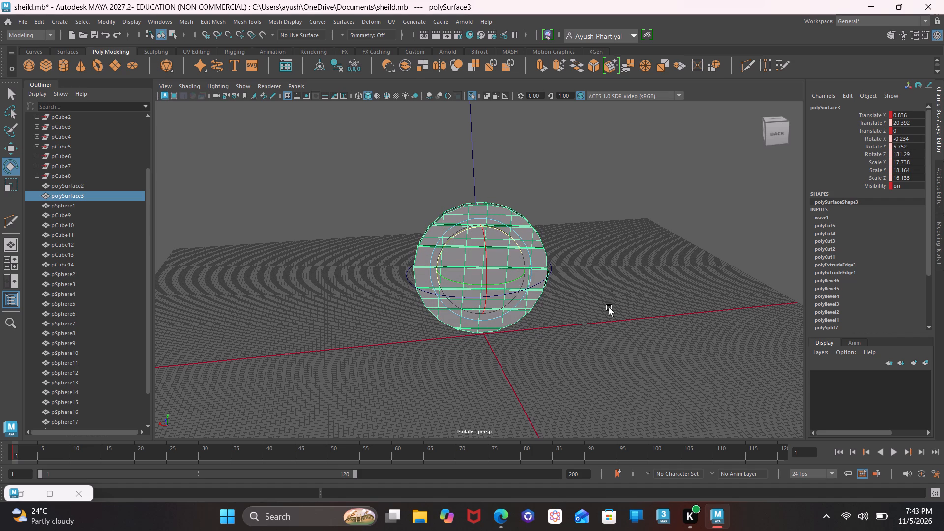
{"action": "left_click", "coordinate": [594, 201]}
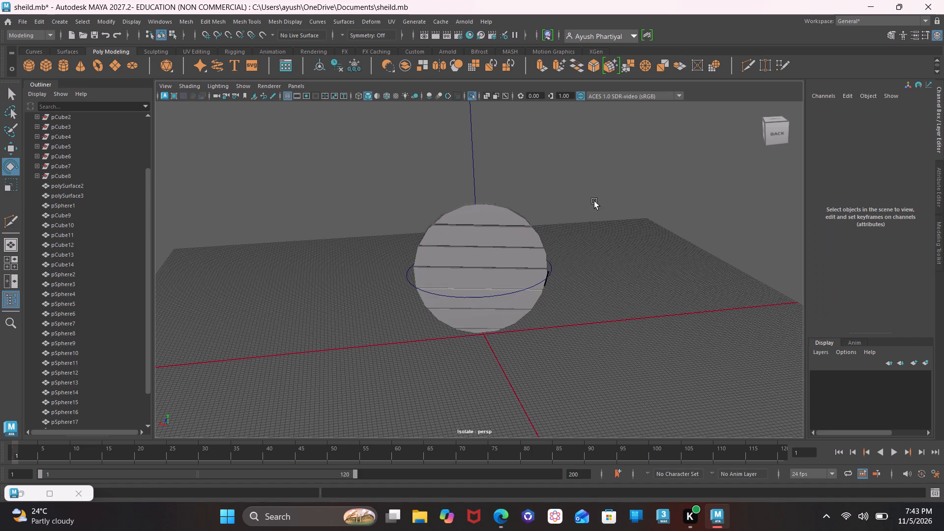
End the plank panel's isolation to show the full shield, and check the rotated panel from front and back.
{"action": "left_click_drag", "start_coordinate": [776, 123], "coordinate": [680, 111]}
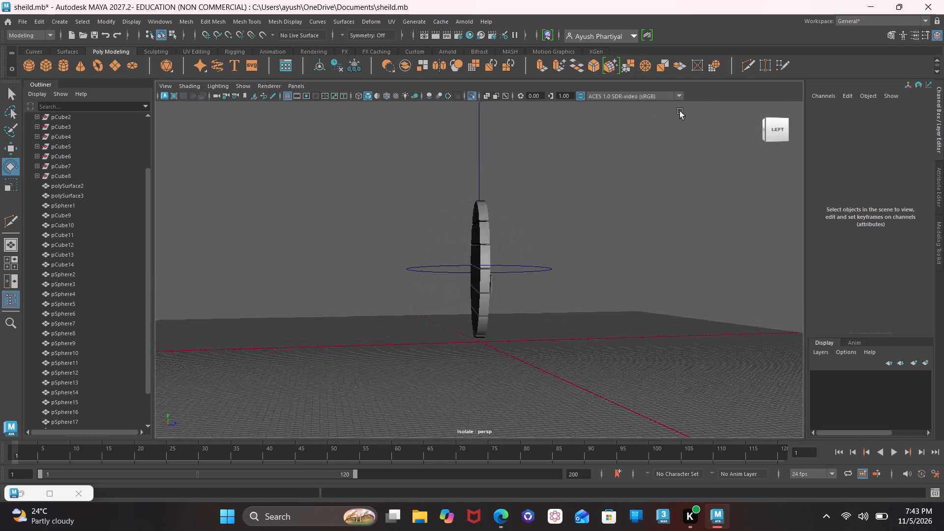
{"action": "left_click_drag", "start_coordinate": [680, 111], "coordinate": [746, 113]}
{"action": "key", "text": "ctrl+1"}
{"action": "left_click", "coordinate": [590, 168]}
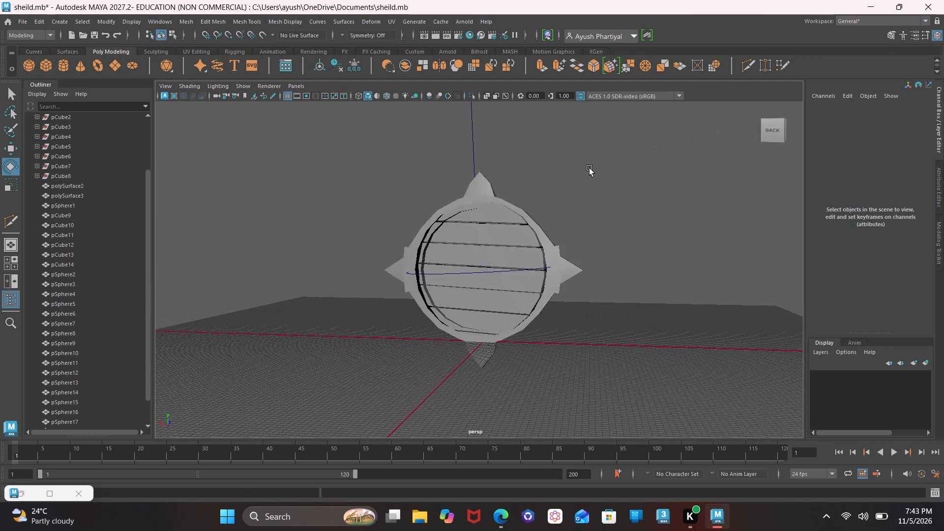
{"action": "left_click_drag", "start_coordinate": [781, 127], "coordinate": [599, 135]}
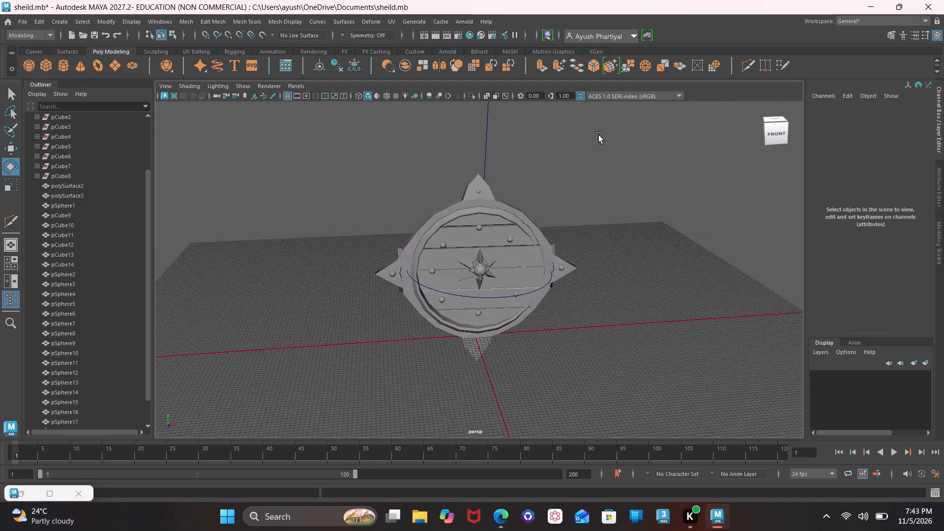
{"action": "left_click_drag", "start_coordinate": [599, 135], "coordinate": [771, 132]}
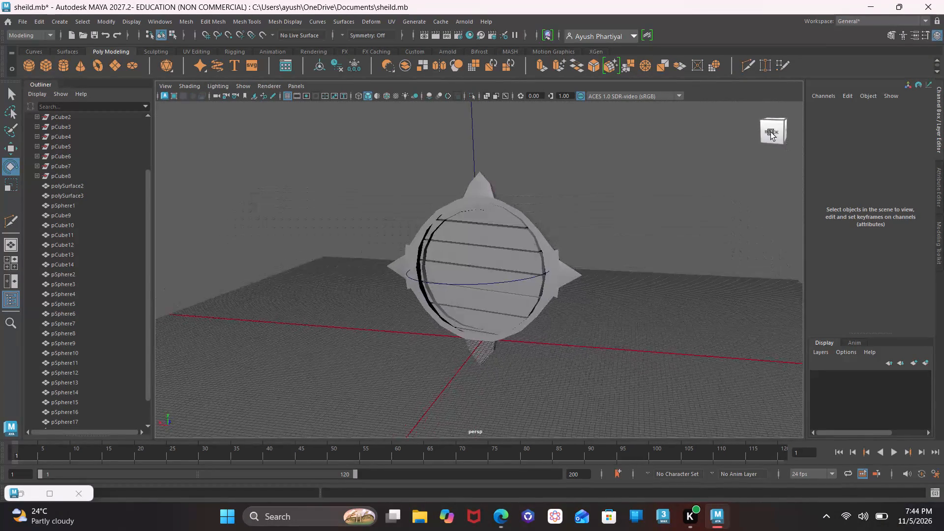
Undo the plank panel's half-turn rotation, the wave deformer's settings and the Wave deformer itself.
{"action": "left_click_drag", "start_coordinate": [771, 132], "coordinate": [671, 134]}
{"action": "left_click_drag", "start_coordinate": [762, 142], "coordinate": [730, 133]}
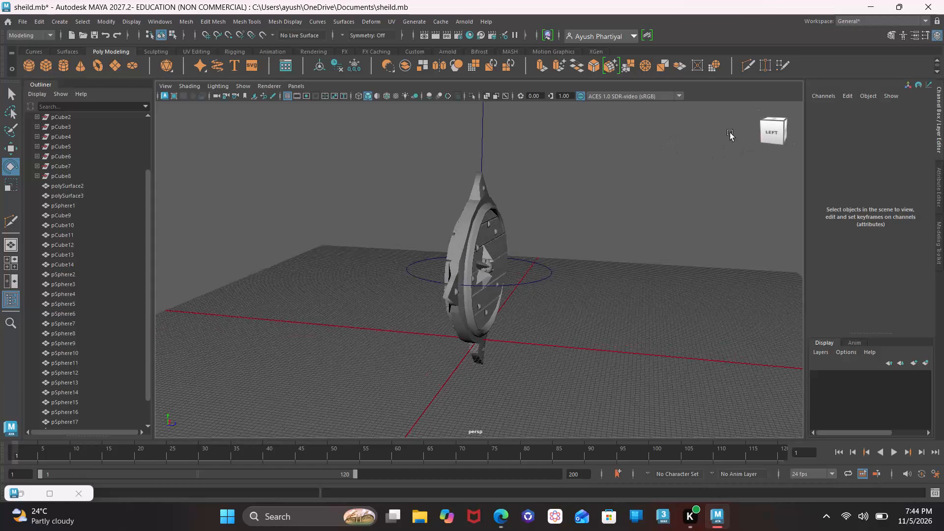
{"action": "left_click_drag", "start_coordinate": [730, 133], "coordinate": [729, 137]}
{"action": "key", "text": "ctrl+z"}
{"action": "key", "text": "ctrl+z"}
{"action": "key", "text": "ctrl+z"}
{"action": "key", "text": "ctrl+z"}
{"action": "key", "text": "ctrl+z"}
{"action": "key", "text": "ctrl+z"}
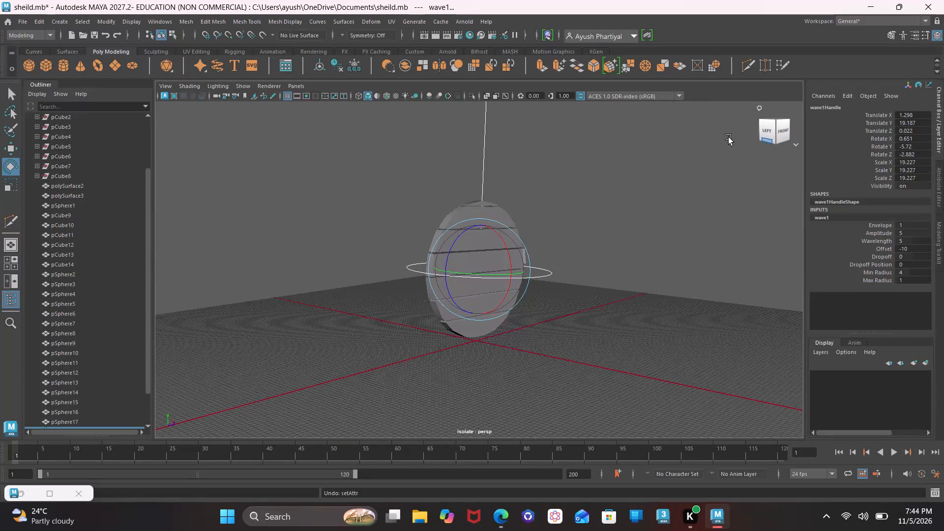
{"action": "key", "text": "ctrl+z"}
{"action": "key", "text": "ctrl+z"}
{"action": "key", "text": "ctrl+z"}
{"action": "key", "text": "ctrl+z"}
{"action": "key", "text": "ctrl+z"}
{"action": "key", "text": "ctrl+z"}
{"action": "key", "text": "ctrl+z"}
{"action": "key", "text": "ctrl+z"}
{"action": "key", "text": "ctrl+z"}
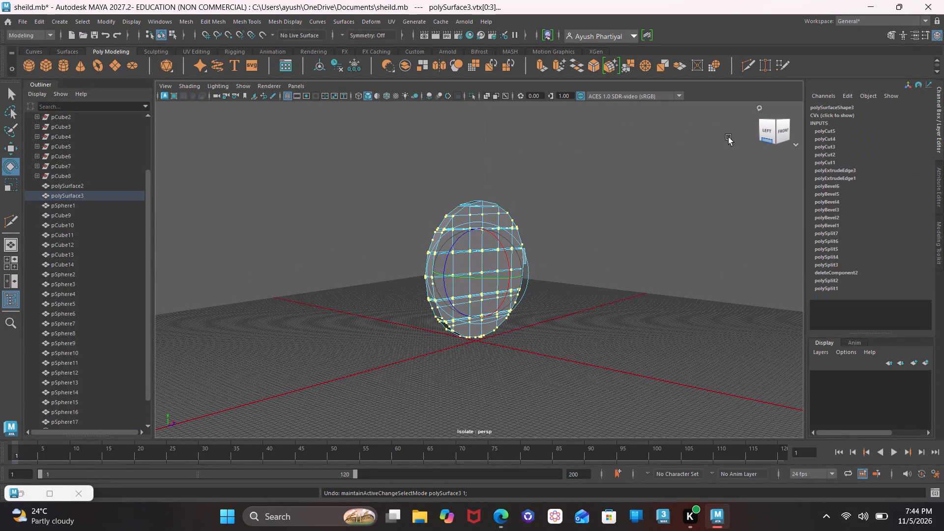
Undo the vertical cuts so the isolated plank panel is left with only its horizontal plank divisions.
{"action": "key", "text": "ctrl+z"}
{"action": "key", "text": "ctrl+z"}
{"action": "key", "text": "ctrl+z"}
{"action": "key", "text": "ctrl+z"}
{"action": "key", "text": "ctrl+z"}
{"action": "key", "text": "ctrl+z"}
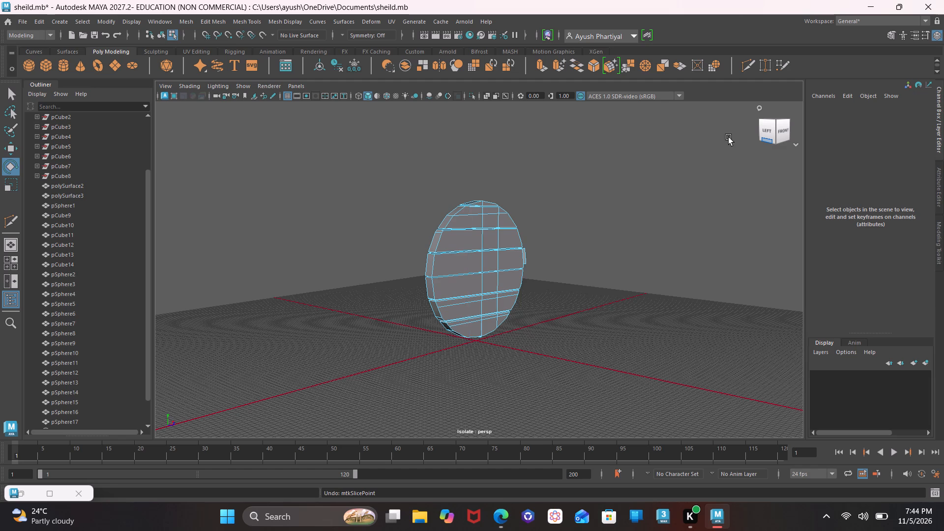
{"action": "key", "text": "ctrl+z"}
{"action": "key", "text": "ctrl+z"}
{"action": "key", "text": "ctrl+z"}
{"action": "key", "text": "ctrl+z"}
{"action": "key", "text": "ctrl+z"}
{"action": "key", "text": "ctrl+z"}
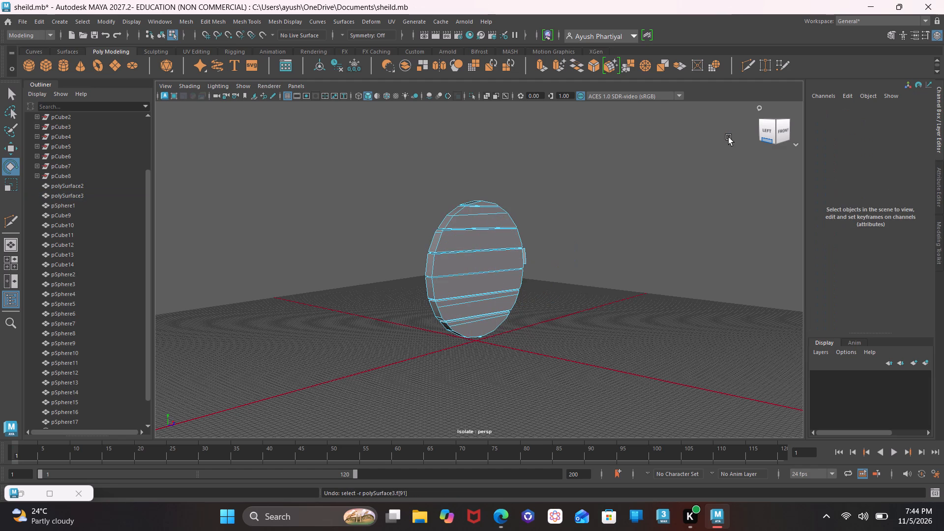
Delete the stray faces sticking out beside the rim of the isolated plank panel.
{"action": "left_click", "coordinate": [487, 258]}
{"action": "left_click", "coordinate": [608, 192]}
{"action": "left_click_drag", "start_coordinate": [766, 126], "coordinate": [729, 128]}
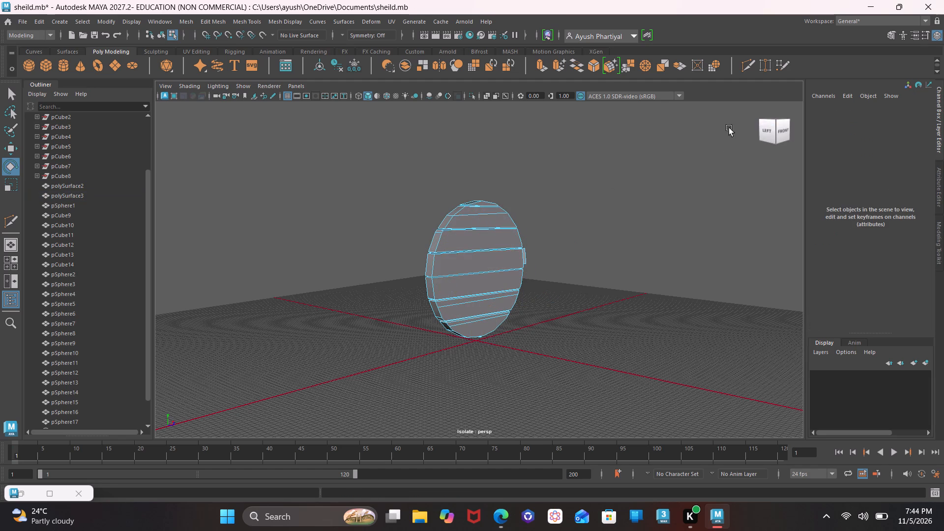
{"action": "left_click_drag", "start_coordinate": [729, 128], "coordinate": [535, 129]}
{"action": "scroll", "coordinate": [418, 214], "scroll_direction": "up", "scroll_amount": 1}
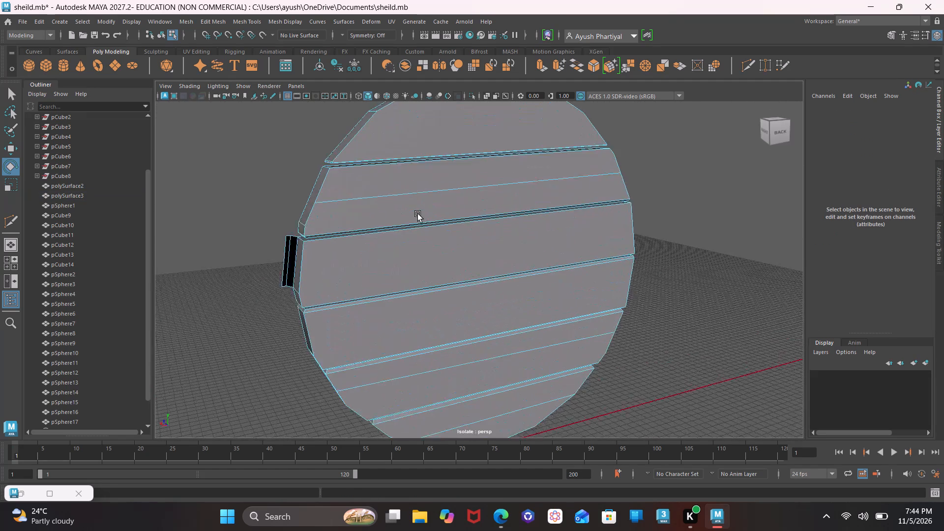
{"action": "scroll", "coordinate": [418, 214], "scroll_direction": "up", "scroll_amount": 1}
{"action": "left_click_drag", "start_coordinate": [771, 131], "coordinate": [883, 129]}
{"action": "left_click", "coordinate": [599, 286]}
{"action": "key", "text": "Delete"}
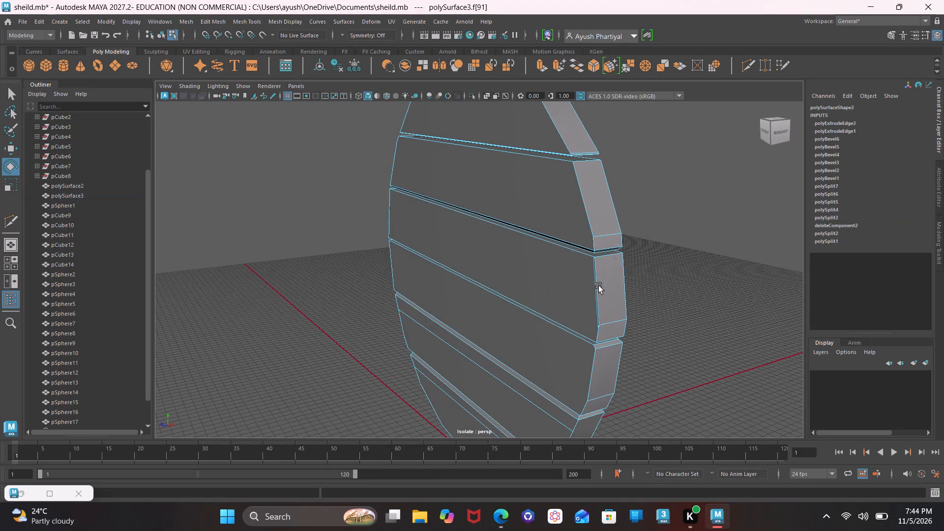
{"action": "left_click_drag", "start_coordinate": [784, 142], "coordinate": [848, 125]}
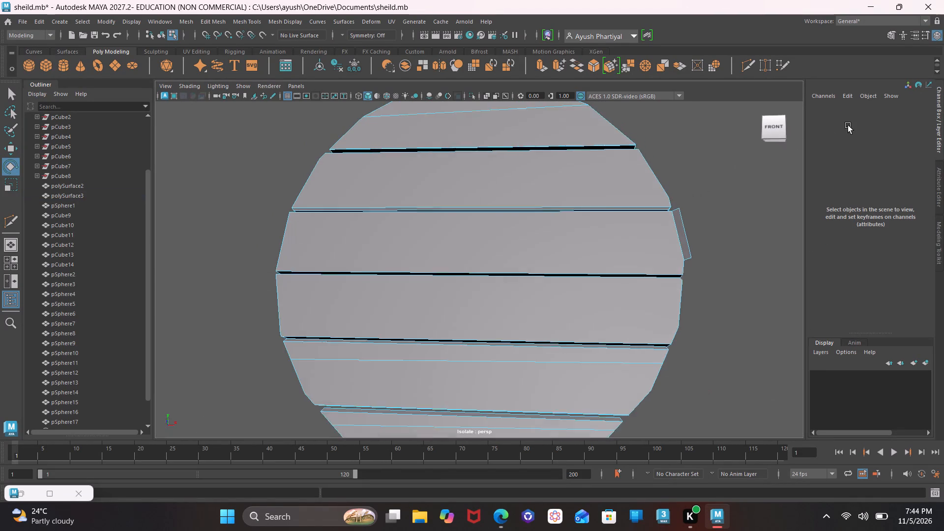
{"action": "left_click_drag", "start_coordinate": [848, 125], "coordinate": [845, 129]}
{"action": "left_click", "coordinate": [845, 129]}
{"action": "left_click", "coordinate": [683, 231]}
{"action": "key", "text": "Delete"}
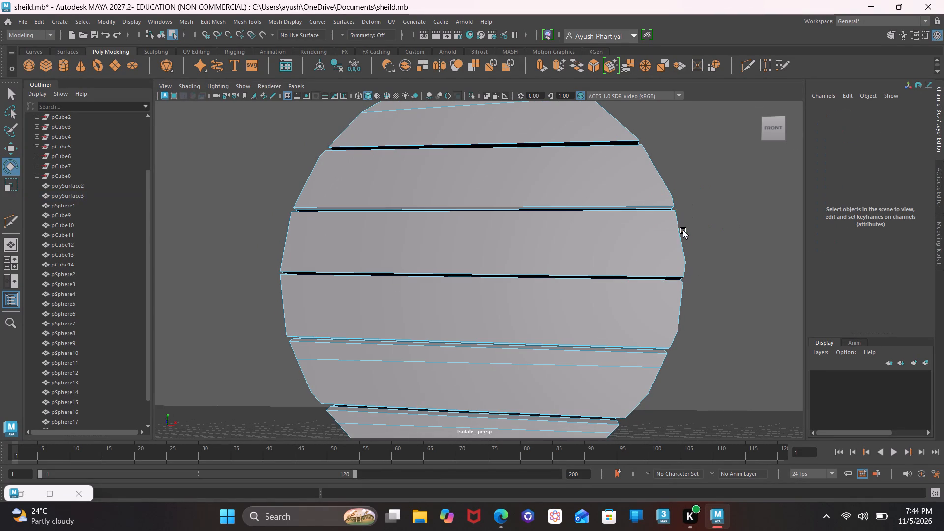
End the plank panel's isolation and check the full shield from the front.
{"action": "scroll", "coordinate": [683, 231], "scroll_direction": "down", "scroll_amount": 1}
{"action": "key", "text": "ctrl+1"}
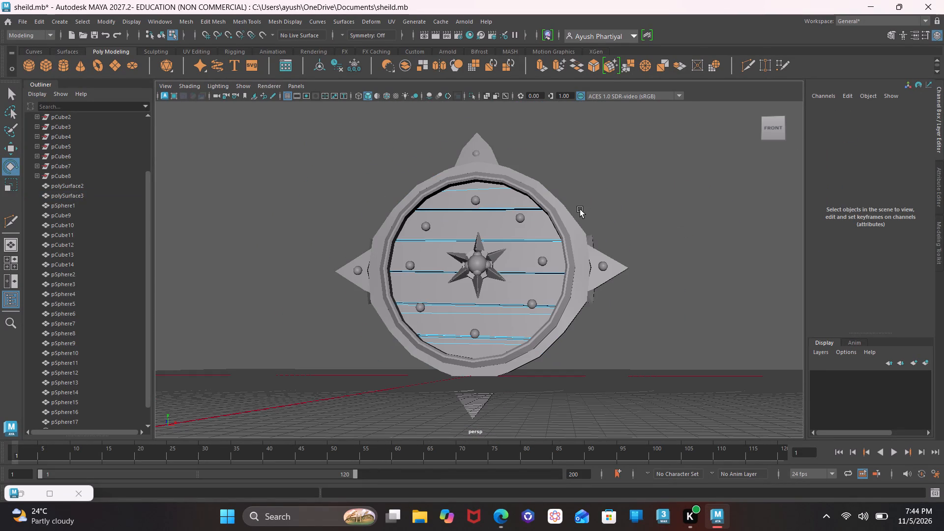
{"action": "left_click", "coordinate": [649, 192]}
{"action": "left_click_drag", "start_coordinate": [767, 139], "coordinate": [770, 146]}
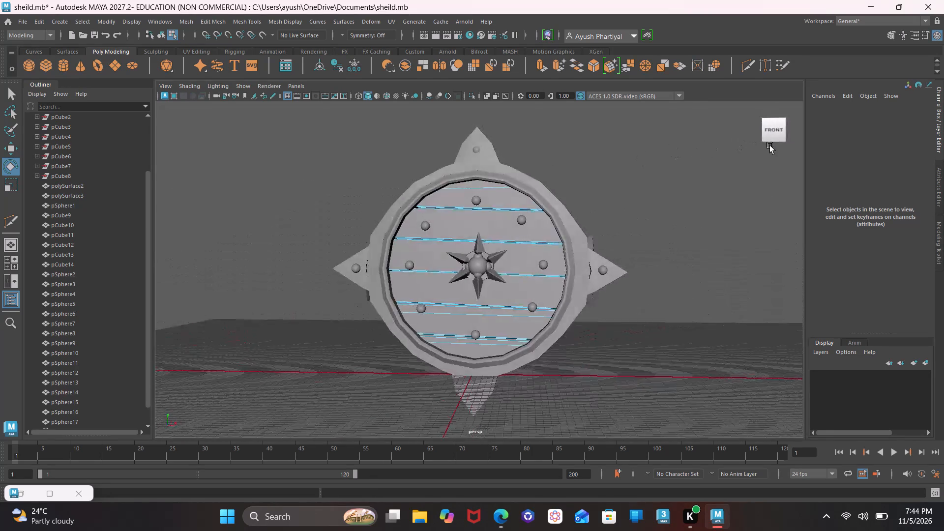
{"action": "left_click_drag", "start_coordinate": [770, 146], "coordinate": [780, 147]}
Return to the isolated view of the plank panel with nothing selected.
{"action": "key", "text": "1"}
{"action": "key", "text": "ctrl+1"}
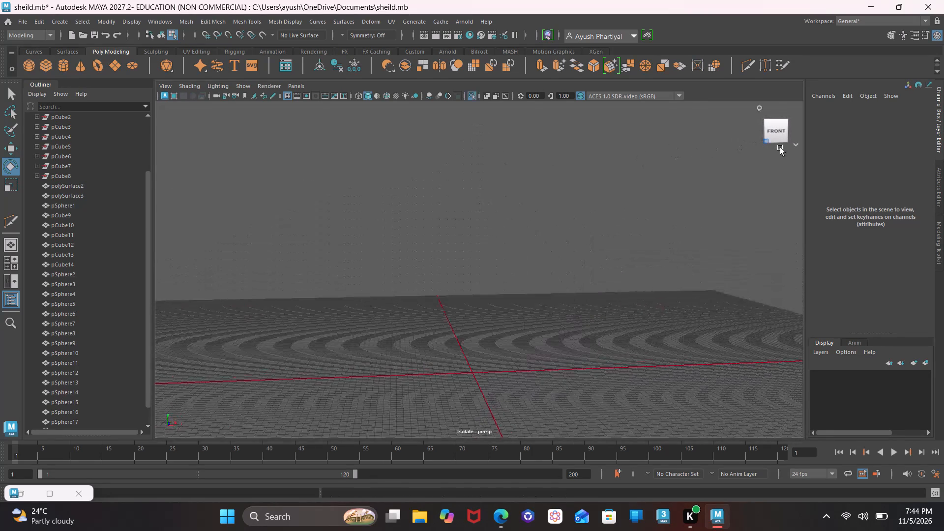
{"action": "key", "text": "ctrl+z"}
{"action": "key", "text": "ctrl+z"}
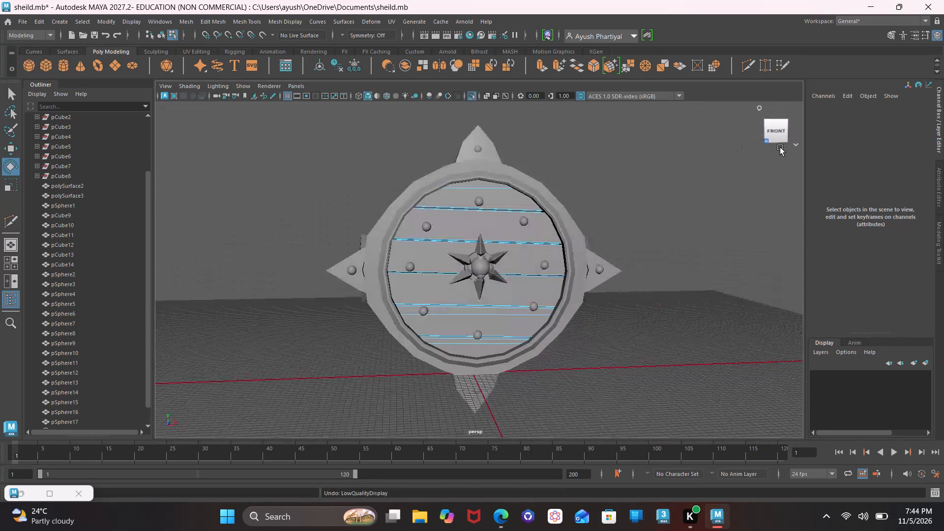
{"action": "key", "text": "ctrl+1"}
{"action": "key", "text": "ctrl+z"}
{"action": "key", "text": "ctrl+z"}
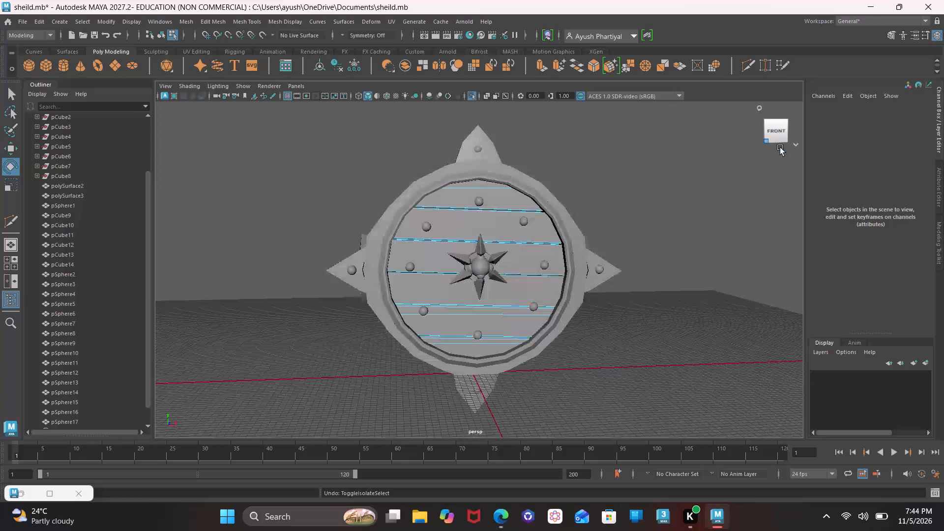
{"action": "left_click", "coordinate": [642, 168]}
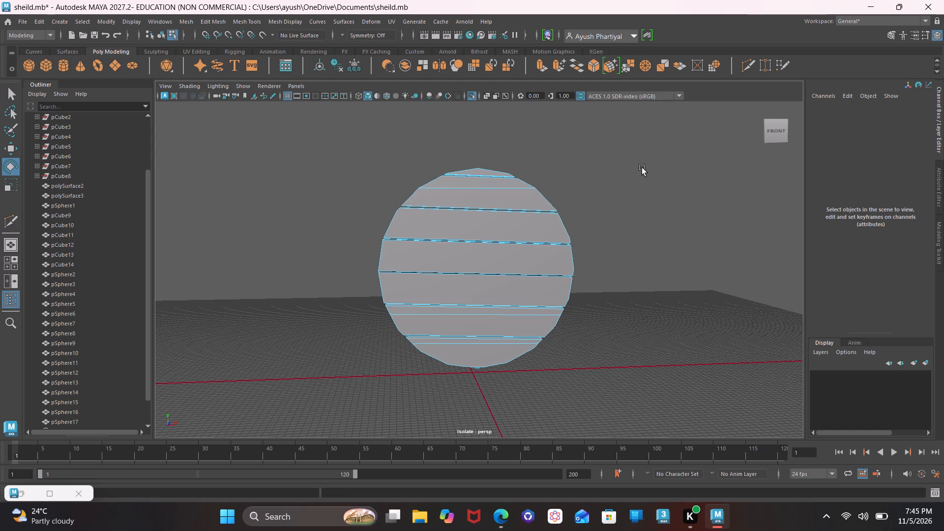
With Multi-Cut, slice two closely spaced vertical cuts through the plank panel near its right side.
{"action": "right_click", "coordinate": [642, 168]}
{"action": "right_click_drag", "start_coordinate": [642, 168], "coordinate": [603, 191]}
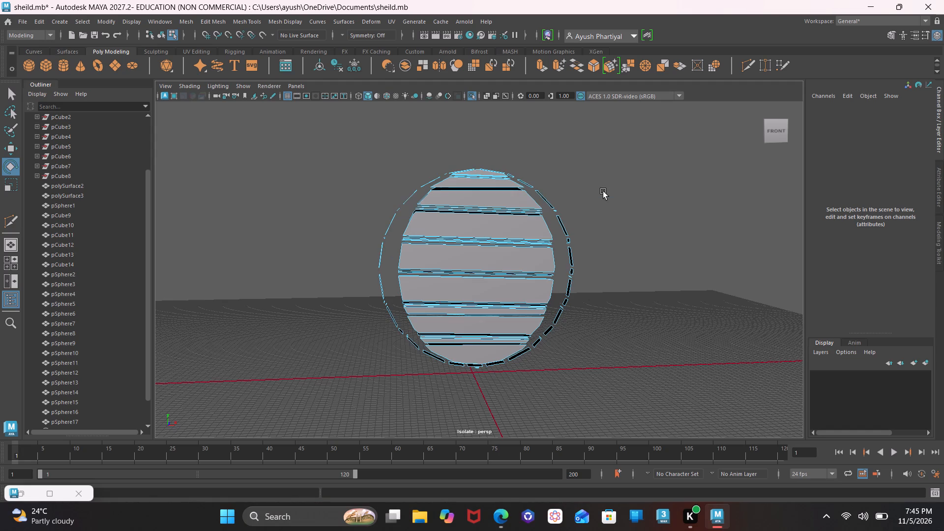
{"action": "right_click_drag", "start_coordinate": [566, 210], "coordinate": [560, 235]}
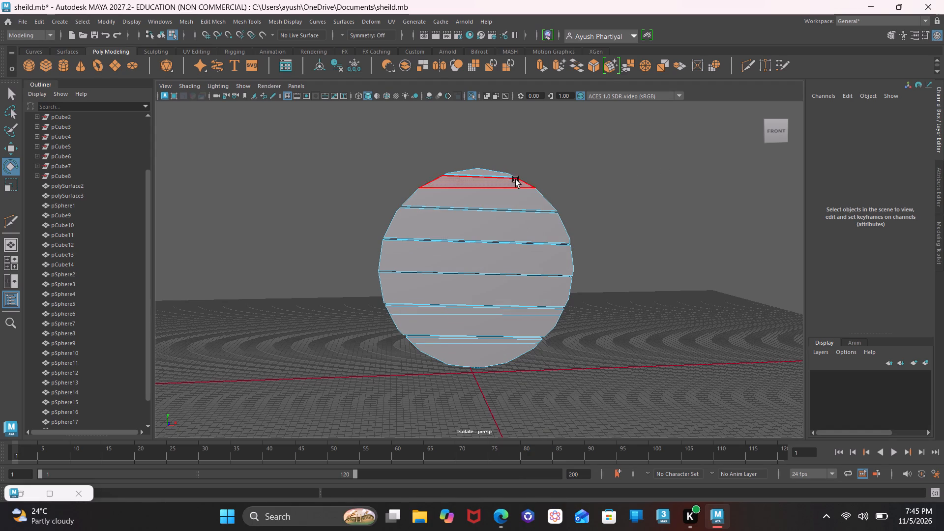
{"action": "left_click", "coordinate": [943, 227]}
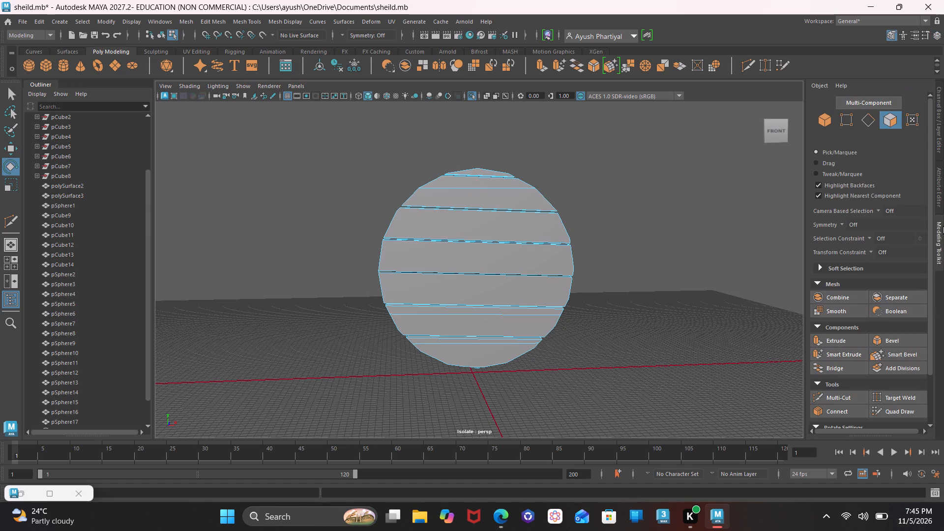
{"action": "left_click", "coordinate": [837, 401]}
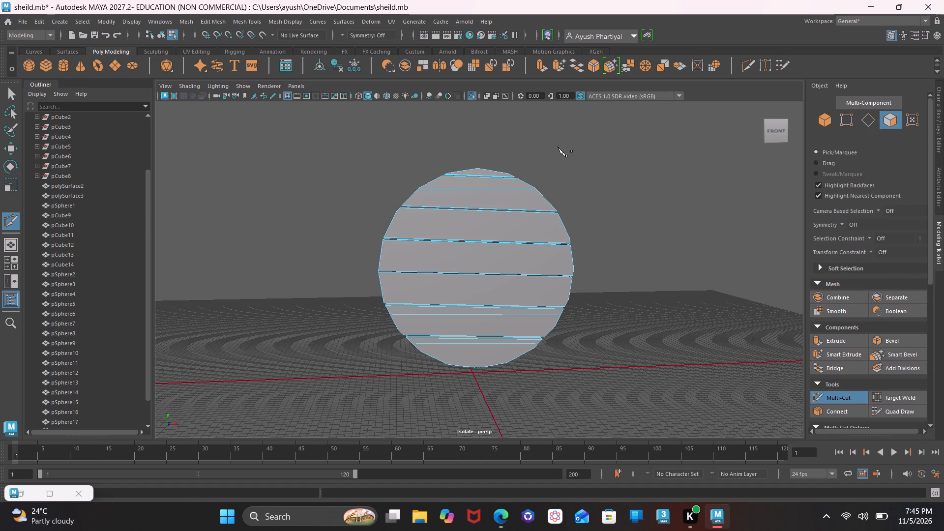
{"action": "left_click_drag", "start_coordinate": [529, 138], "coordinate": [556, 360], "text": "shift"}
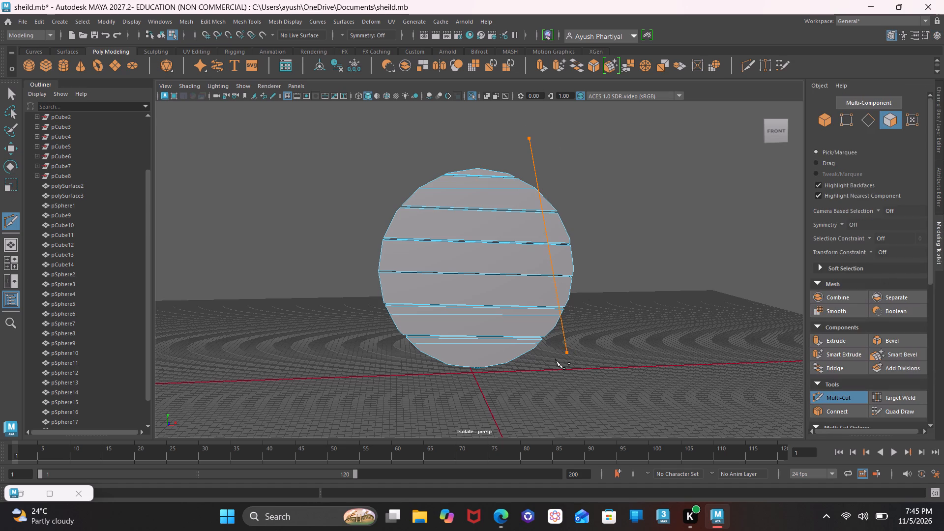
{"action": "left_click_drag", "start_coordinate": [556, 360], "coordinate": [551, 403], "text": "shift"}
{"action": "left_click_drag", "start_coordinate": [537, 162], "coordinate": [540, 358], "text": "shift"}
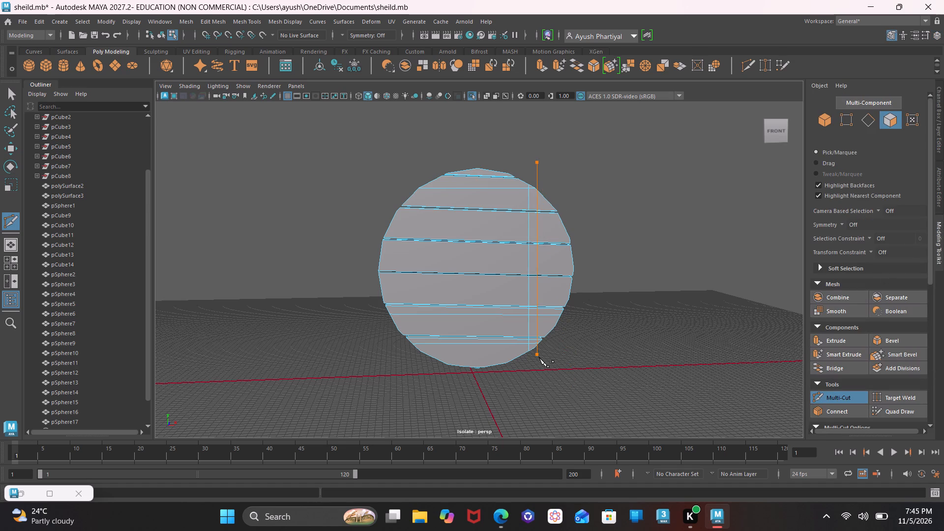
{"action": "left_click_drag", "start_coordinate": [540, 358], "coordinate": [540, 359], "text": "shift"}
Slice further vertical cuts through the plank panel at its middle, across its left half and near both outer sides.
{"action": "left_click_drag", "start_coordinate": [481, 117], "coordinate": [483, 421], "text": "shift"}
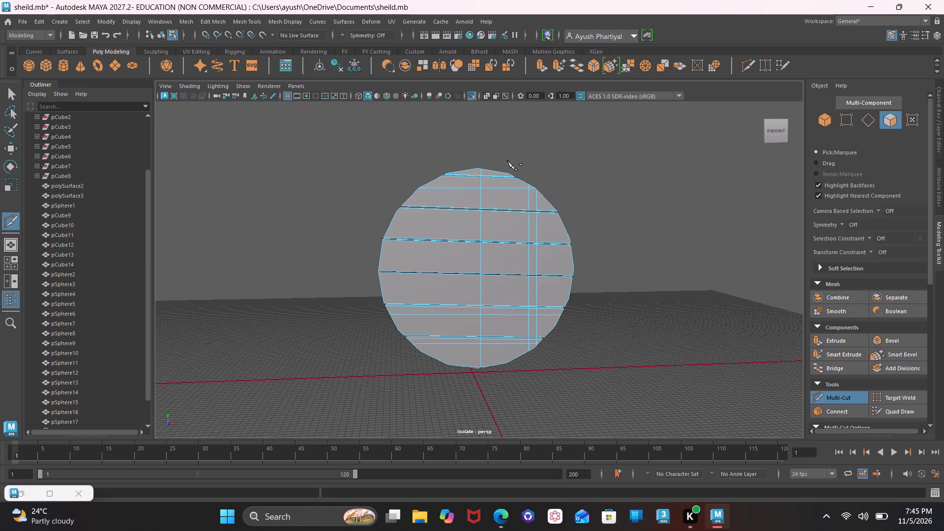
{"action": "left_click_drag", "start_coordinate": [504, 158], "coordinate": [511, 416], "text": "shift"}
{"action": "left_click_drag", "start_coordinate": [441, 147], "coordinate": [440, 429], "text": "shift"}
{"action": "left_click_drag", "start_coordinate": [422, 159], "coordinate": [402, 434], "text": "shift"}
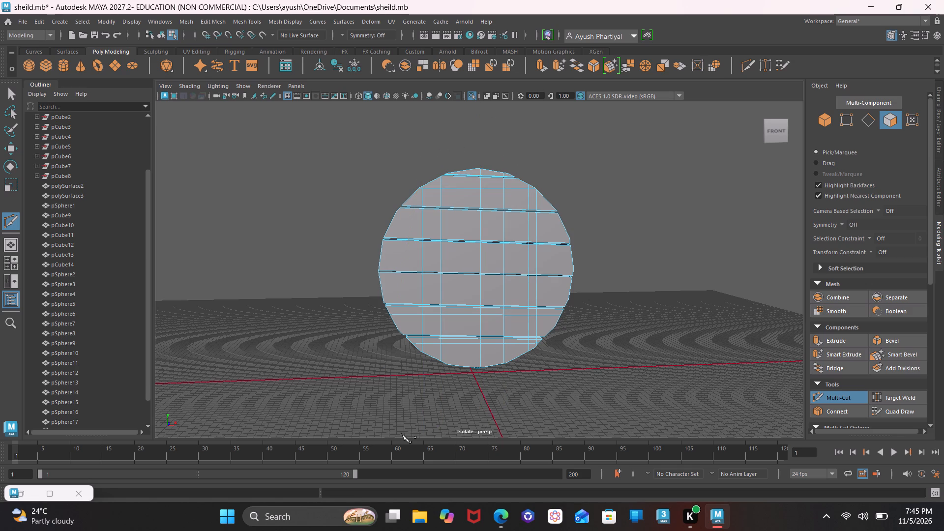
{"action": "left_click_drag", "start_coordinate": [562, 168], "coordinate": [557, 324], "text": "shift"}
{"action": "left_click_drag", "start_coordinate": [557, 324], "coordinate": [560, 337], "text": "shift"}
{"action": "left_click_drag", "start_coordinate": [406, 162], "coordinate": [403, 395], "text": "shift"}
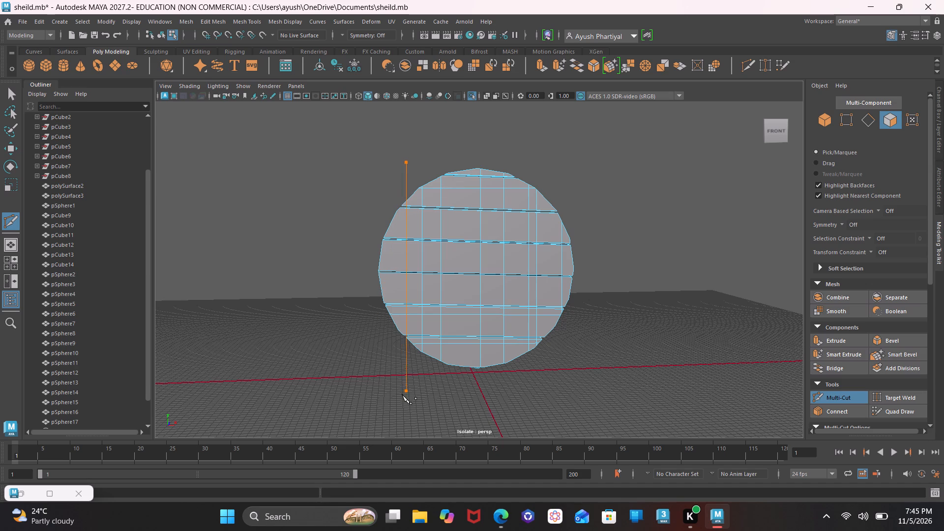
{"action": "left_click_drag", "start_coordinate": [403, 395], "coordinate": [404, 434], "text": "shift"}
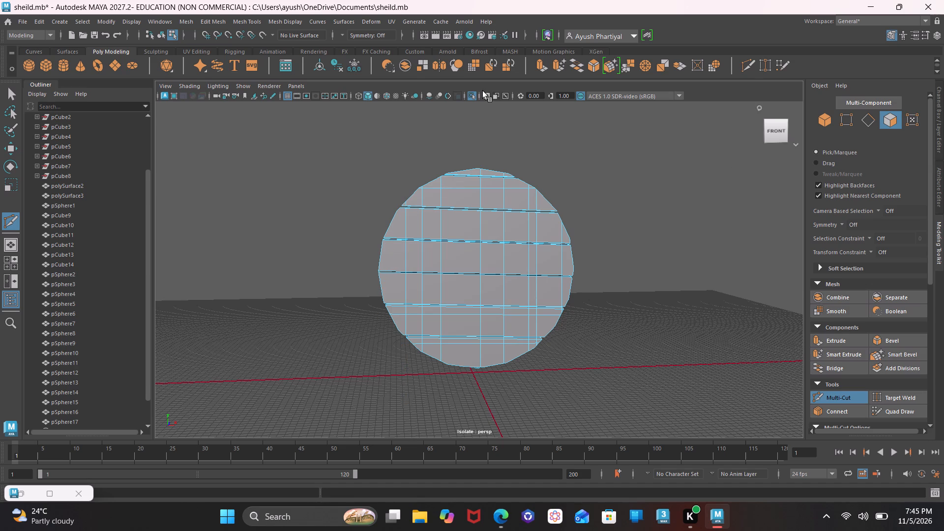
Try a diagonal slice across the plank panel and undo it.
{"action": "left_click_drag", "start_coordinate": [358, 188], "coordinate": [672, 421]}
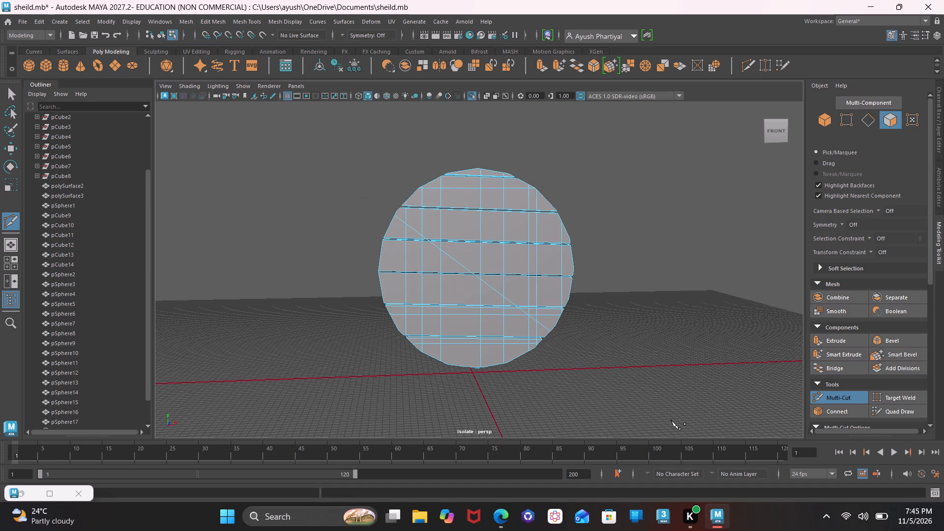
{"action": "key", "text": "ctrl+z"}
Select the whole plank panel in object mode and apply a nonlinear Wave deformer to it.
{"action": "right_click_drag", "start_coordinate": [635, 231], "coordinate": [662, 196]}
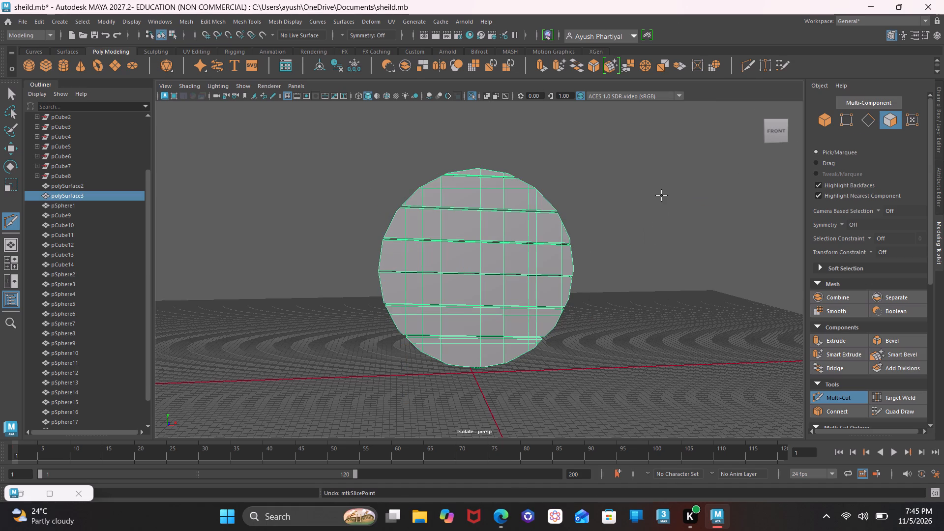
{"action": "left_click_drag", "start_coordinate": [384, 52], "coordinate": [496, 225]}
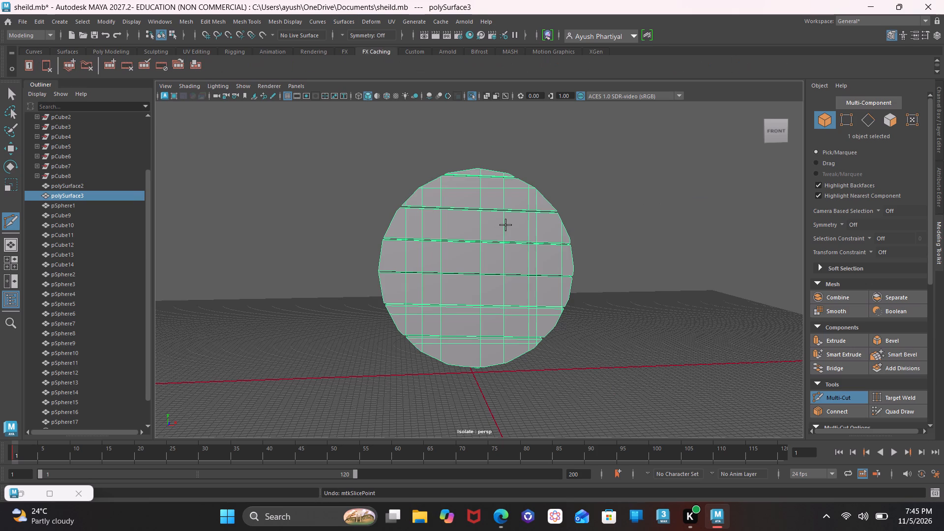
{"action": "left_click_drag", "start_coordinate": [366, 155], "coordinate": [558, 293]}
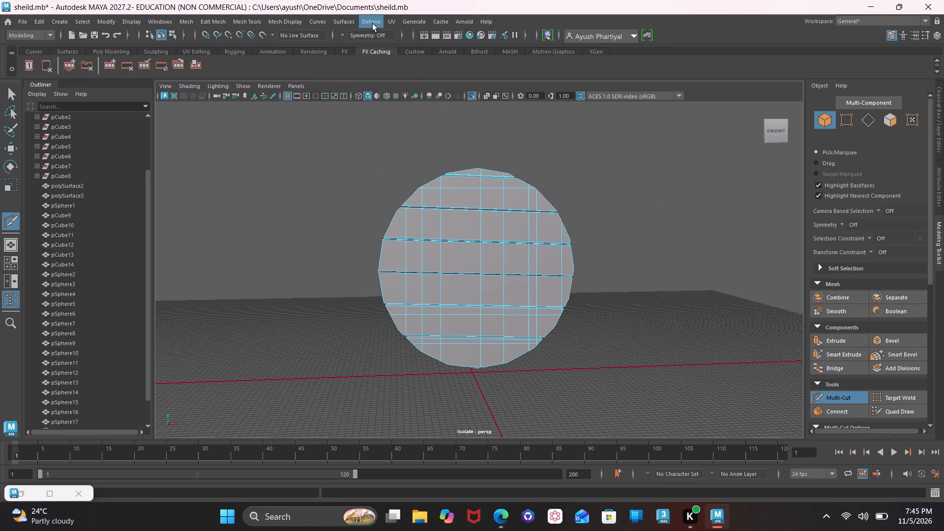
{"action": "right_click_drag", "start_coordinate": [373, 117], "coordinate": [417, 106]}
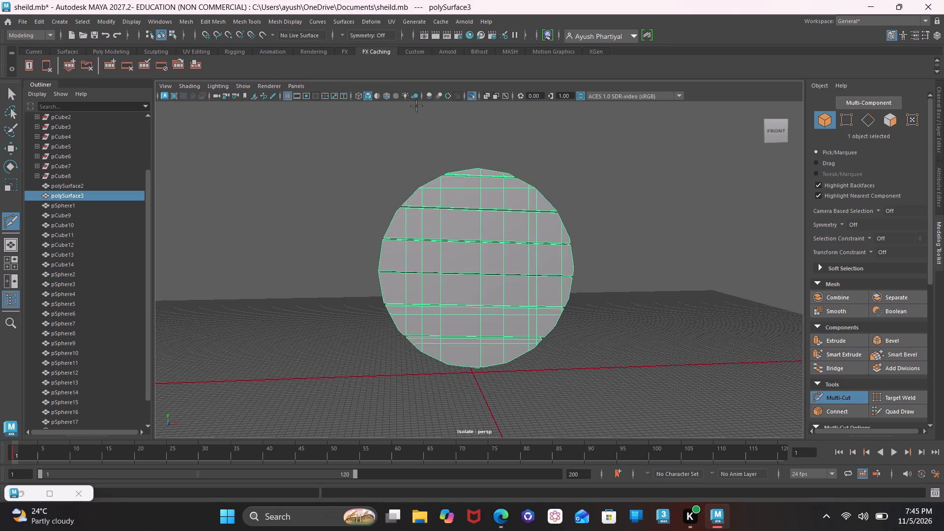
{"action": "key", "text": "w"}
{"action": "left_click_drag", "start_coordinate": [370, 185], "coordinate": [704, 480]}
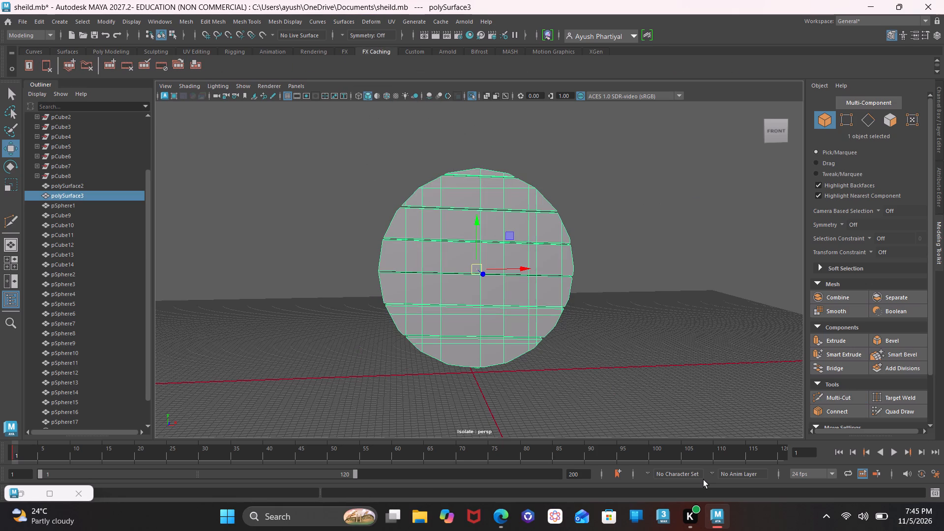
{"action": "left_click", "coordinate": [368, 16]}
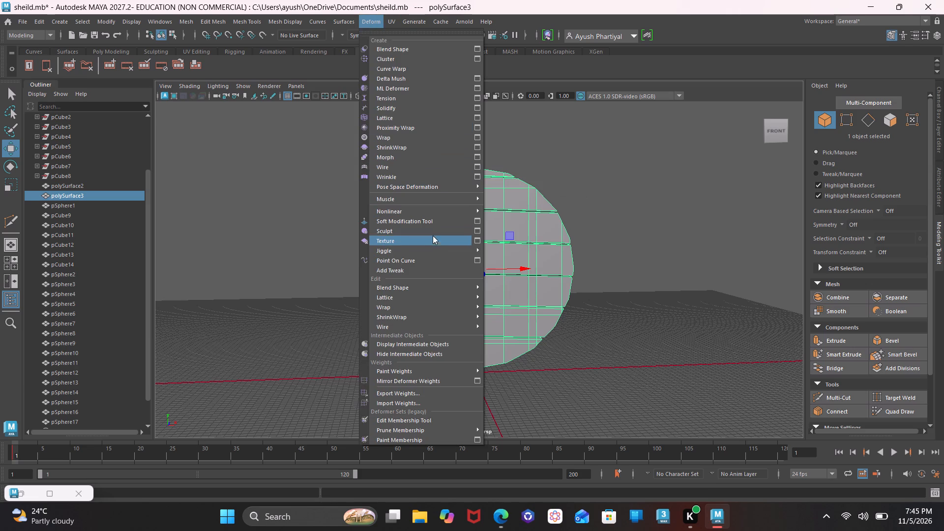
{"action": "left_click", "coordinate": [416, 213]}
{"action": "double_click", "coordinate": [416, 213]}
{"action": "right_click", "coordinate": [416, 213]}
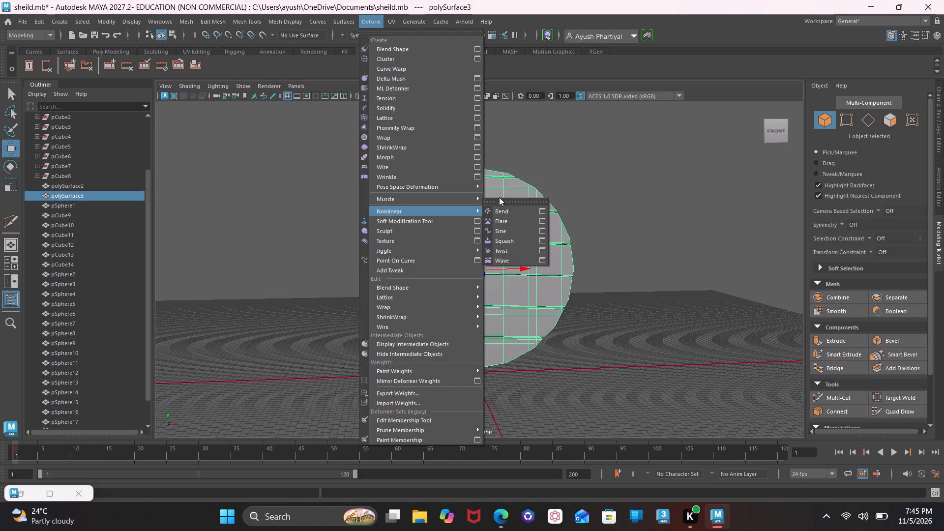
{"action": "left_click", "coordinate": [566, 176]}
{"action": "left_click_drag", "start_coordinate": [371, 117], "coordinate": [587, 330]}
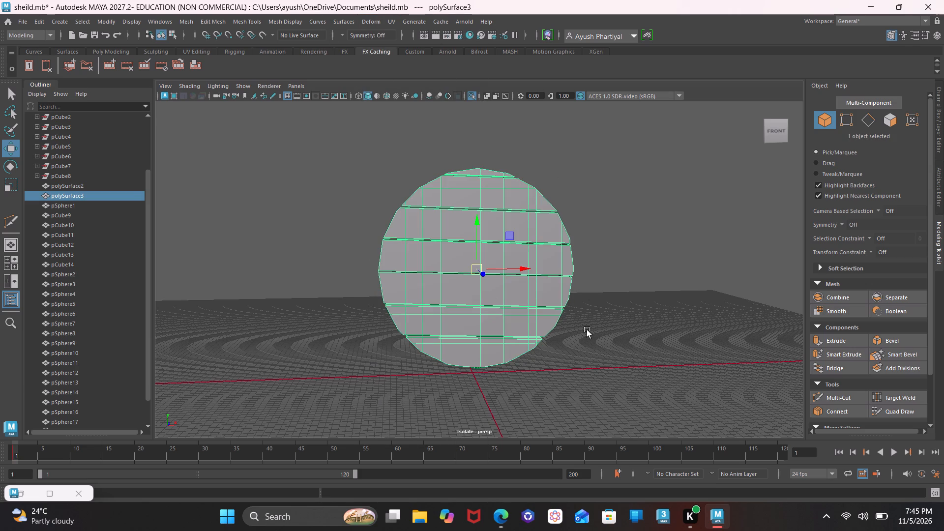
{"action": "left_click", "coordinate": [369, 23]}
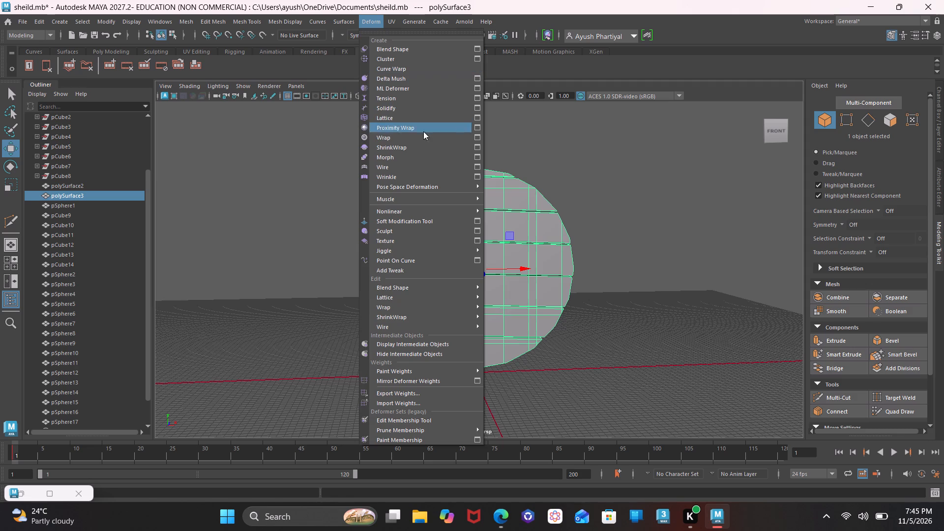
{"action": "left_click", "coordinate": [477, 211]}
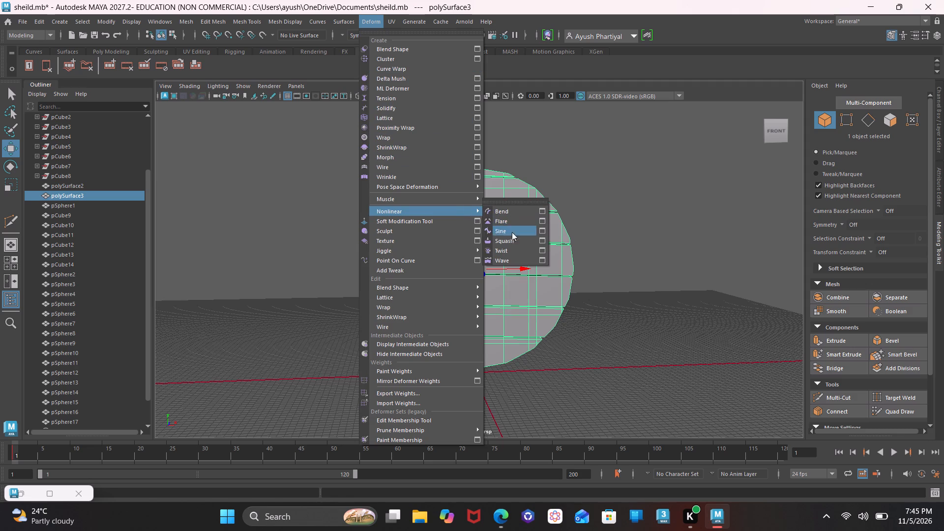
{"action": "left_click", "coordinate": [531, 260]}
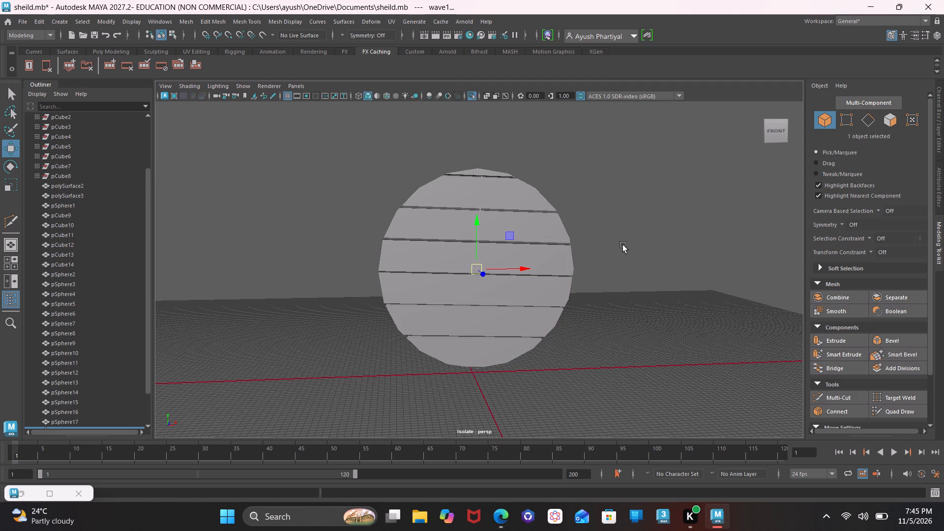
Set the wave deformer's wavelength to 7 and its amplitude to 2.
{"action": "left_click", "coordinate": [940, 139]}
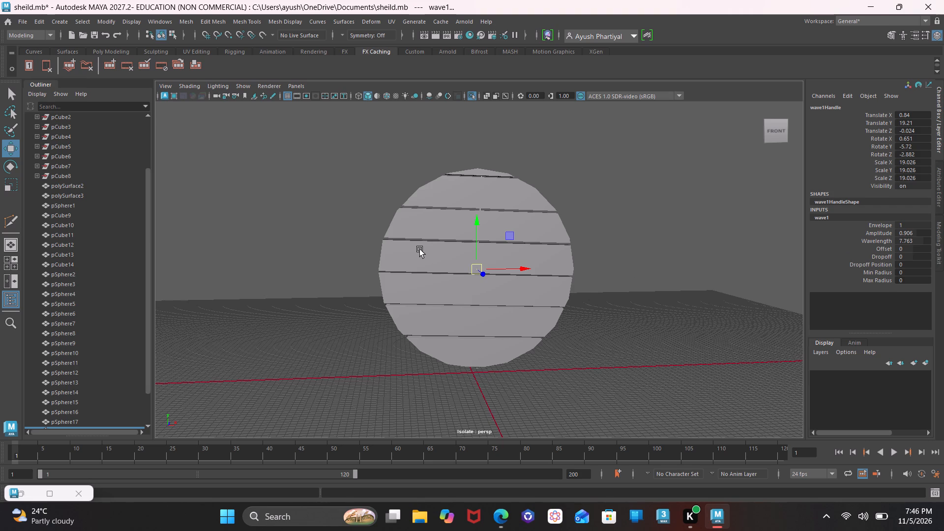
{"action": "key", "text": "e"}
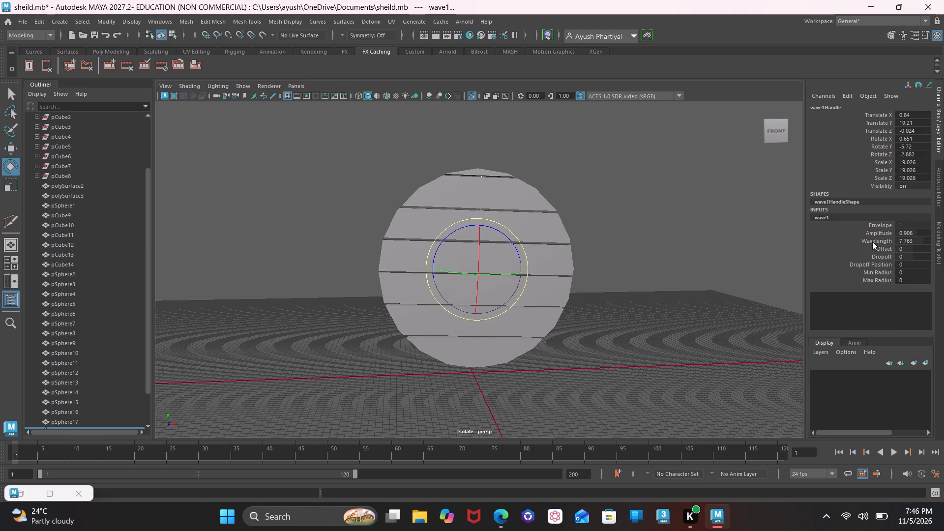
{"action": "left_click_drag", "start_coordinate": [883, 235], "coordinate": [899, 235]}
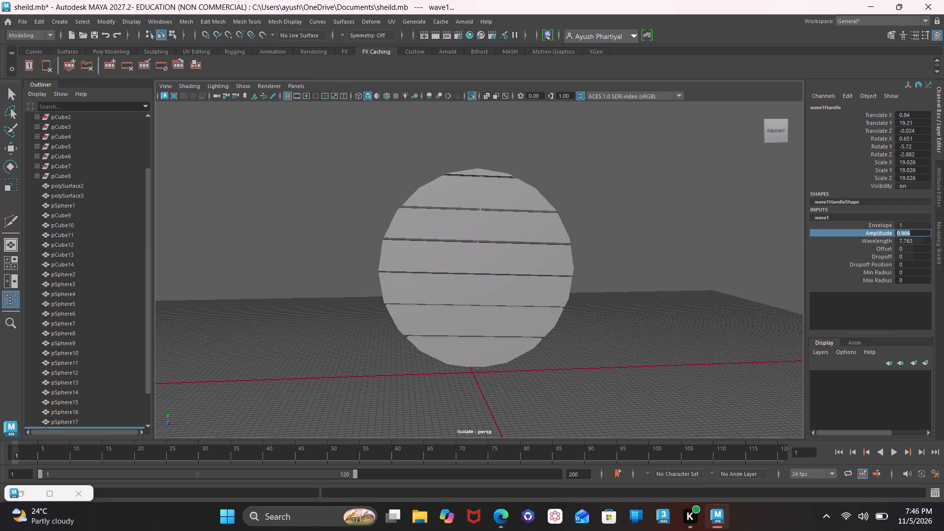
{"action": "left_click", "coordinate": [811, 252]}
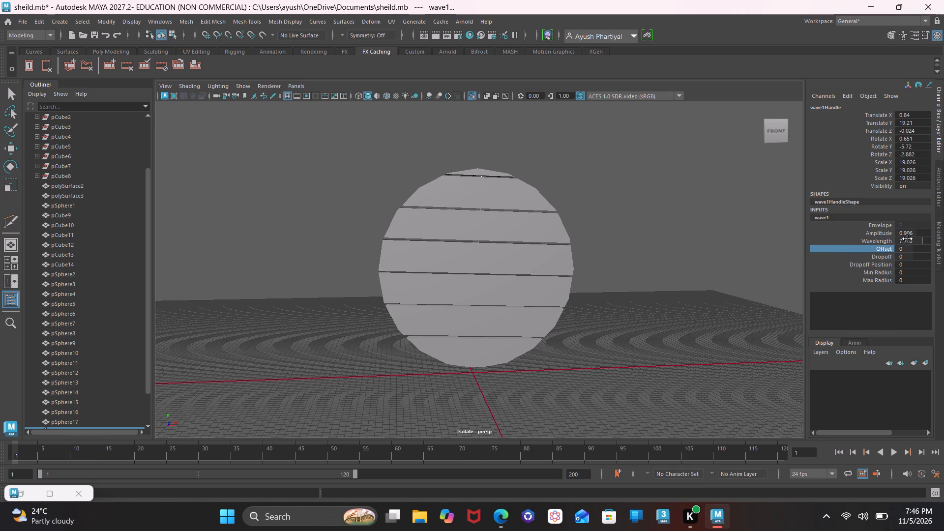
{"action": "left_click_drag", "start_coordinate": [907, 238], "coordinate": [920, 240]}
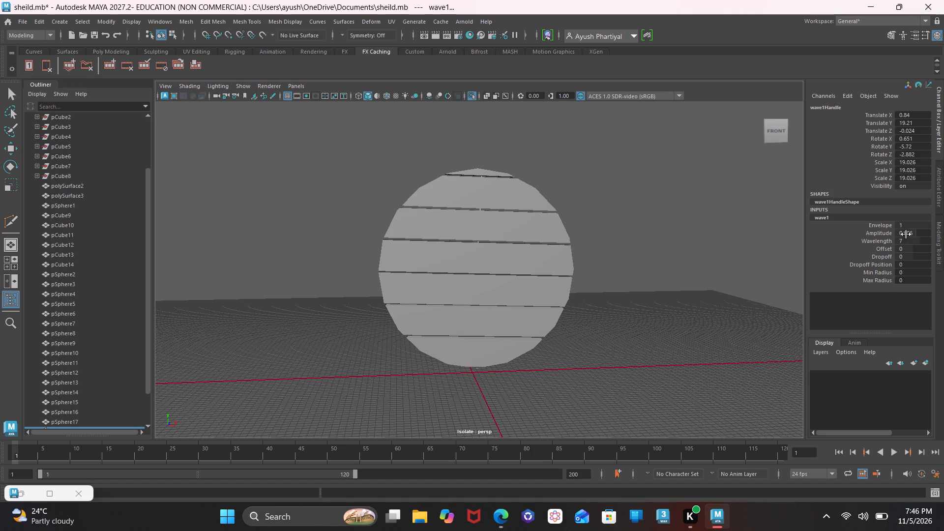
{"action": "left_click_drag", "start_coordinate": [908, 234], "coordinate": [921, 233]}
Select the wave handle together with the plank panel and rotate both about half a turn, to about -180.6 in Rotate Z.
{"action": "left_click_drag", "start_coordinate": [338, 160], "coordinate": [675, 362]}
{"action": "left_click_drag", "start_coordinate": [502, 232], "coordinate": [590, 351]}
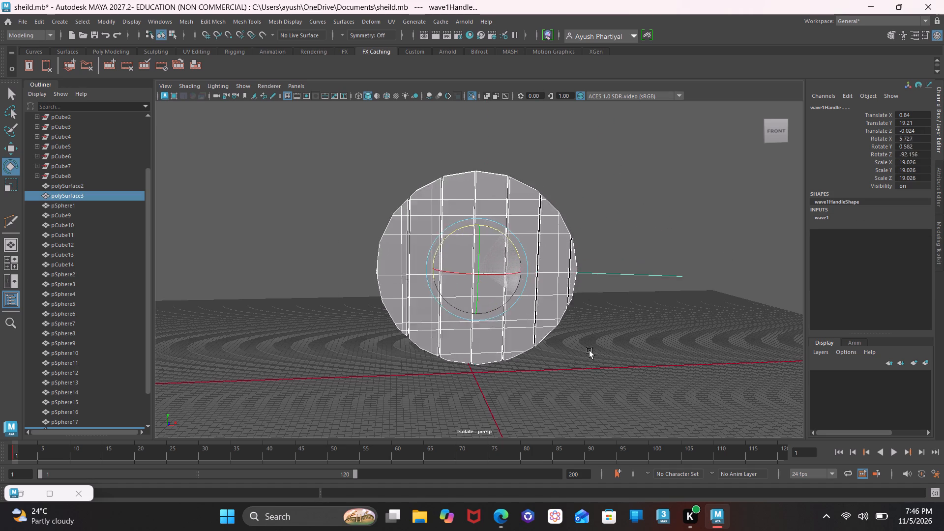
{"action": "left_click_drag", "start_coordinate": [590, 351], "coordinate": [400, 404]}
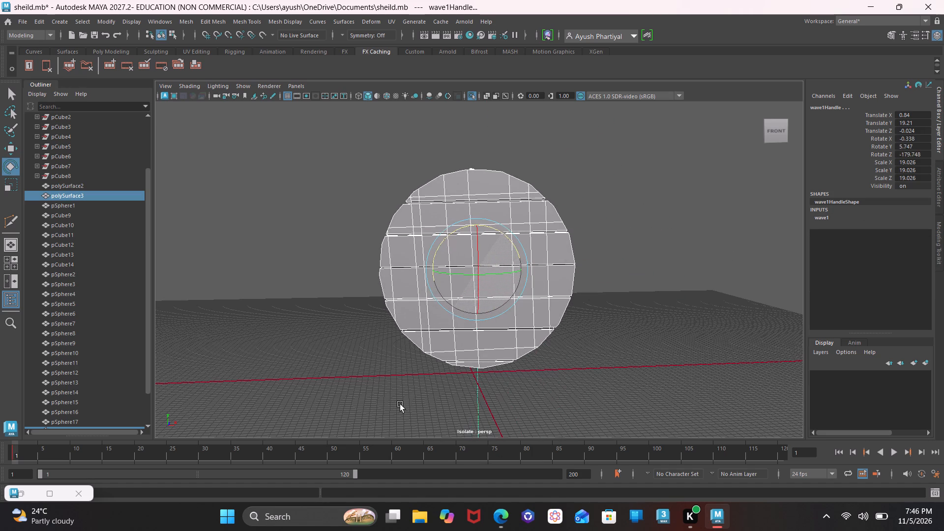
{"action": "left_click_drag", "start_coordinate": [400, 404], "coordinate": [401, 404]}
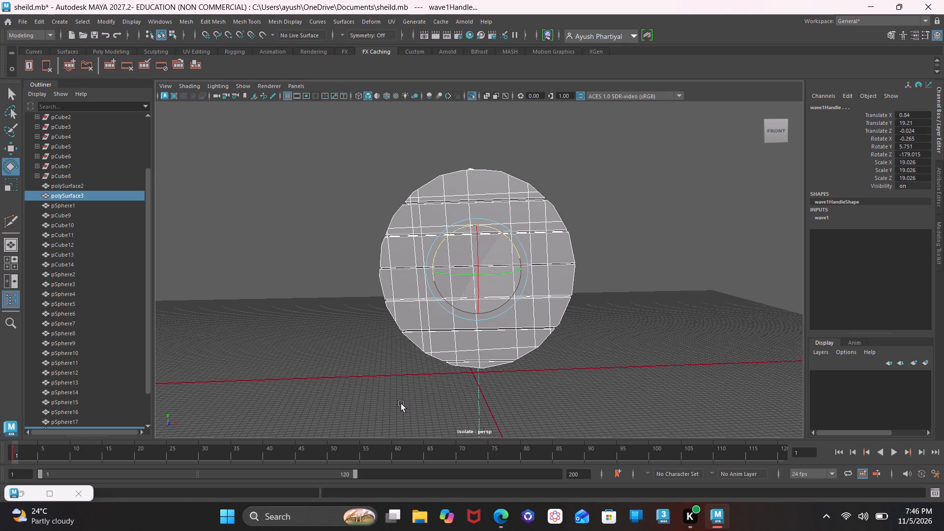
{"action": "left_click_drag", "start_coordinate": [401, 404], "coordinate": [398, 402]}
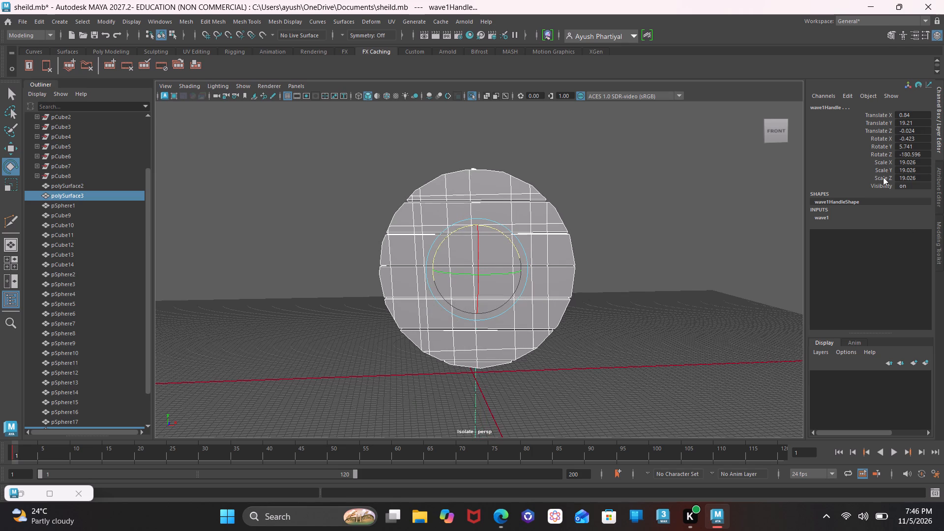
Set the wave deformer's Max Radius to 1 while viewing the plank panel from its edge.
{"action": "left_click", "coordinate": [825, 215]}
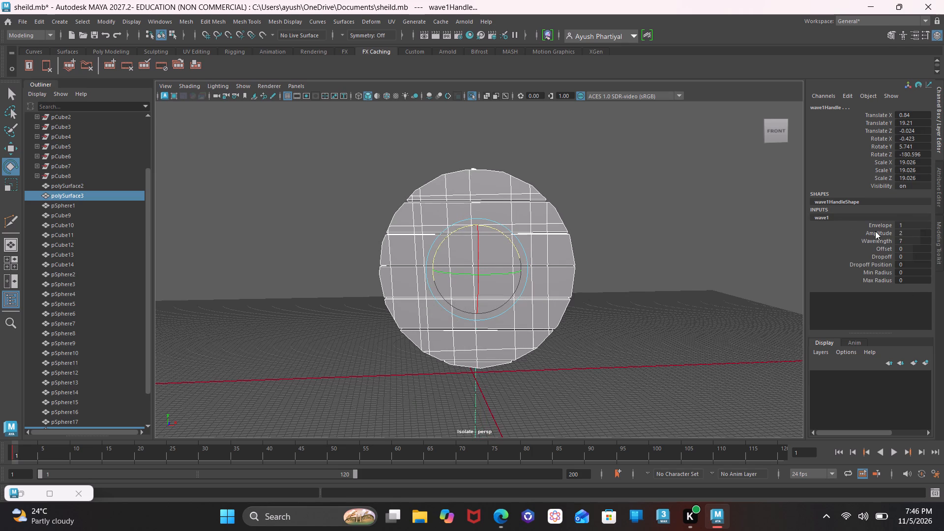
{"action": "left_click", "coordinate": [851, 199]}
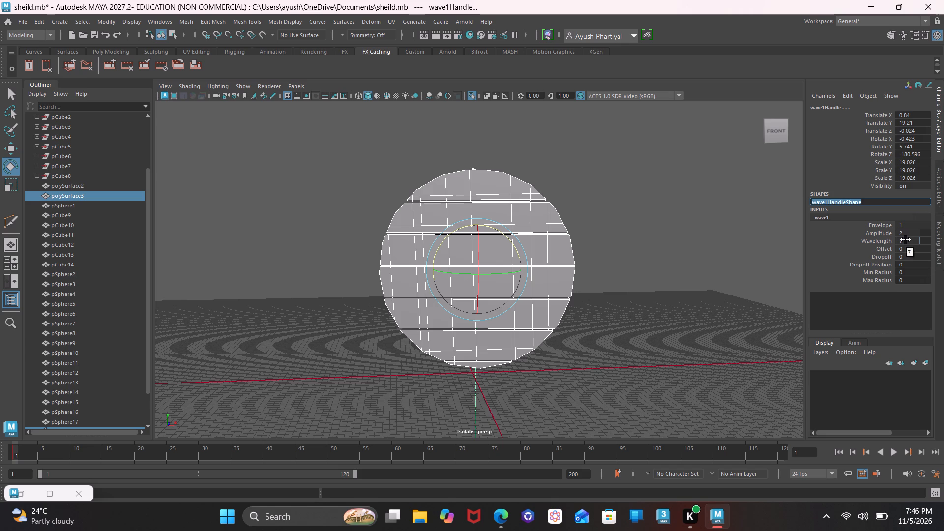
{"action": "left_click_drag", "start_coordinate": [770, 137], "coordinate": [673, 148]}
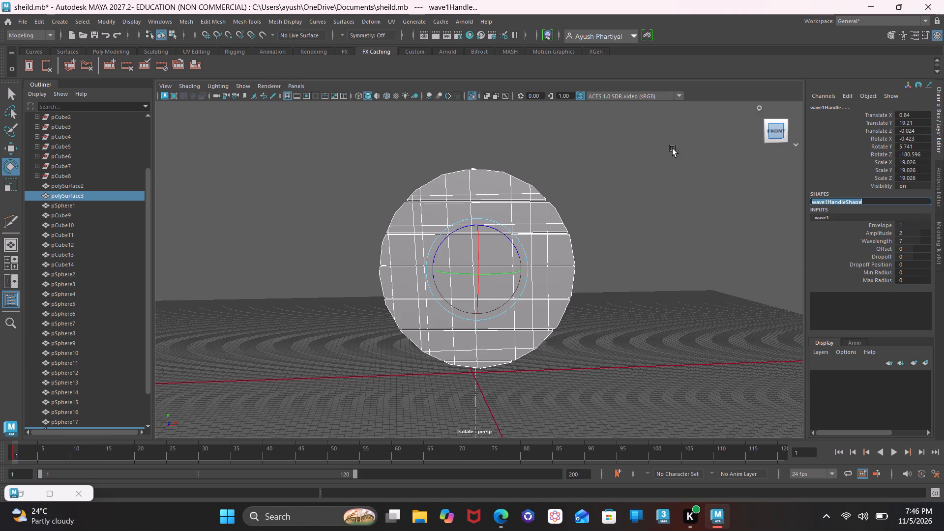
{"action": "left_click_drag", "start_coordinate": [673, 148], "coordinate": [678, 147]}
{"action": "left_click_drag", "start_coordinate": [774, 132], "coordinate": [702, 139]}
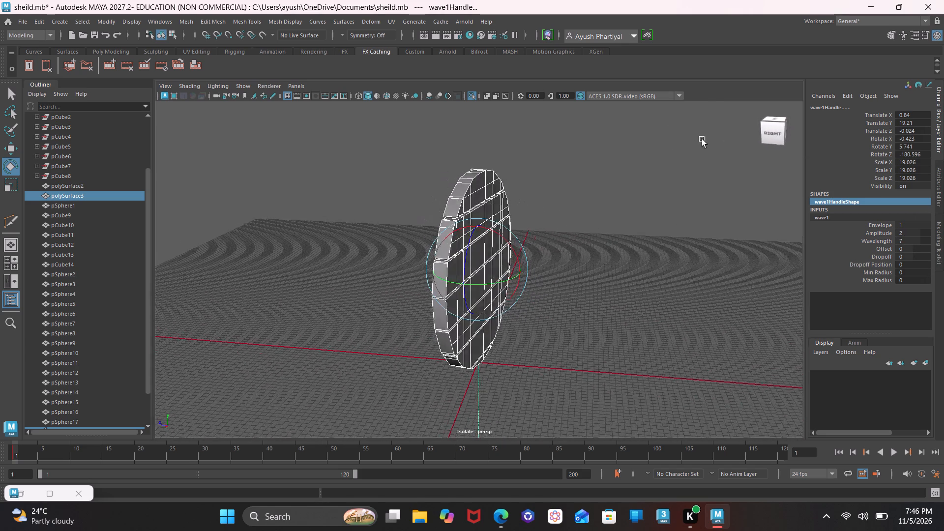
{"action": "left_click_drag", "start_coordinate": [702, 139], "coordinate": [713, 139]}
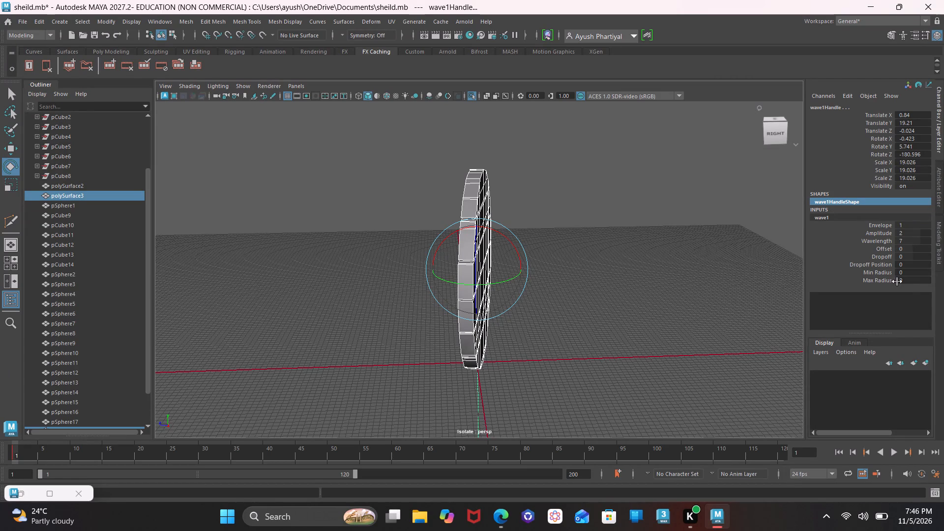
{"action": "left_click", "coordinate": [897, 281]}
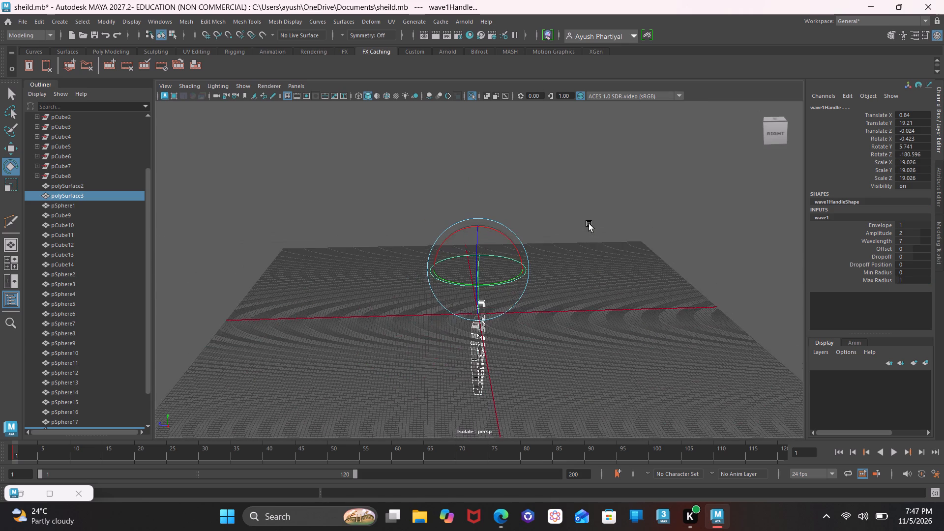
Set the wave deformer's amplitude to 1 and its wavelength to 9.
{"action": "scroll", "coordinate": [589, 224], "scroll_direction": "up", "scroll_amount": 1}
{"action": "left_click_drag", "start_coordinate": [770, 133], "coordinate": [673, 121]}
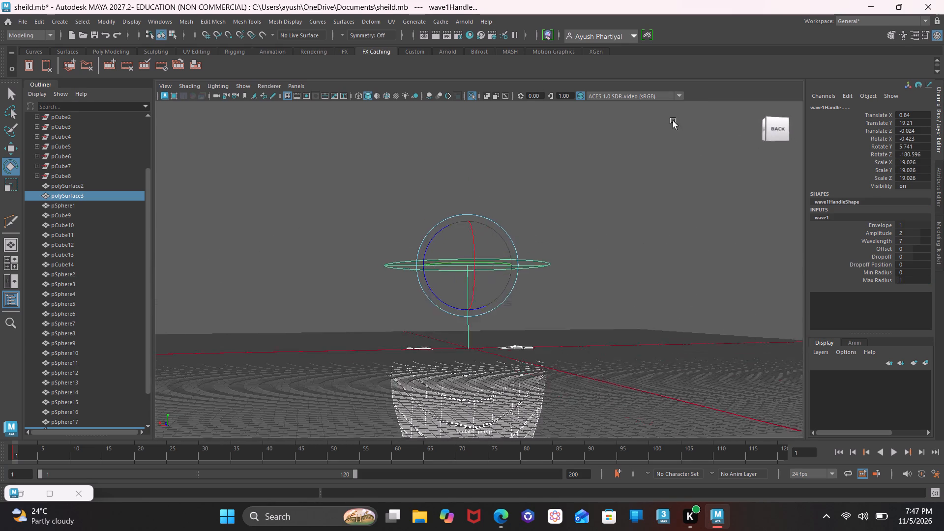
{"action": "left_click_drag", "start_coordinate": [673, 121], "coordinate": [902, 132]}
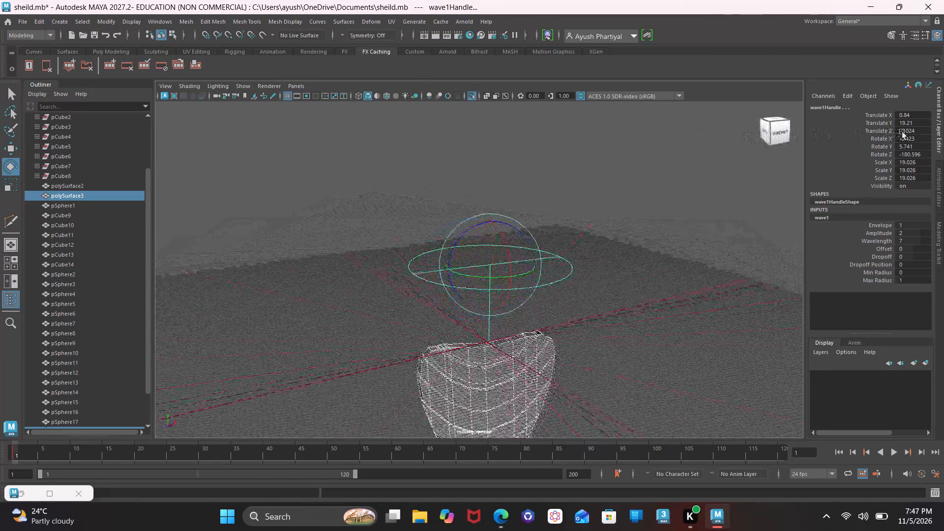
{"action": "left_click_drag", "start_coordinate": [902, 132], "coordinate": [868, 135]}
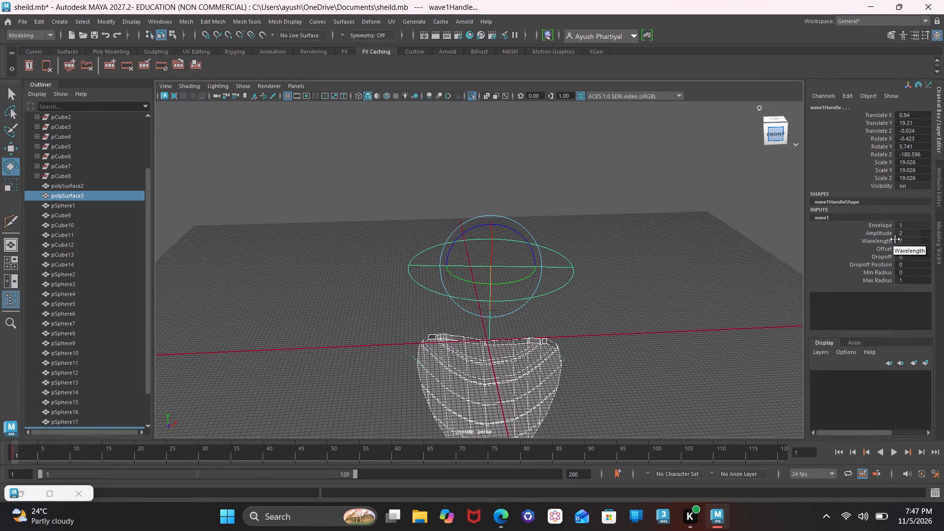
{"action": "left_click_drag", "start_coordinate": [899, 233], "coordinate": [917, 233]}
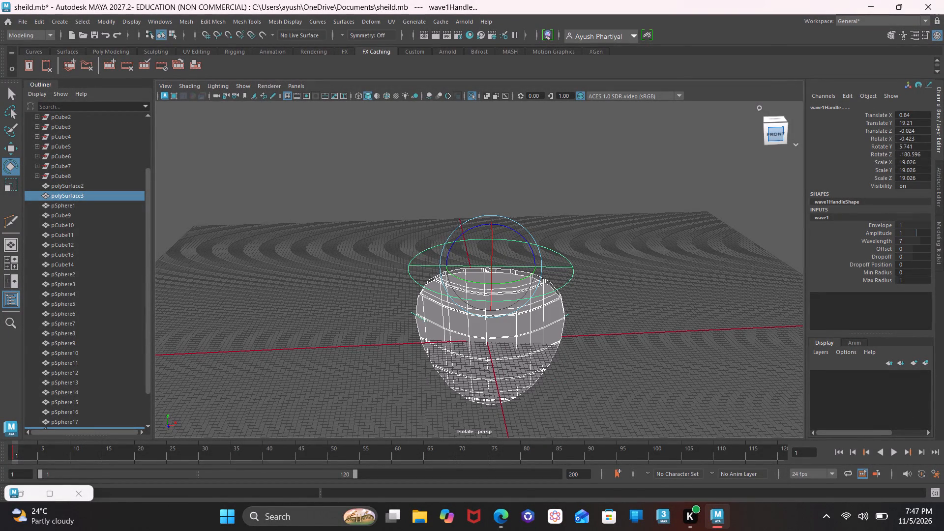
{"action": "left_click_drag", "start_coordinate": [917, 233], "coordinate": [917, 232]}
{"action": "left_click_drag", "start_coordinate": [903, 243], "coordinate": [914, 240]}
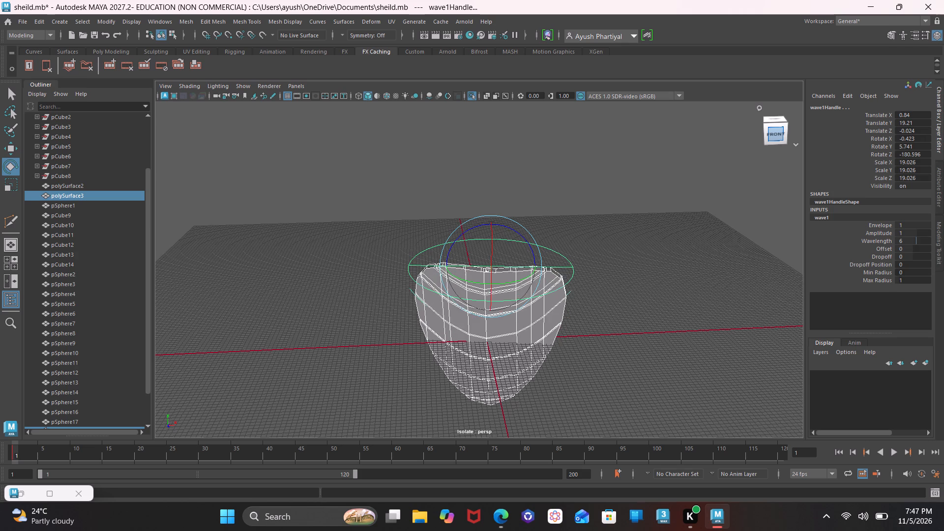
{"action": "left_click_drag", "start_coordinate": [914, 240], "coordinate": [929, 241]}
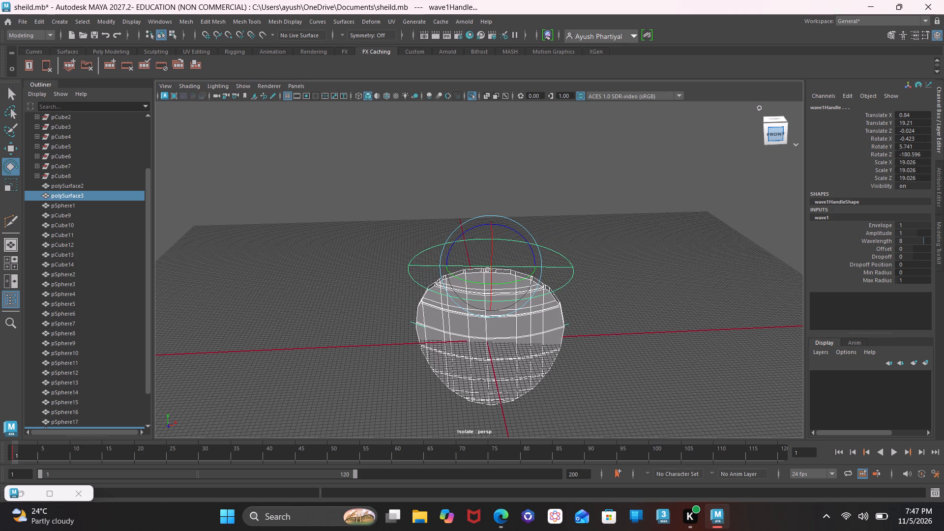
{"action": "left_click_drag", "start_coordinate": [929, 241], "coordinate": [926, 241]}
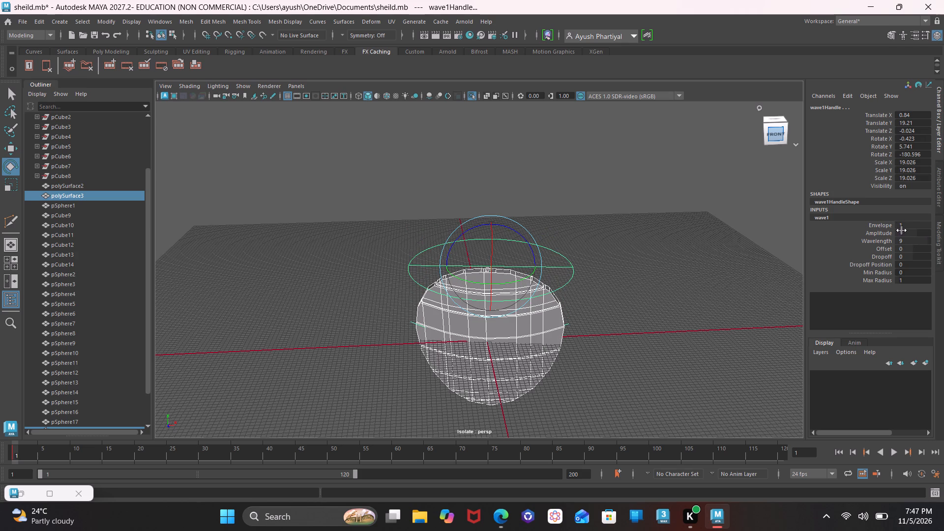
Set the wave deformer's envelope to 0 and its amplitude to 2.
{"action": "left_click", "coordinate": [901, 230]}
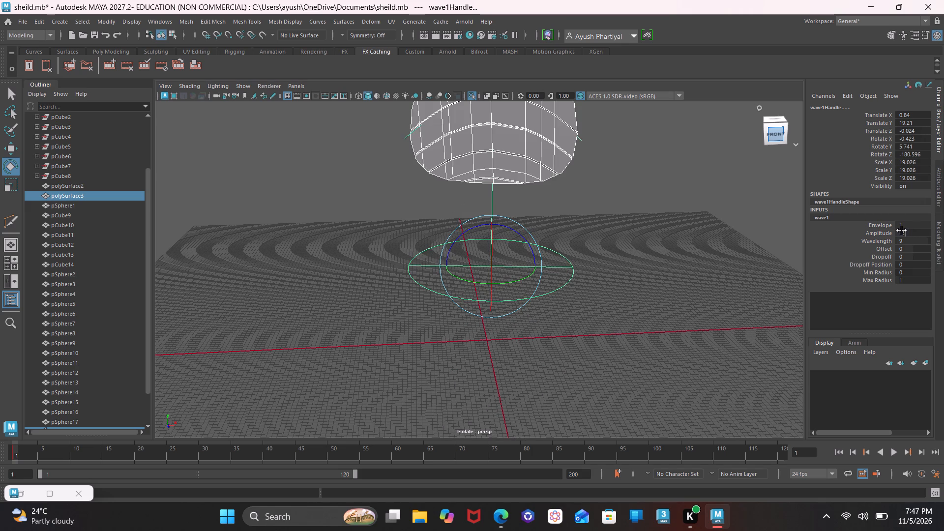
{"action": "left_click", "coordinate": [901, 227]}
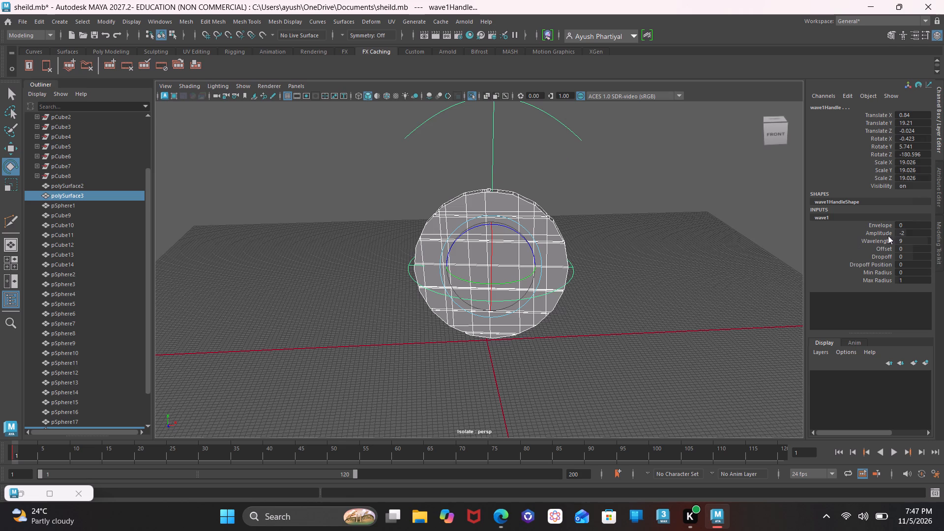
{"action": "left_click_drag", "start_coordinate": [904, 234], "coordinate": [910, 231]}
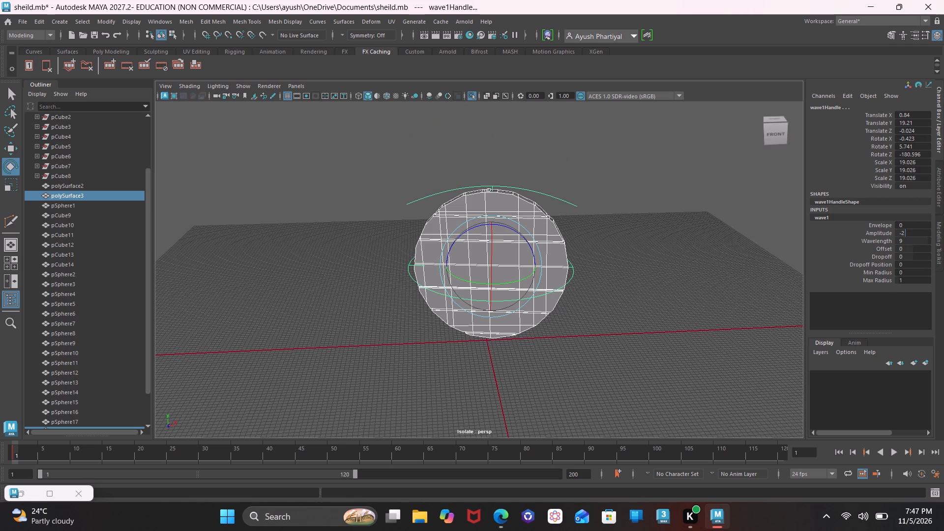
{"action": "left_click_drag", "start_coordinate": [910, 231], "coordinate": [931, 229]}
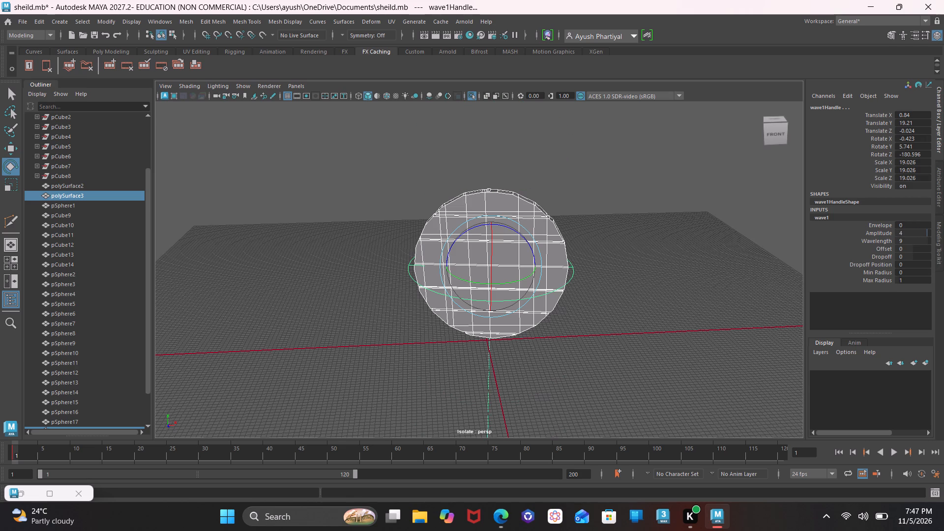
{"action": "left_click_drag", "start_coordinate": [931, 229], "coordinate": [920, 231]}
{"action": "left_click_drag", "start_coordinate": [920, 231], "coordinate": [921, 232]}
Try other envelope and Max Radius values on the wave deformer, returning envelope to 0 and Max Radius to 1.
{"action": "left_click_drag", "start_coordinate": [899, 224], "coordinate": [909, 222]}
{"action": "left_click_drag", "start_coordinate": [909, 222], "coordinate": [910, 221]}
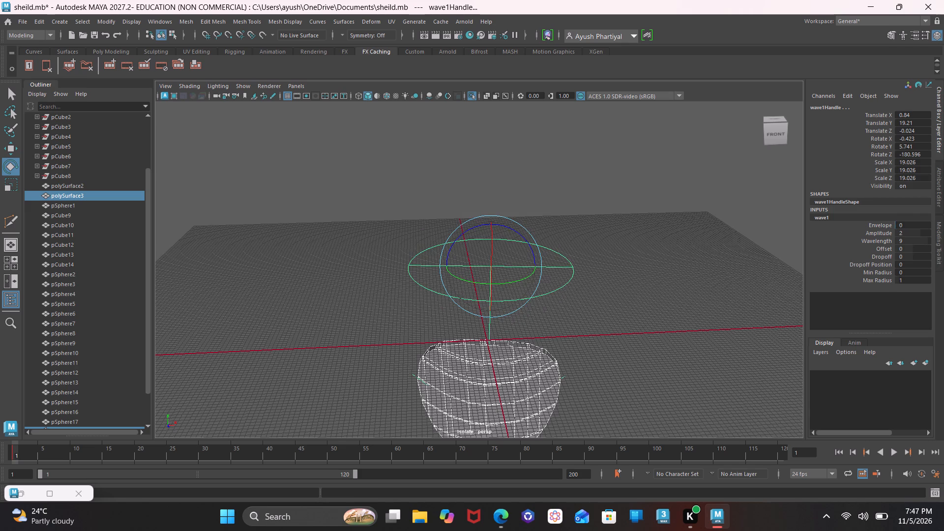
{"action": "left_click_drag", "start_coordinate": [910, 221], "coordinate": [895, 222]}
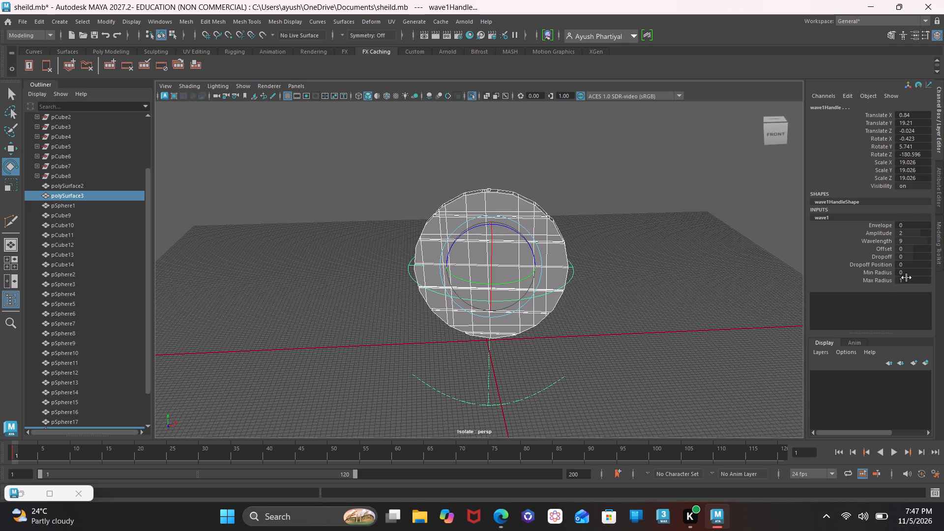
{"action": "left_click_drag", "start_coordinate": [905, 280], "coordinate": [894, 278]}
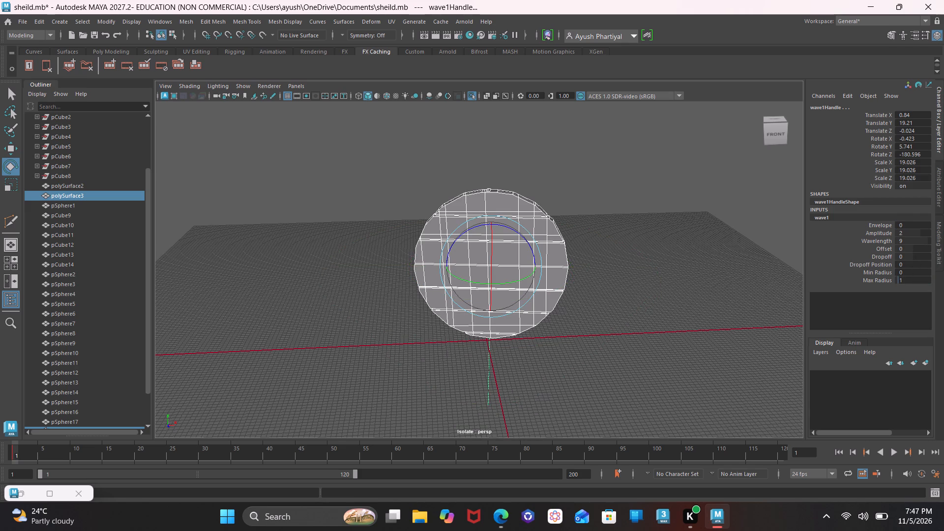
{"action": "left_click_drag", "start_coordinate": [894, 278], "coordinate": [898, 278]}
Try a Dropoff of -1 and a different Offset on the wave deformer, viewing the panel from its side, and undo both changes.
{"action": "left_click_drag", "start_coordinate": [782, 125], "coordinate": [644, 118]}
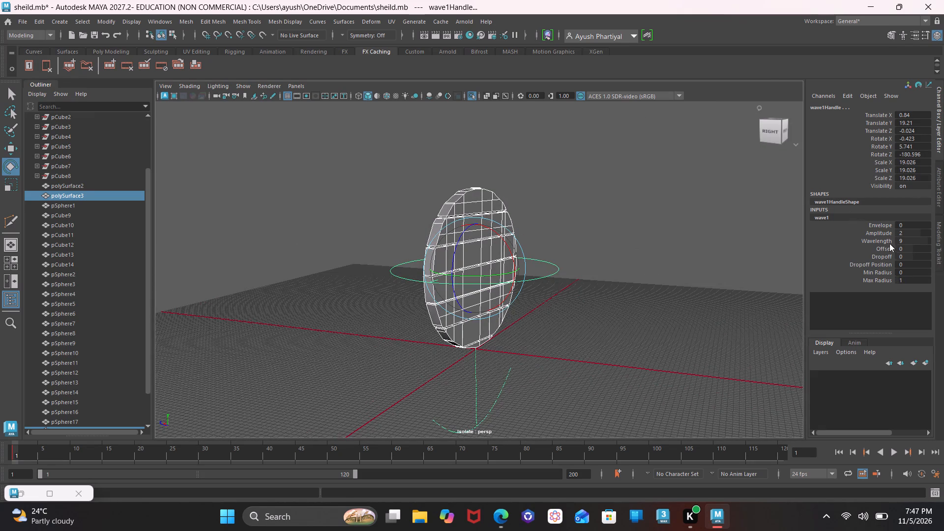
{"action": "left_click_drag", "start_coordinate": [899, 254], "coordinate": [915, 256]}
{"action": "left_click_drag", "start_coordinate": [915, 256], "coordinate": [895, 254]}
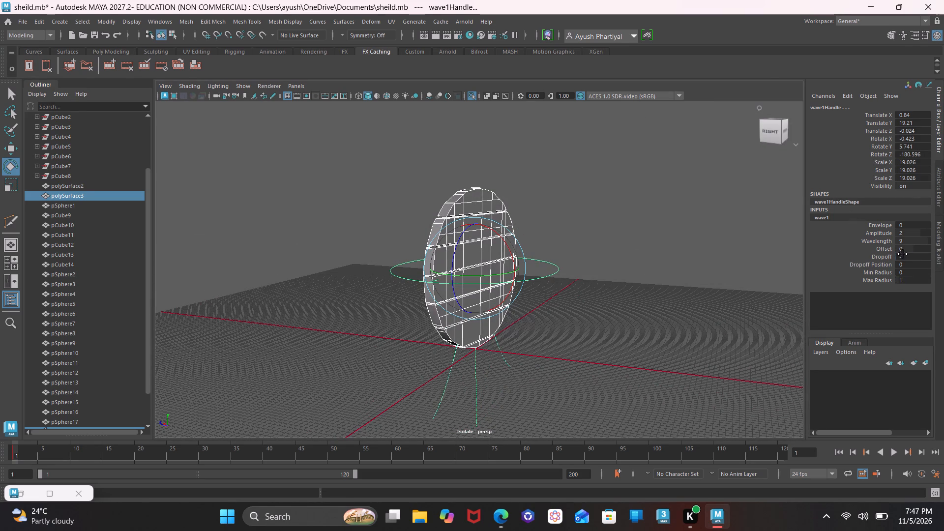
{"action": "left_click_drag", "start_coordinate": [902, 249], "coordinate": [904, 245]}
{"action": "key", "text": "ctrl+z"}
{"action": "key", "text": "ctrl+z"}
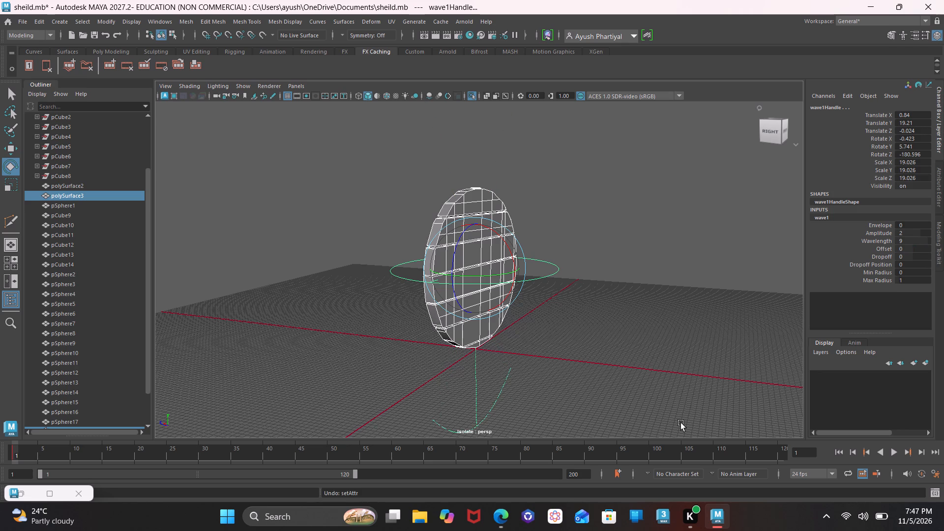
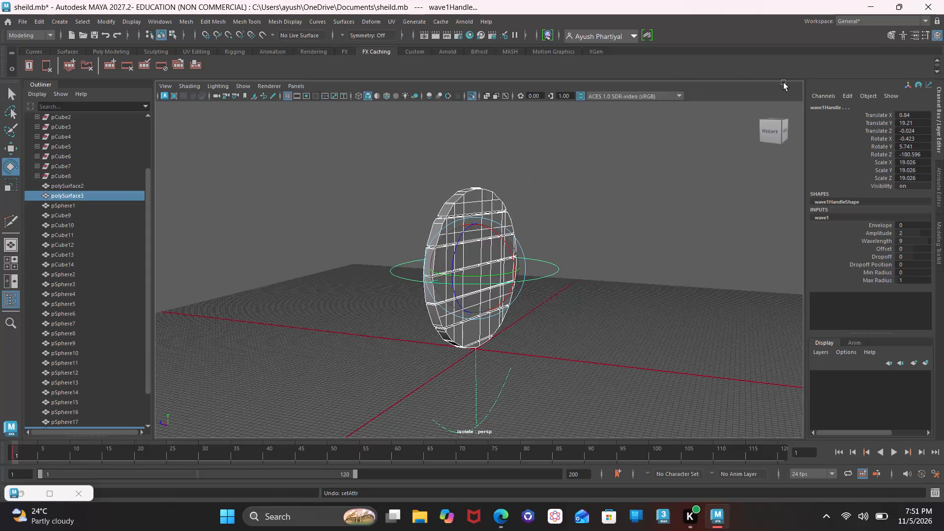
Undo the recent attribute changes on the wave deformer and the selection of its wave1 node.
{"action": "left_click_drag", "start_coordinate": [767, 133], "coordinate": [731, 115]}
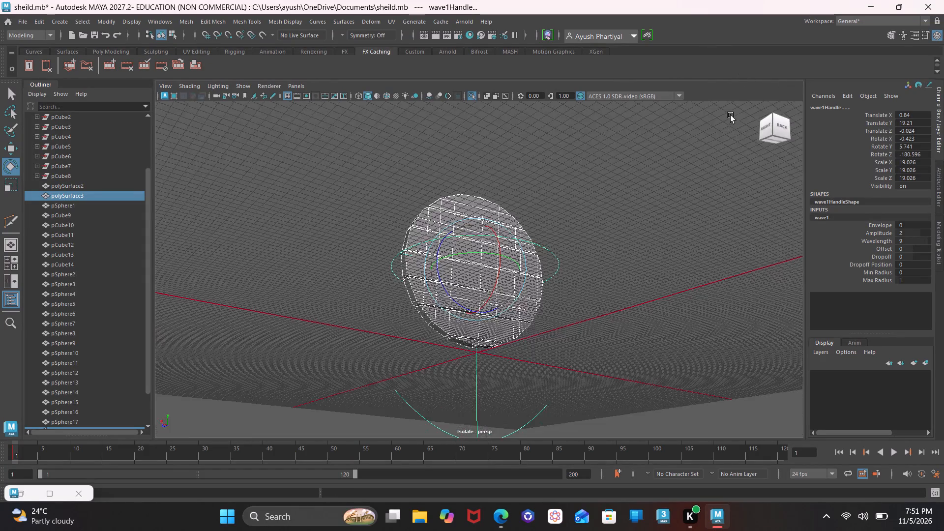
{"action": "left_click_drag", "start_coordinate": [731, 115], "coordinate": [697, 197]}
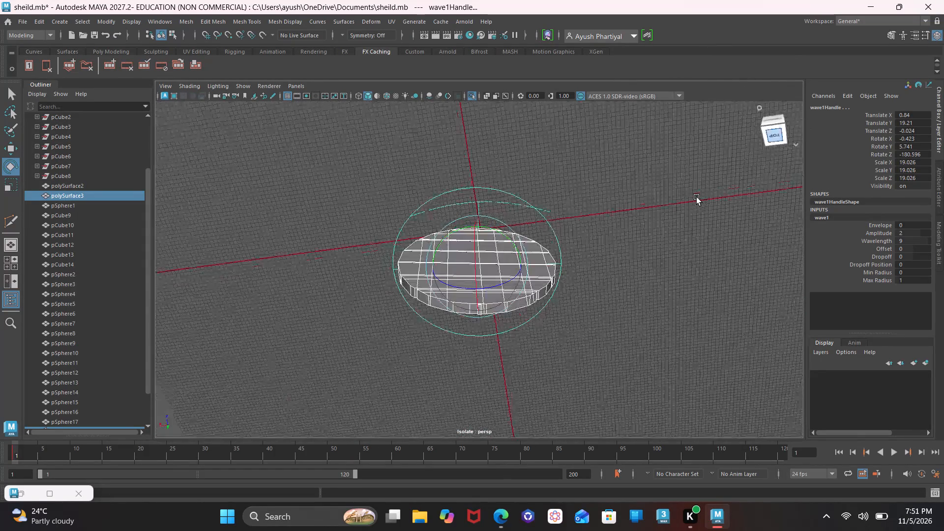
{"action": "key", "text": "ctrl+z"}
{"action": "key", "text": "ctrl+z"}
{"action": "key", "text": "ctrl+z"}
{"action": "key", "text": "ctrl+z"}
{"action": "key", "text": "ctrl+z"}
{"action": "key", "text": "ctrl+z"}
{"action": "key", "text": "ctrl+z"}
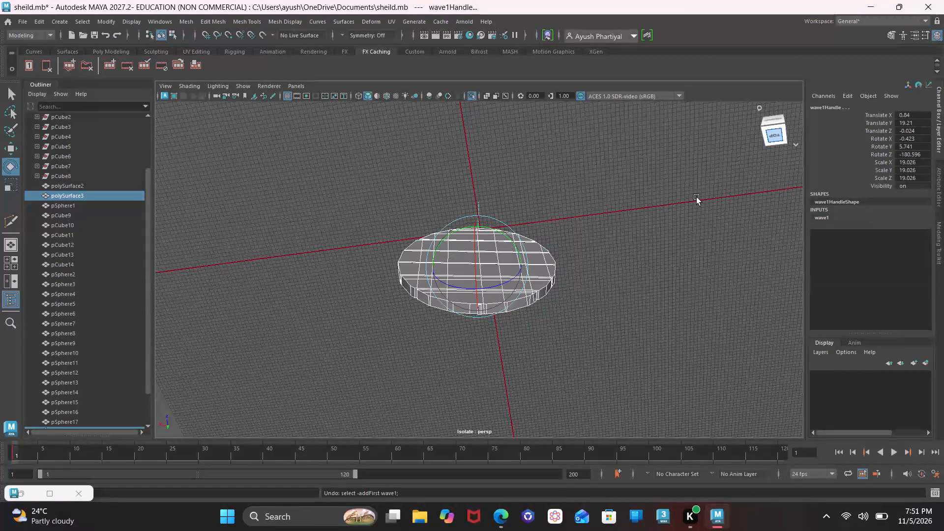
Delete the wave deformer handle below the panel.
{"action": "left_click_drag", "start_coordinate": [775, 139], "coordinate": [756, 86]}
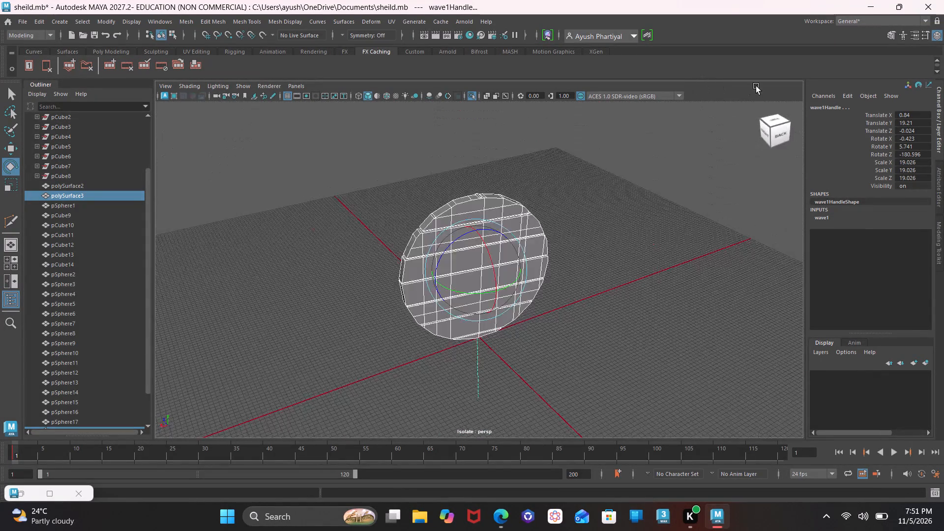
{"action": "left_click_drag", "start_coordinate": [756, 86], "coordinate": [604, 98]}
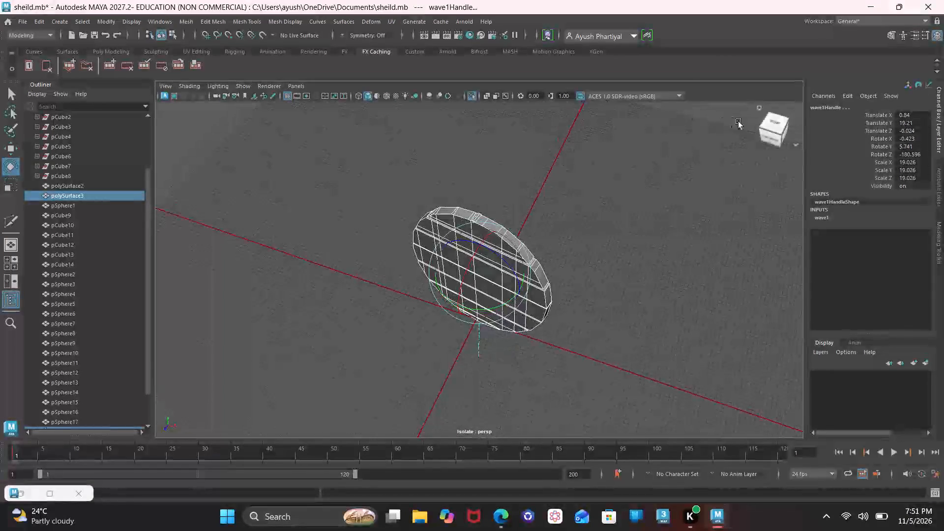
{"action": "left_click_drag", "start_coordinate": [766, 129], "coordinate": [815, 106]}
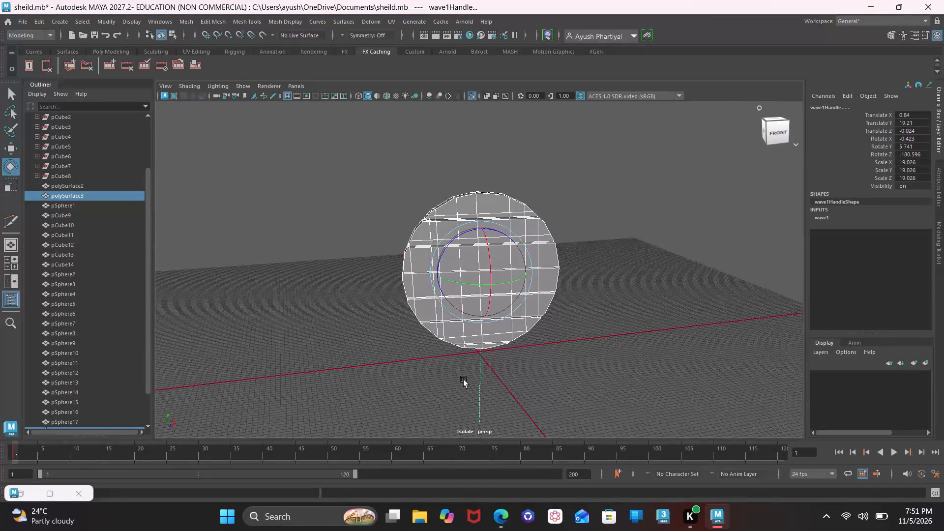
{"action": "left_click_drag", "start_coordinate": [466, 381], "coordinate": [570, 412]}
{"action": "key", "text": "Delete"}
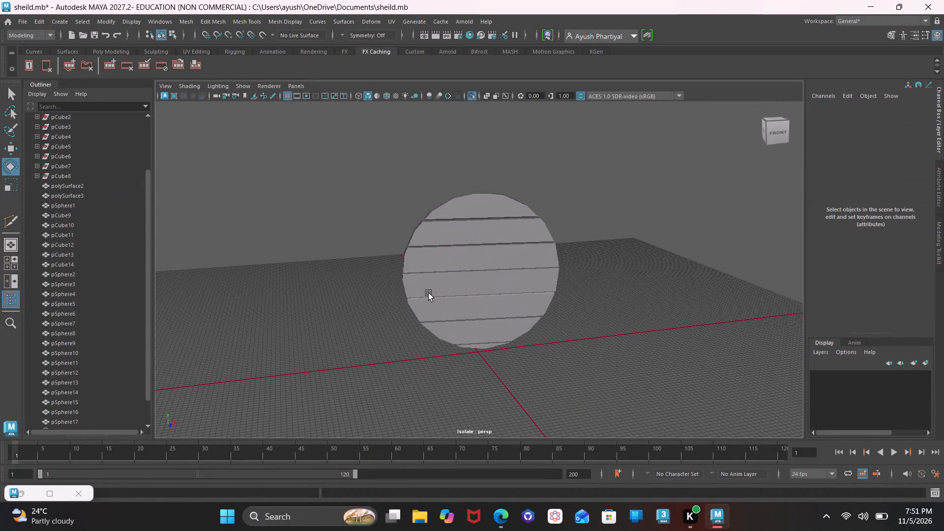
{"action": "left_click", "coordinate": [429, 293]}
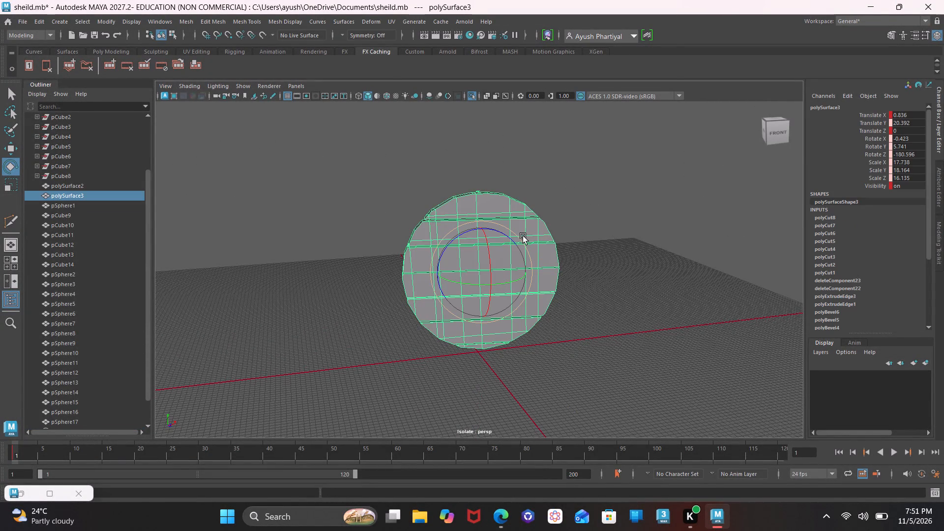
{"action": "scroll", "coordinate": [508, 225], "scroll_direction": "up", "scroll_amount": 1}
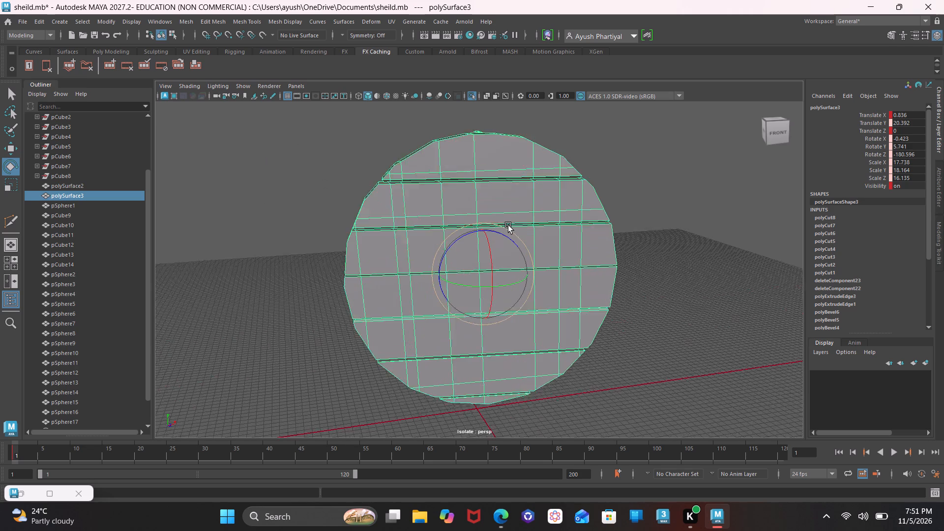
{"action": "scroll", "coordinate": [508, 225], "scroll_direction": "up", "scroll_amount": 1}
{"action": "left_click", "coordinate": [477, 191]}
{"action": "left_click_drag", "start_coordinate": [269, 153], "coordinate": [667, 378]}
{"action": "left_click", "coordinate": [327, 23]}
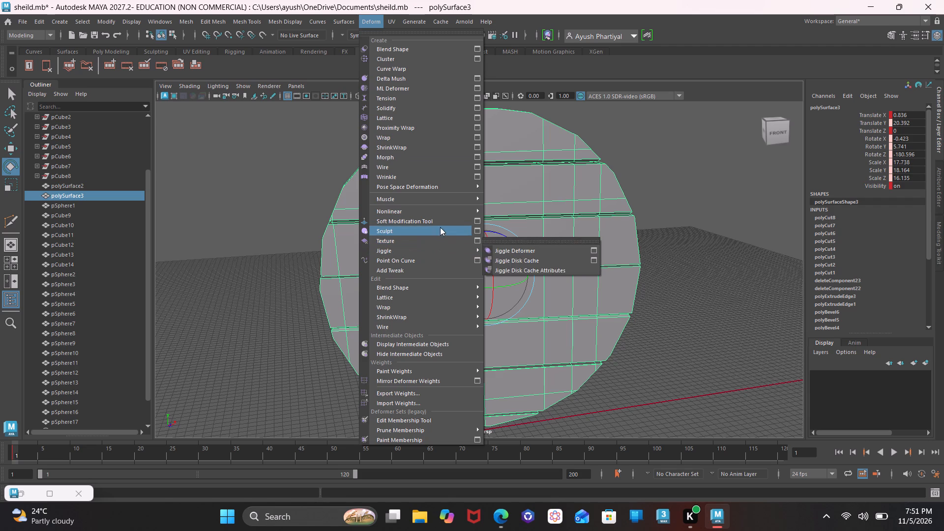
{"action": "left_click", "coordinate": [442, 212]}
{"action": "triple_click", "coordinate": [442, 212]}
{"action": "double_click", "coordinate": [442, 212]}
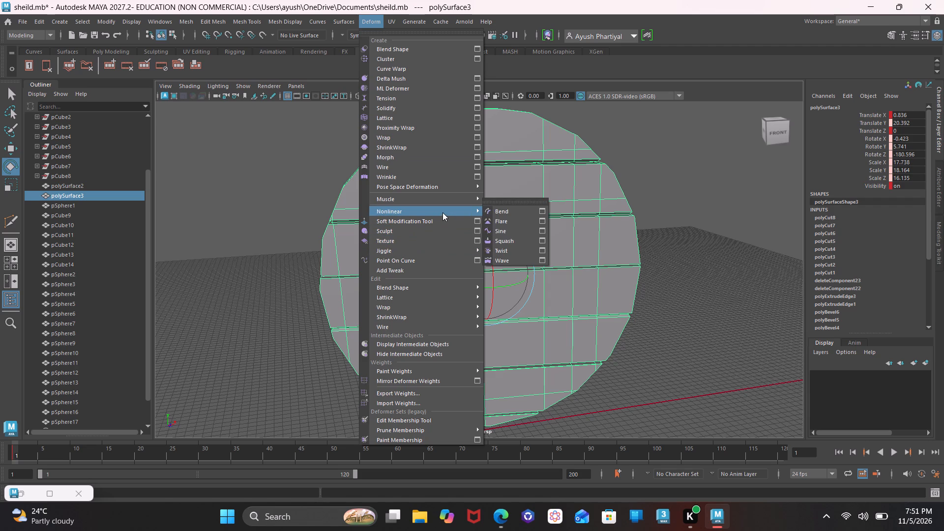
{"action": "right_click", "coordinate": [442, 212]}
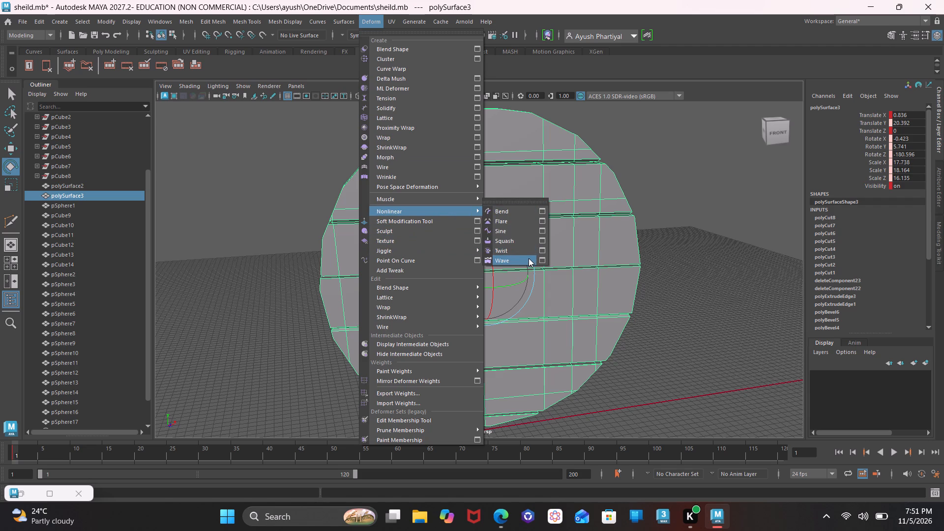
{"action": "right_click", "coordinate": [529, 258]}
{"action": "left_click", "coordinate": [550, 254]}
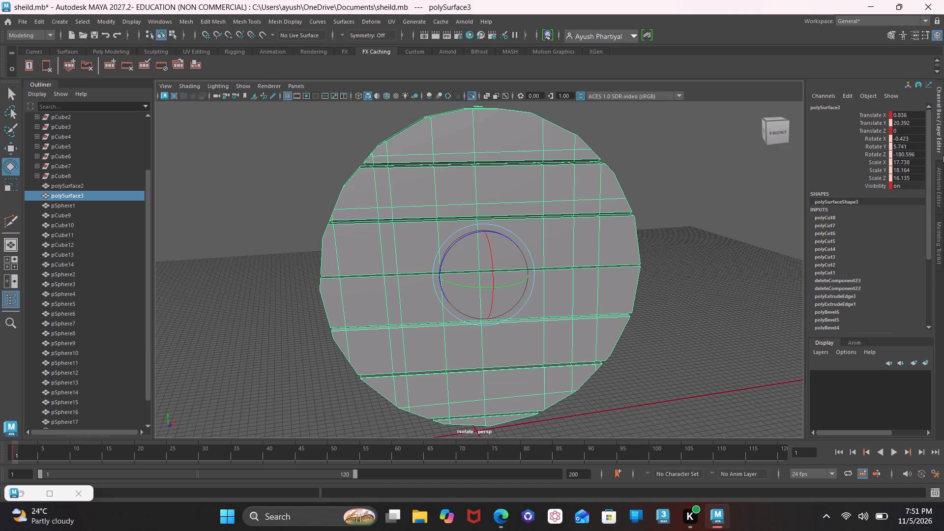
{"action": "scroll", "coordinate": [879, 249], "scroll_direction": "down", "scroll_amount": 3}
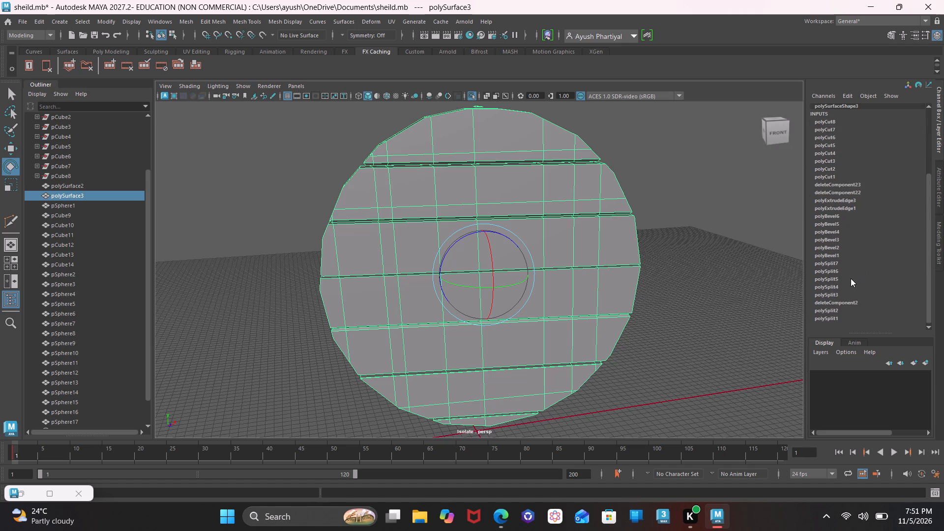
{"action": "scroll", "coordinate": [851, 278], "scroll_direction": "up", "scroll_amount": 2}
Switch the plank panel to edge selection and try to enclose all of its edges in the selection.
{"action": "left_click_drag", "start_coordinate": [325, 237], "coordinate": [511, 347]}
{"action": "left_click", "coordinate": [498, 272]}
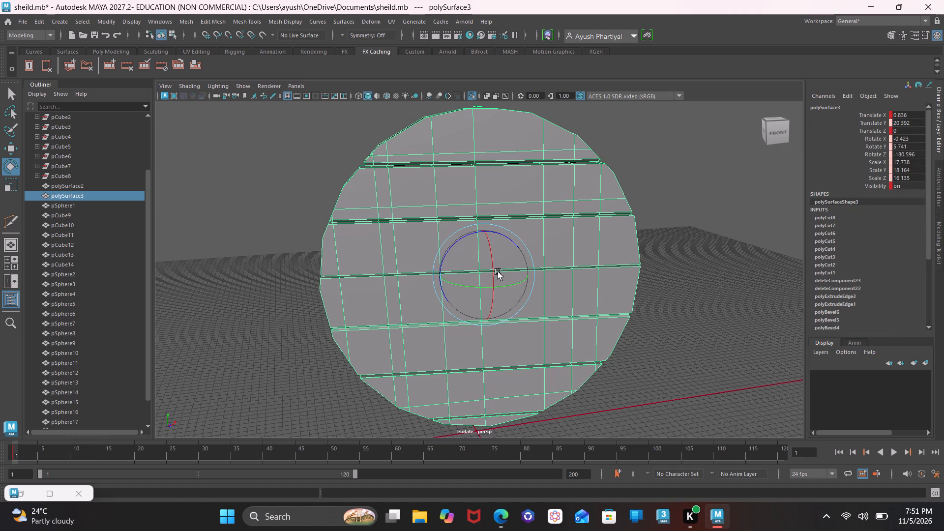
{"action": "left_click", "coordinate": [498, 272]}
{"action": "key", "text": "w"}
{"action": "right_click_drag", "start_coordinate": [522, 253], "coordinate": [540, 237]}
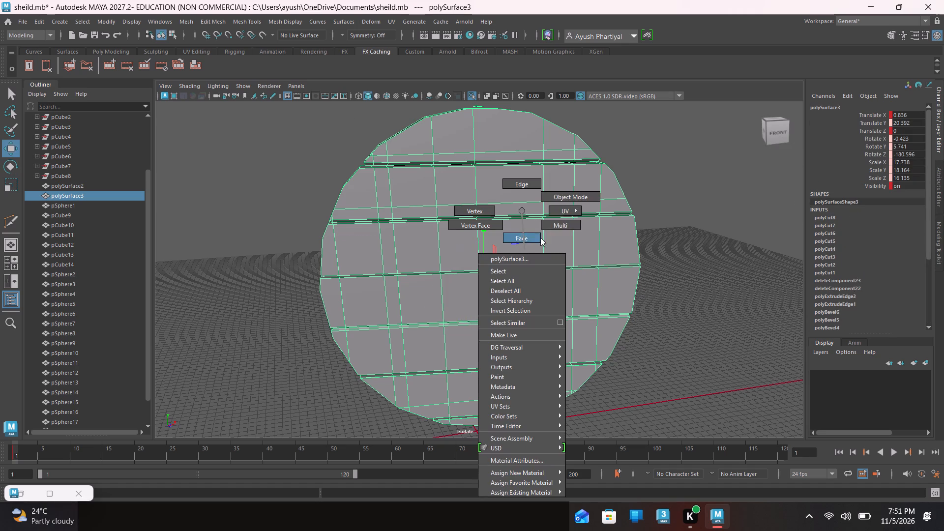
{"action": "right_click_drag", "start_coordinate": [540, 237], "coordinate": [519, 232]}
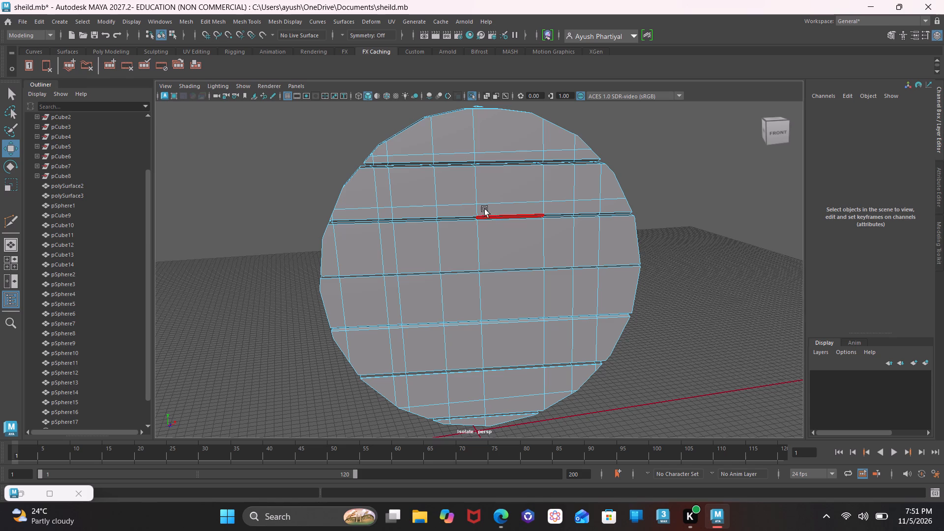
{"action": "right_click_drag", "start_coordinate": [477, 194], "coordinate": [481, 175]}
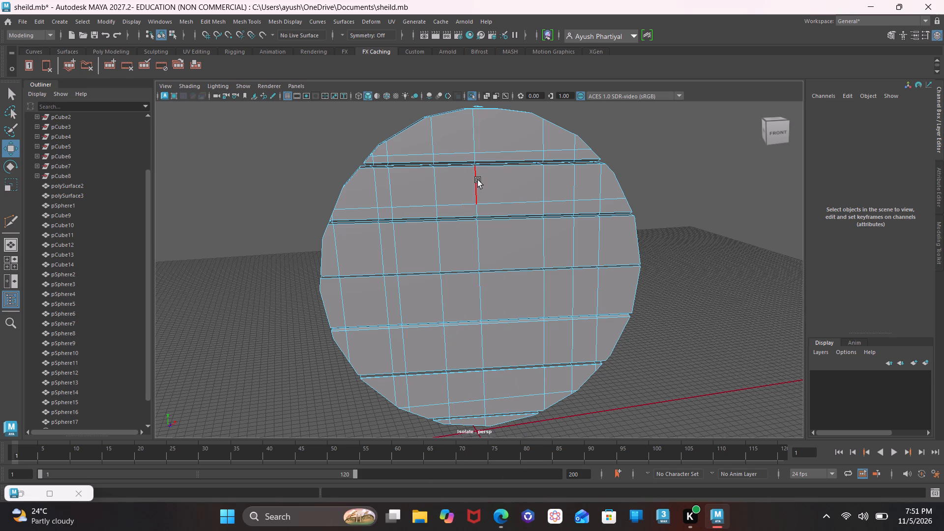
{"action": "double_click", "coordinate": [480, 184]}
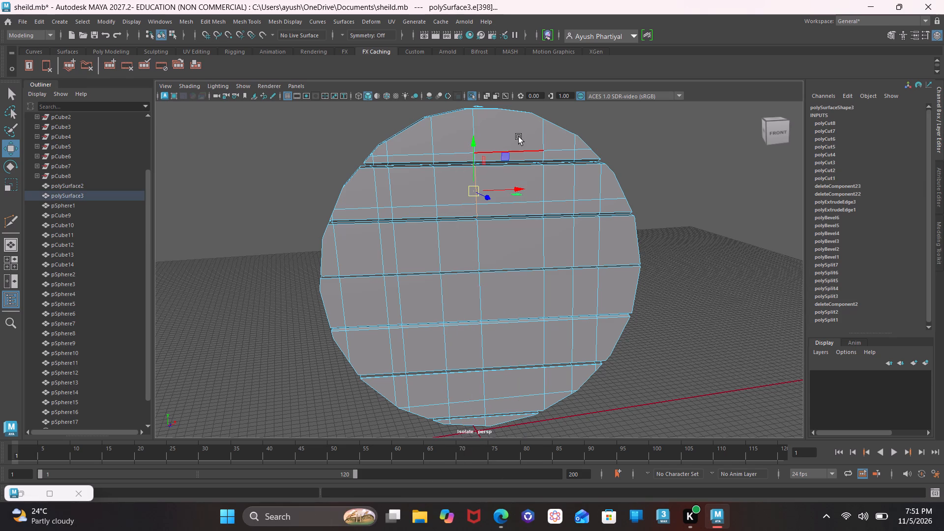
{"action": "left_click", "coordinate": [519, 137]}
{"action": "left_click_drag", "start_coordinate": [307, 121], "coordinate": [697, 381]}
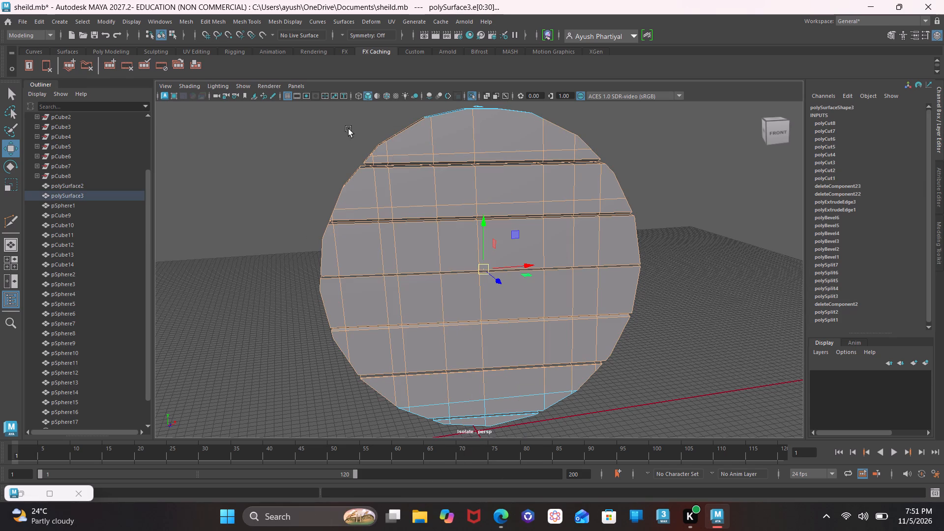
{"action": "left_click_drag", "start_coordinate": [261, 168], "coordinate": [687, 411]}
{"action": "left_click_drag", "start_coordinate": [154, 76], "coordinate": [175, 92]}
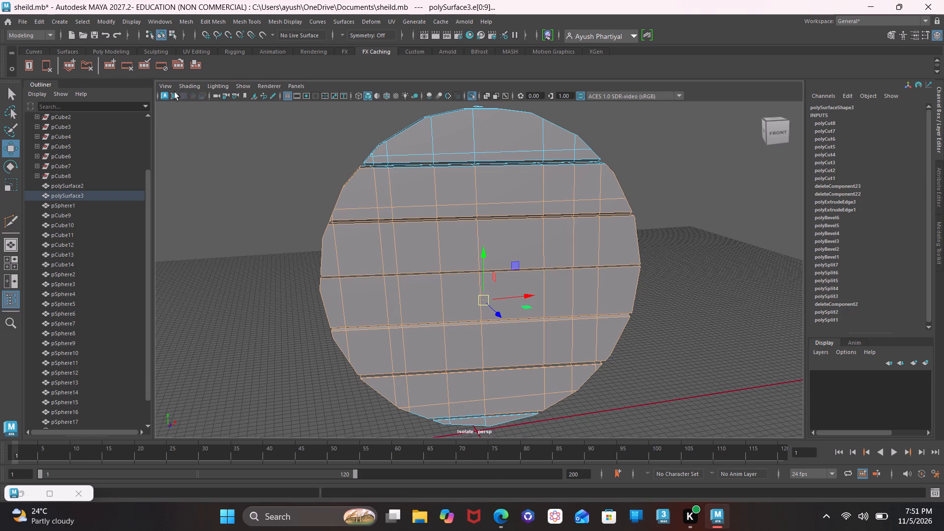
{"action": "left_click_drag", "start_coordinate": [175, 92], "coordinate": [302, 165]}
{"action": "left_click_drag", "start_coordinate": [214, 98], "coordinate": [315, 157]}
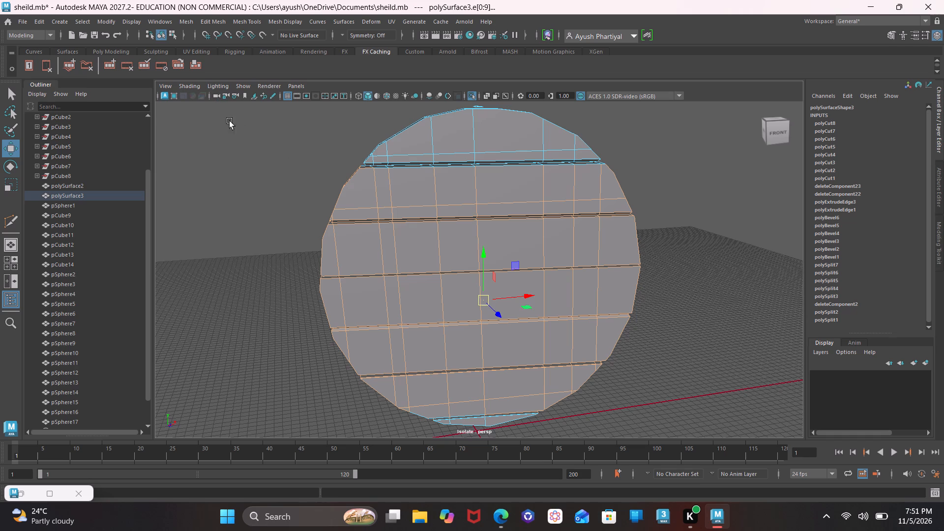
{"action": "left_click_drag", "start_coordinate": [229, 120], "coordinate": [693, 429]}
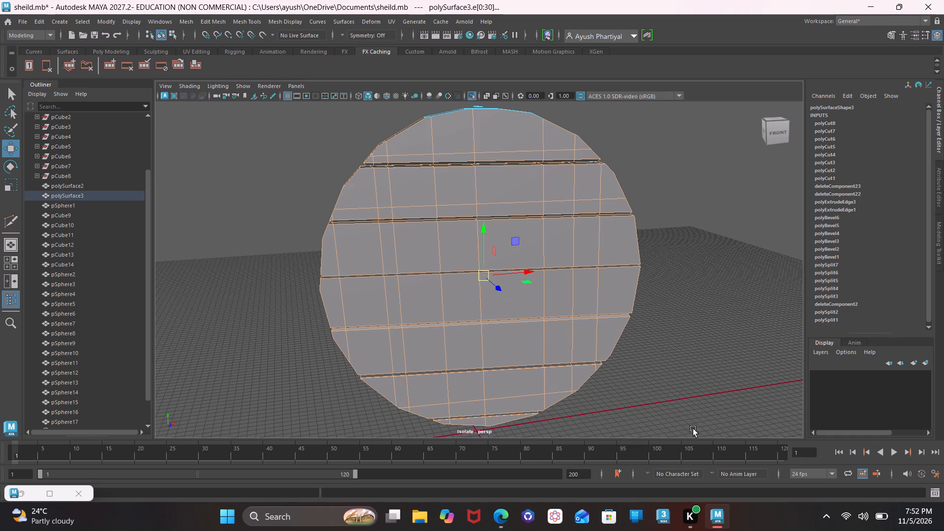
{"action": "left_click_drag", "start_coordinate": [339, 121], "coordinate": [658, 326]}
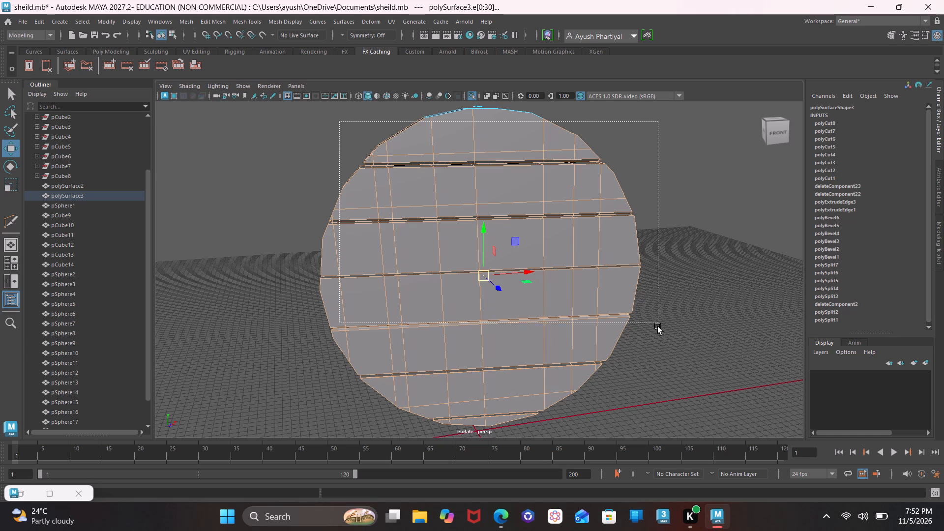
{"action": "left_click_drag", "start_coordinate": [658, 326], "coordinate": [660, 447]}
Select all edges of the plank panel and apply a nonlinear Wave deformer with a max radius of 1.4094.
{"action": "scroll", "coordinate": [408, 153], "scroll_direction": "down", "scroll_amount": 1}
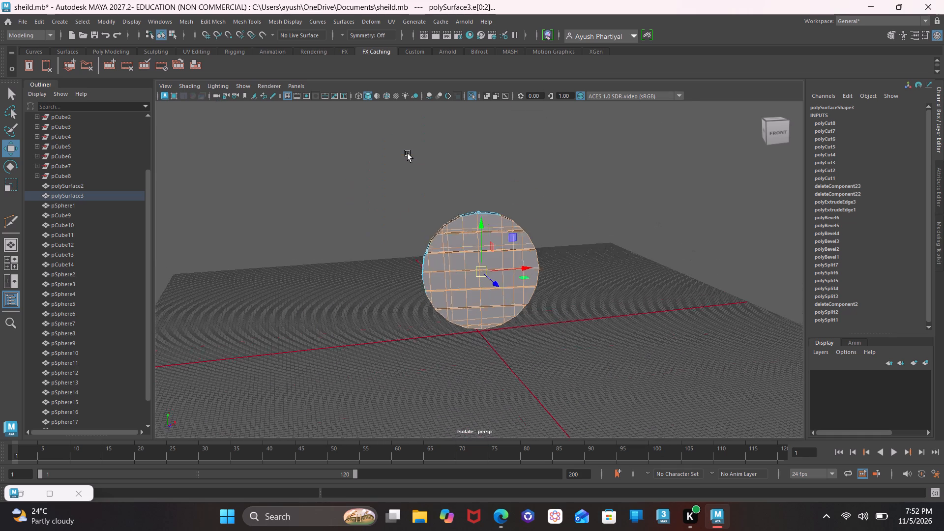
{"action": "scroll", "coordinate": [408, 153], "scroll_direction": "down", "scroll_amount": 1}
{"action": "left_click_drag", "start_coordinate": [401, 168], "coordinate": [622, 388]}
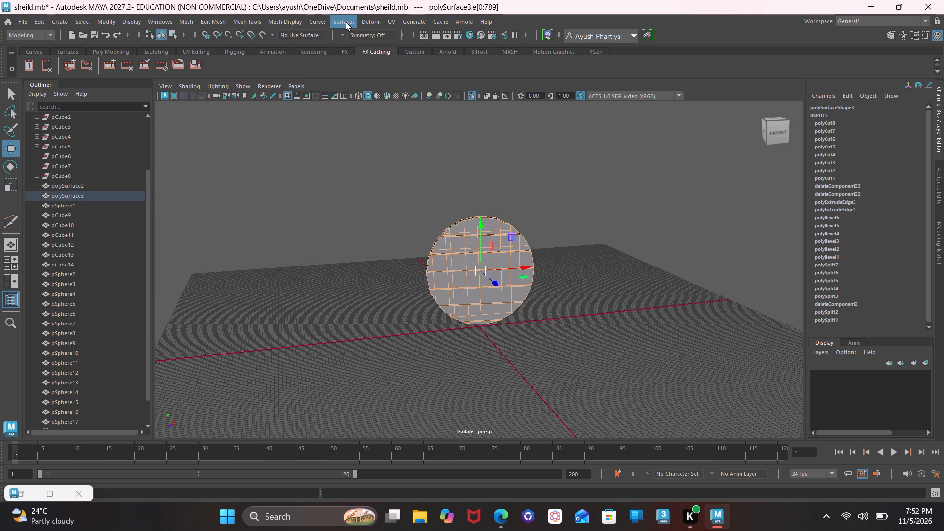
{"action": "left_click", "coordinate": [349, 23]}
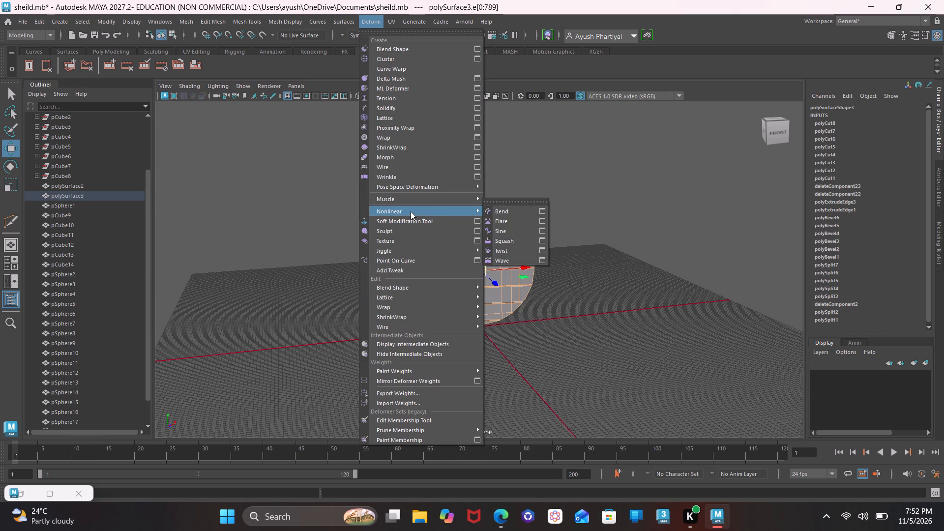
{"action": "left_click", "coordinate": [410, 212]}
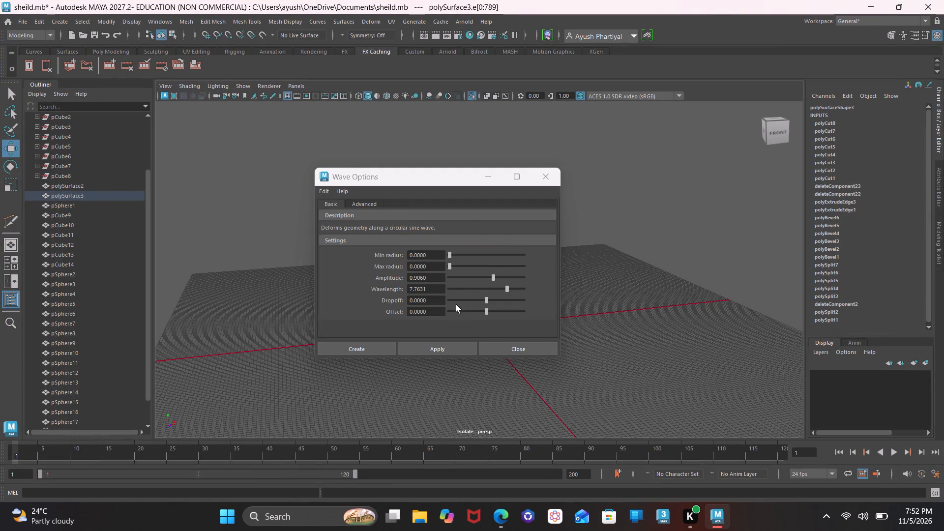
{"action": "left_click_drag", "start_coordinate": [449, 264], "coordinate": [459, 270]}
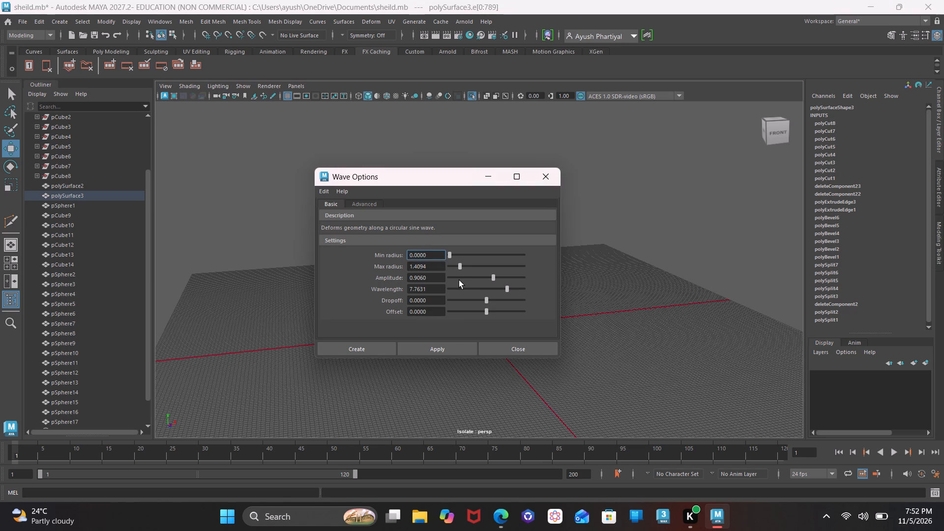
{"action": "left_click", "coordinate": [451, 351]}
{"action": "left_click", "coordinate": [493, 177]}
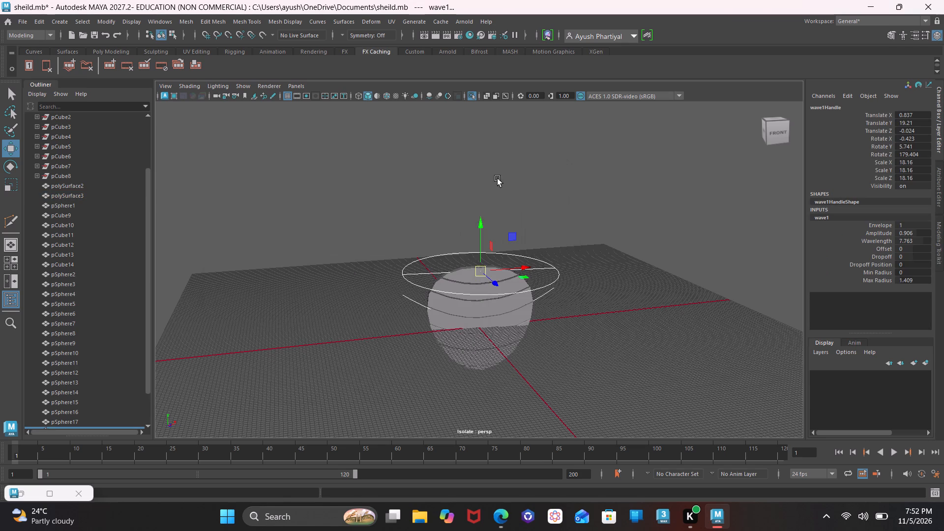
Examine the wave-deformed panel's curvature from the side, from below and from the back.
{"action": "left_click", "coordinate": [562, 190]}
{"action": "left_click_drag", "start_coordinate": [780, 122], "coordinate": [618, 116]}
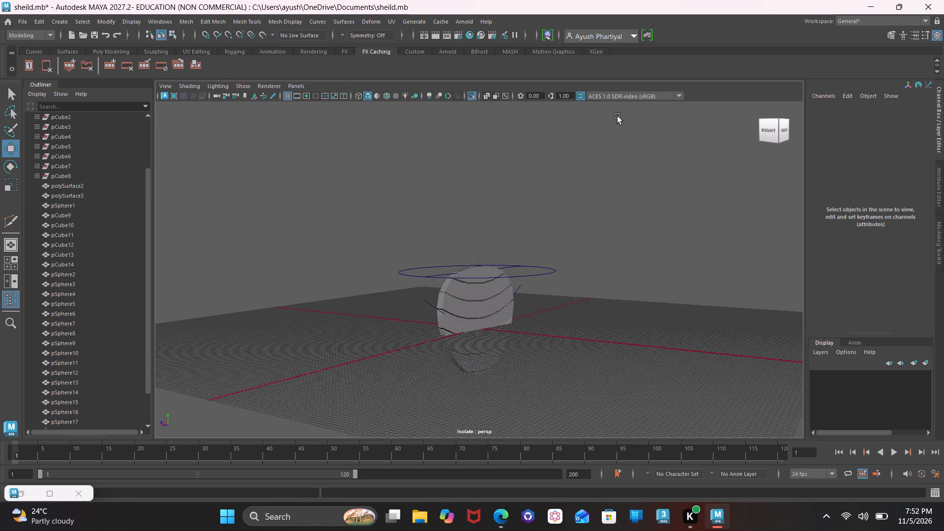
{"action": "left_click_drag", "start_coordinate": [618, 116], "coordinate": [804, 227]}
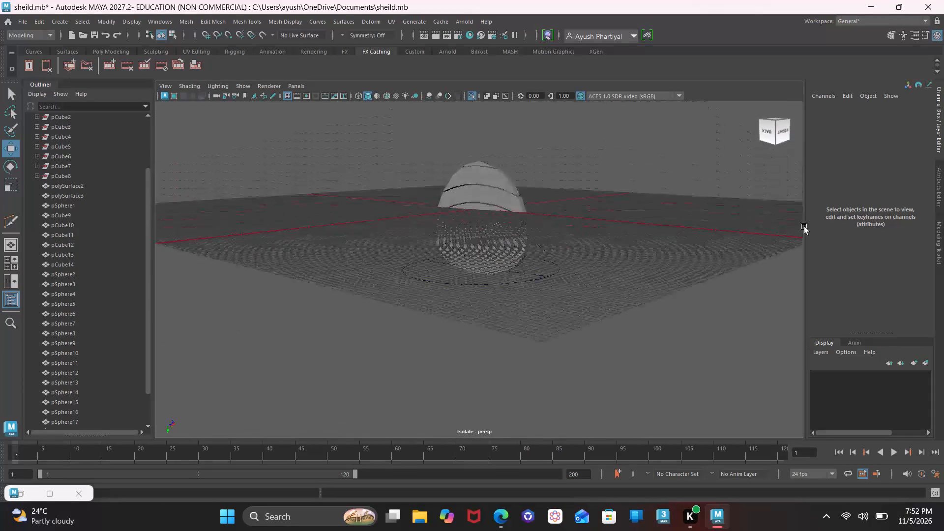
{"action": "left_click_drag", "start_coordinate": [804, 227], "coordinate": [794, 262]}
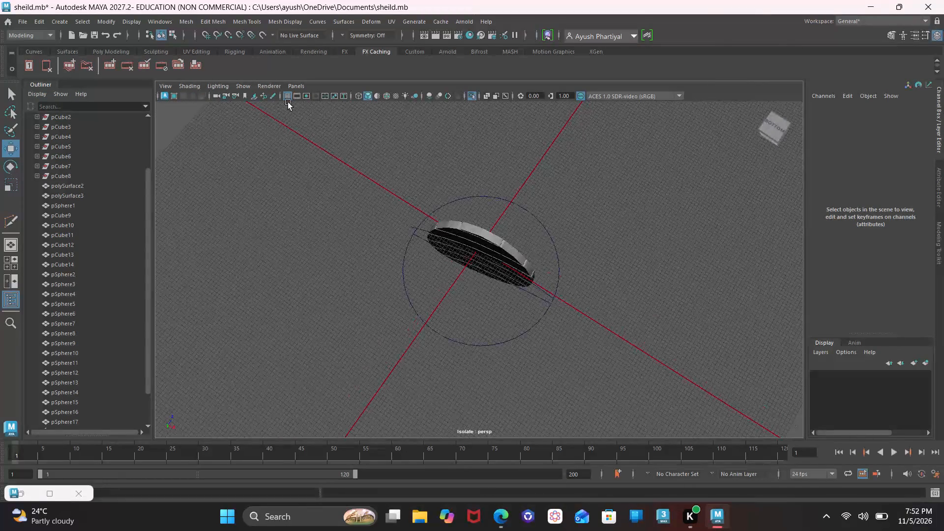
{"action": "left_click", "coordinate": [292, 95]}
{"action": "scroll", "coordinate": [598, 156], "scroll_direction": "down", "scroll_amount": 1}
{"action": "left_click_drag", "start_coordinate": [767, 144], "coordinate": [769, 105]}
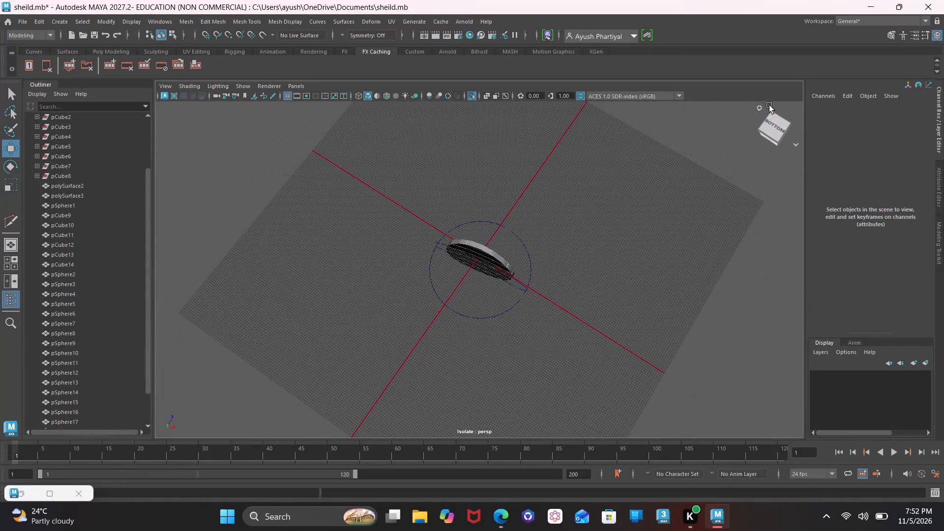
{"action": "left_click_drag", "start_coordinate": [781, 122], "coordinate": [789, 88]}
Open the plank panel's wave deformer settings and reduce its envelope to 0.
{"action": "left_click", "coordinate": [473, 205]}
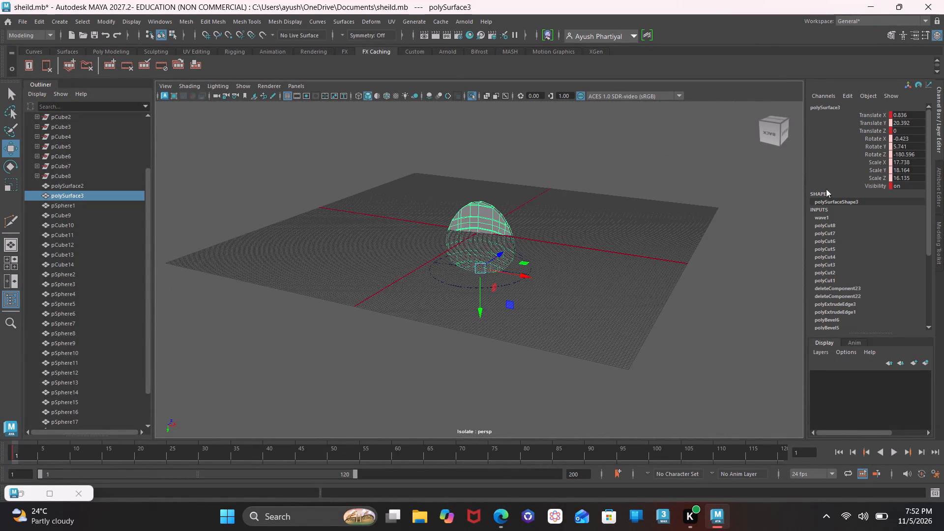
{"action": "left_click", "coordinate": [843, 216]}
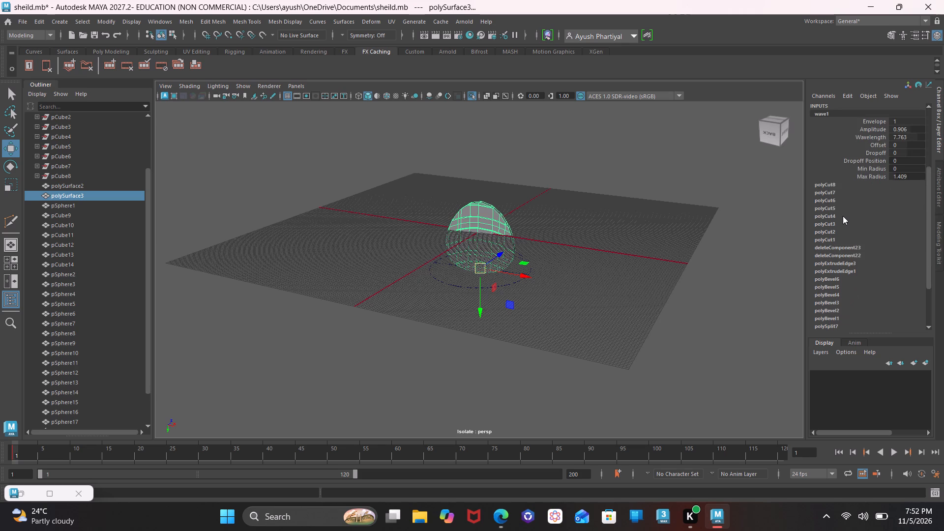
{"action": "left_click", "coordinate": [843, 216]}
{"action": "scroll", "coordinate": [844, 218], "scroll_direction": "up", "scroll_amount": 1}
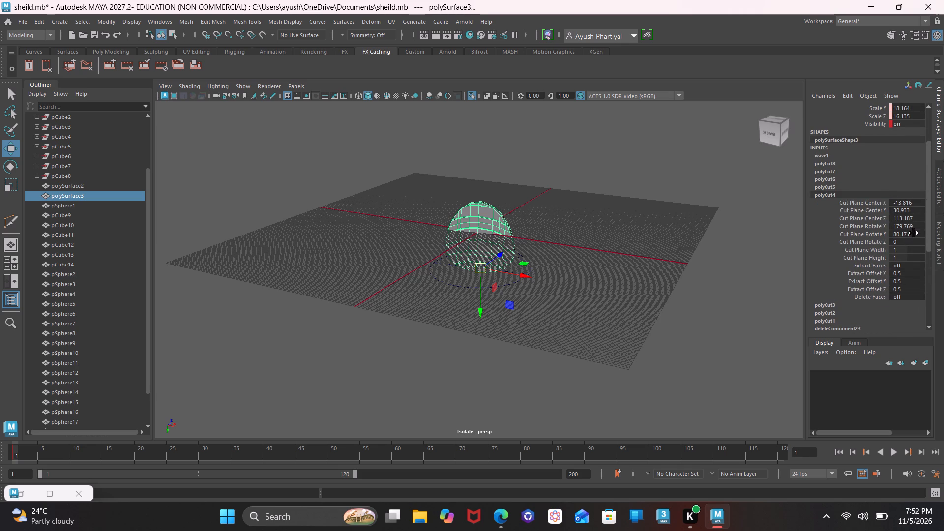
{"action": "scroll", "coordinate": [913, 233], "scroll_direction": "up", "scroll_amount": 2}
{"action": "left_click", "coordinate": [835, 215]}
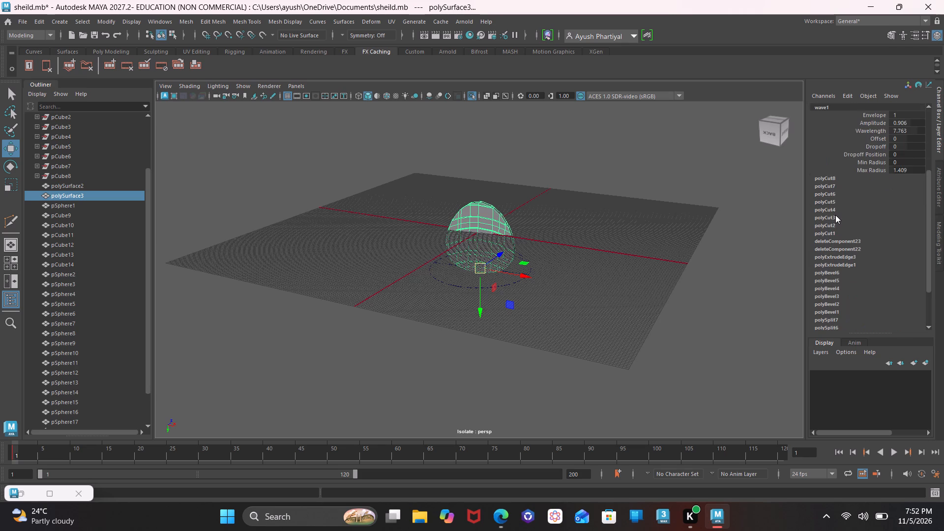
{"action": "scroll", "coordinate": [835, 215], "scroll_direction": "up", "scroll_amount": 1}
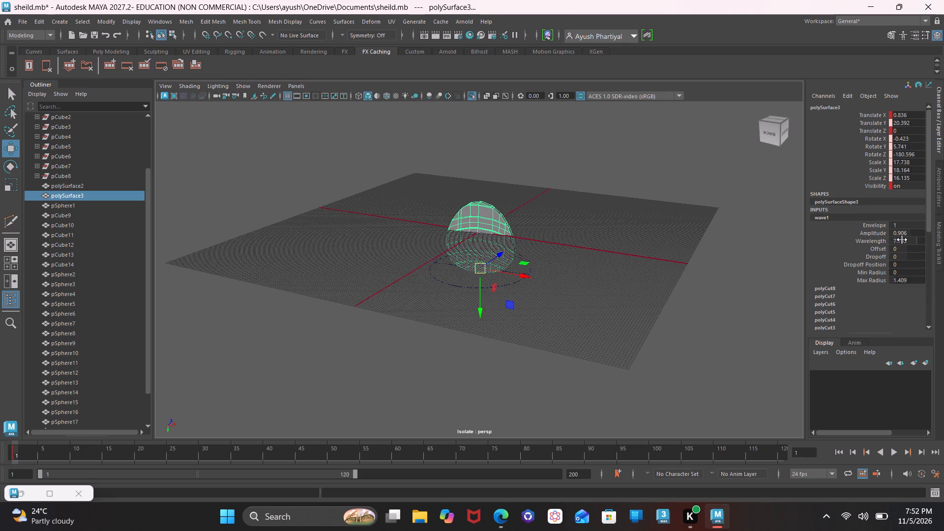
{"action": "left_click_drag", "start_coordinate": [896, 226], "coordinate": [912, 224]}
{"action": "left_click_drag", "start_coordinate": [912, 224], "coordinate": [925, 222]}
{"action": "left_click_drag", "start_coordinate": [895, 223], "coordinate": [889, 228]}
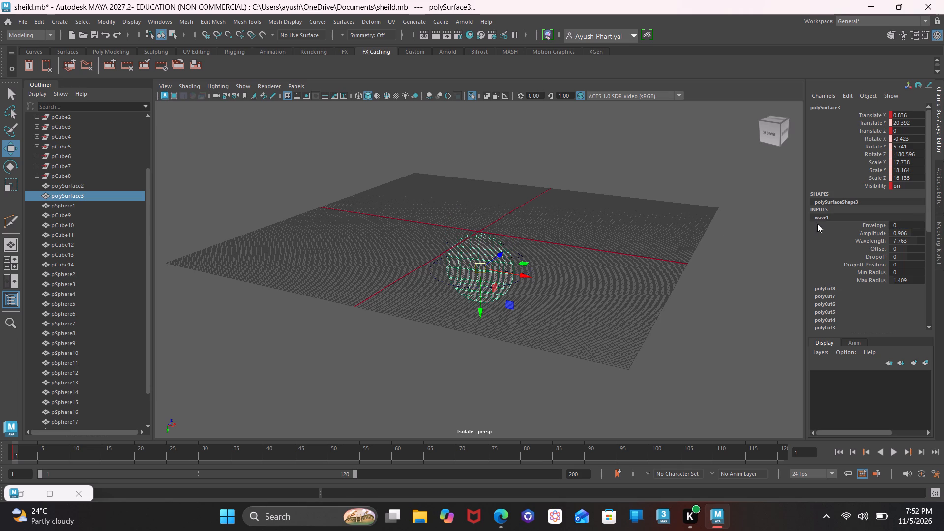
Hide the viewport grid.
{"action": "left_click", "coordinate": [288, 92]}
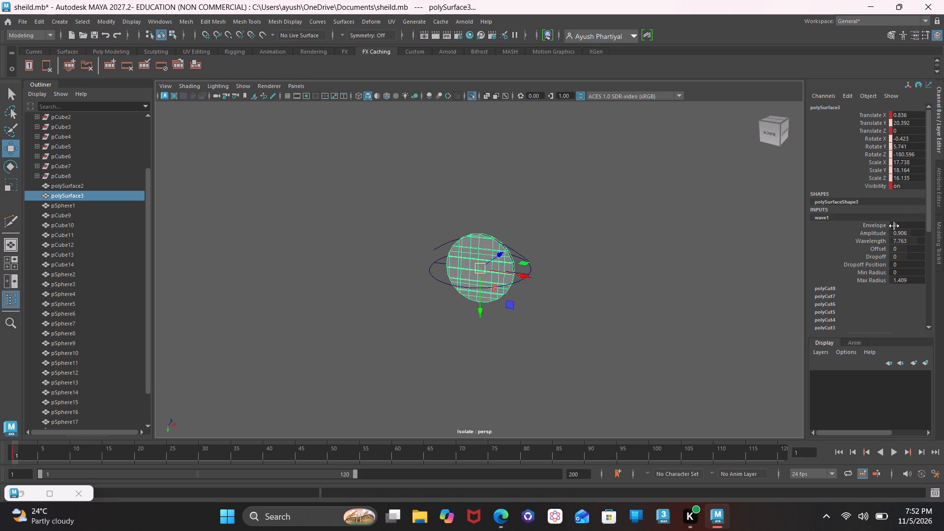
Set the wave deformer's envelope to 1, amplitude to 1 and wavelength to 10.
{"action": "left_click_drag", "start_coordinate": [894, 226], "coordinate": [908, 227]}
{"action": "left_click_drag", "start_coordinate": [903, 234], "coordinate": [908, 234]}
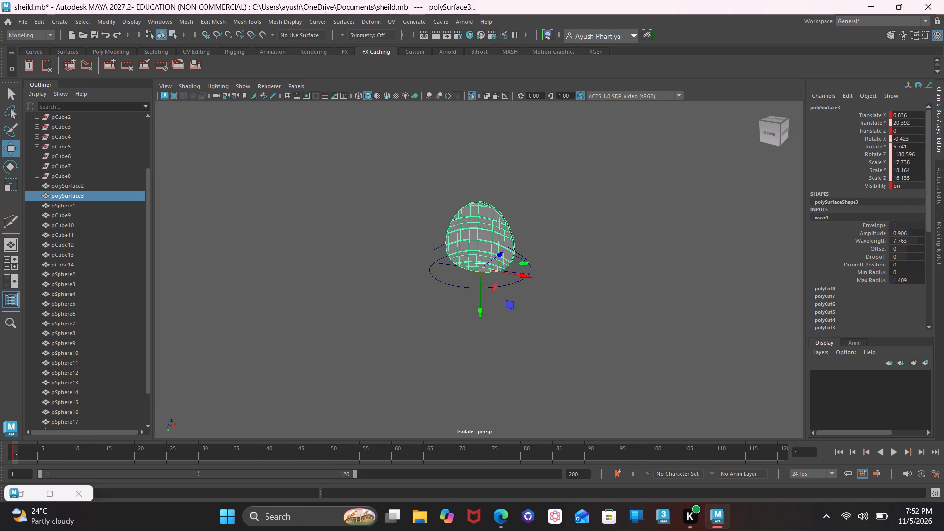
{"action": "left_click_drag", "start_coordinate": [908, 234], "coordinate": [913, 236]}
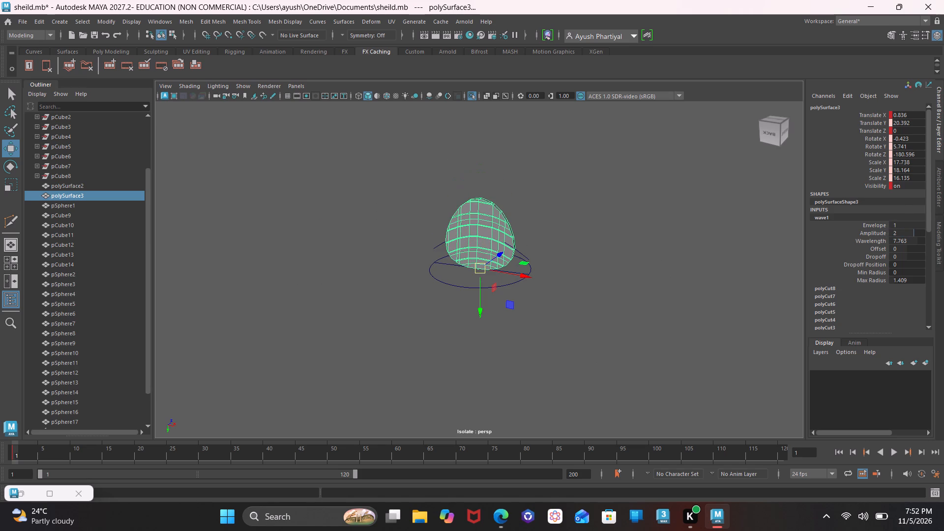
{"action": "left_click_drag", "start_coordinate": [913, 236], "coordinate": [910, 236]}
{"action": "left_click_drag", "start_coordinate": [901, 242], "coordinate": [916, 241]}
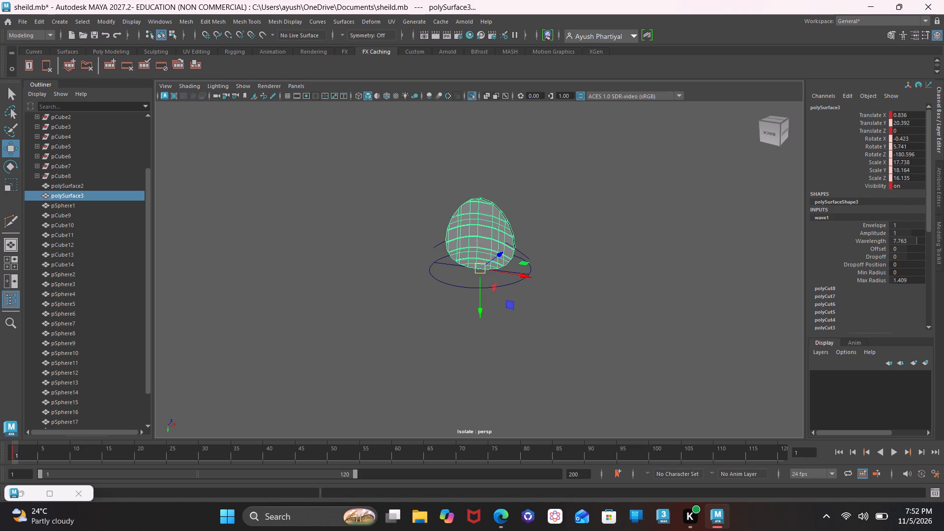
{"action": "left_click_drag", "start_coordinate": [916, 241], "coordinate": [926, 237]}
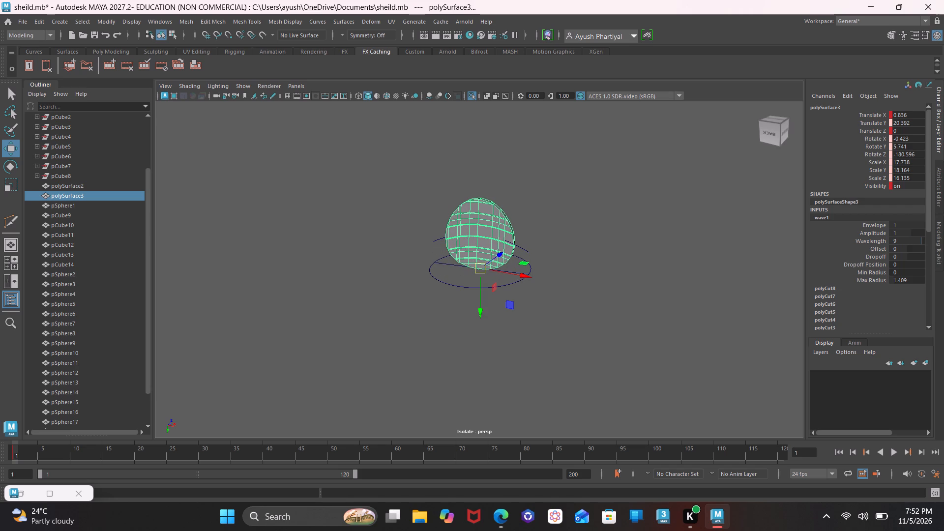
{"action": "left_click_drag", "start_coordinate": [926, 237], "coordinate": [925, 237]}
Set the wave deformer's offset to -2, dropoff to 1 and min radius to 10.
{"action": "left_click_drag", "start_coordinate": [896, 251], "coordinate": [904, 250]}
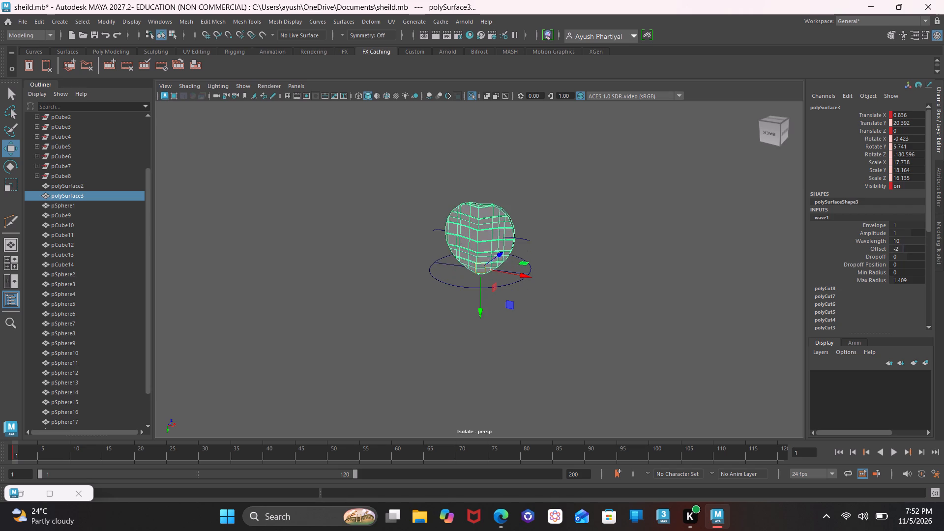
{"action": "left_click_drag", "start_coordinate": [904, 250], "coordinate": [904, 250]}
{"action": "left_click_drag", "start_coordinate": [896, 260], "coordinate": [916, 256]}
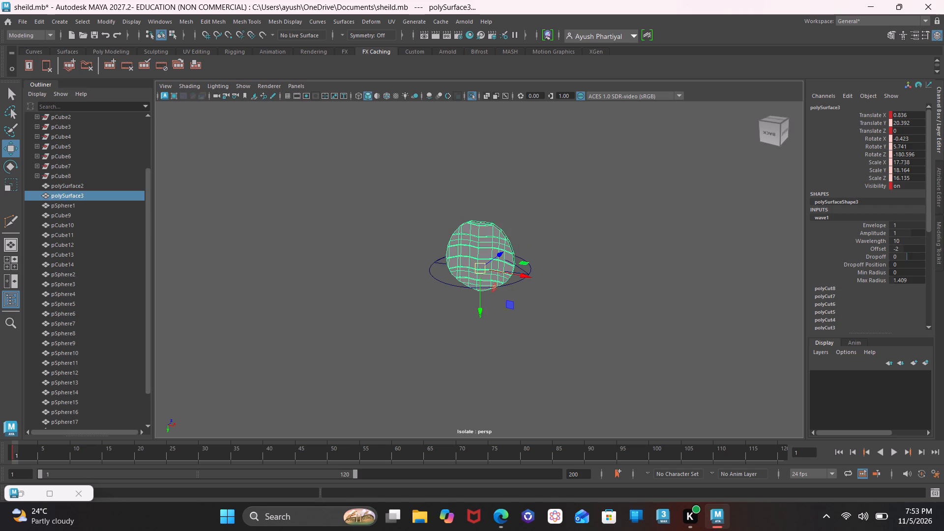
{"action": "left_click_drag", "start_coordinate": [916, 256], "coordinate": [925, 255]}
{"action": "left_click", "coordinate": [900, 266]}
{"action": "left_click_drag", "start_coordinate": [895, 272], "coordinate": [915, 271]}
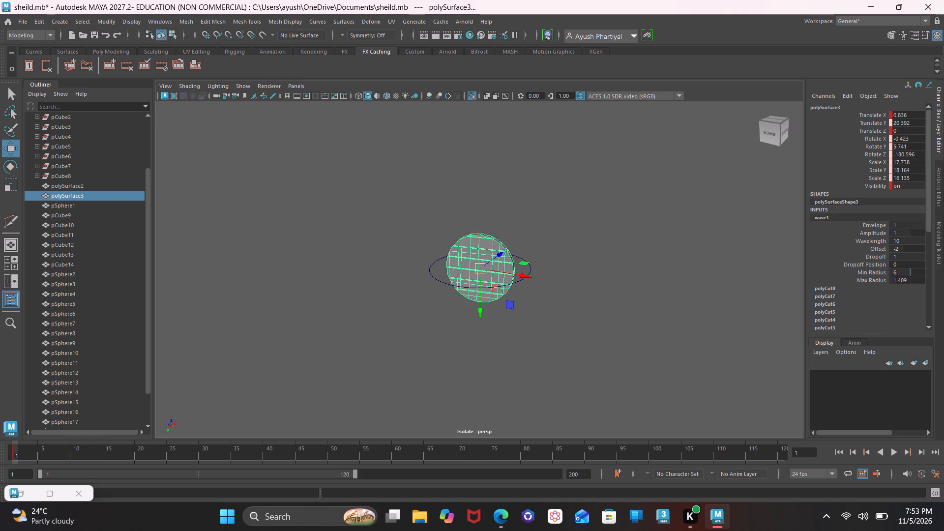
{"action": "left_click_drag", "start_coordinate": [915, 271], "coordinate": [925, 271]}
Undo the wave attribute changes and the Wave deformer itself, back to the plank panel's edge selection.
{"action": "key", "text": "ctrl+z"}
{"action": "key", "text": "ctrl+z"}
{"action": "key", "text": "ctrl+z"}
{"action": "key", "text": "ctrl+z"}
{"action": "key", "text": "ctrl+z"}
{"action": "key", "text": "ctrl+z"}
{"action": "key", "text": "ctrl+z"}
{"action": "key", "text": "ctrl+z"}
{"action": "key", "text": "ctrl+z"}
{"action": "key", "text": "ctrl+z"}
{"action": "key", "text": "ctrl+z"}
{"action": "key", "text": "ctrl+z"}
{"action": "key", "text": "ctrl+z"}
{"action": "key", "text": "ctrl+z"}
{"action": "key", "text": "ctrl+z"}
{"action": "key", "text": "ctrl+z"}
{"action": "key", "text": "ctrl+z"}
{"action": "key", "text": "ctrl+z"}
{"action": "key", "text": "ctrl+z"}
{"action": "key", "text": "ctrl+z"}
{"action": "key", "text": "ctrl+z"}
{"action": "key", "text": "ctrl+z"}
{"action": "key", "text": "ctrl+z"}
{"action": "key", "text": "ctrl+z"}
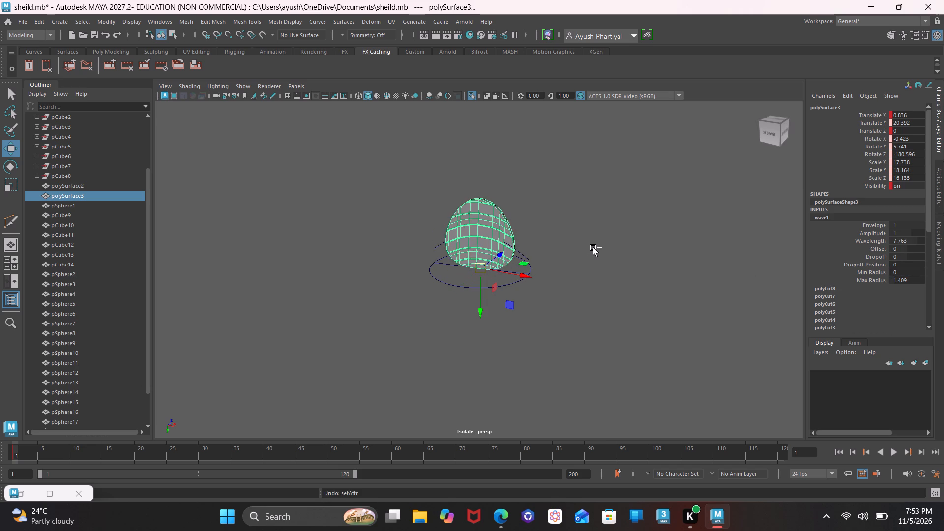
{"action": "key", "text": "ctrl+z"}
{"action": "key", "text": "ctrl+z"}
{"action": "key", "text": "ctrl+z"}
{"action": "key", "text": "ctrl+z"}
{"action": "key", "text": "ctrl+z"}
{"action": "key", "text": "ctrl+z"}
{"action": "key", "text": "ctrl+z"}
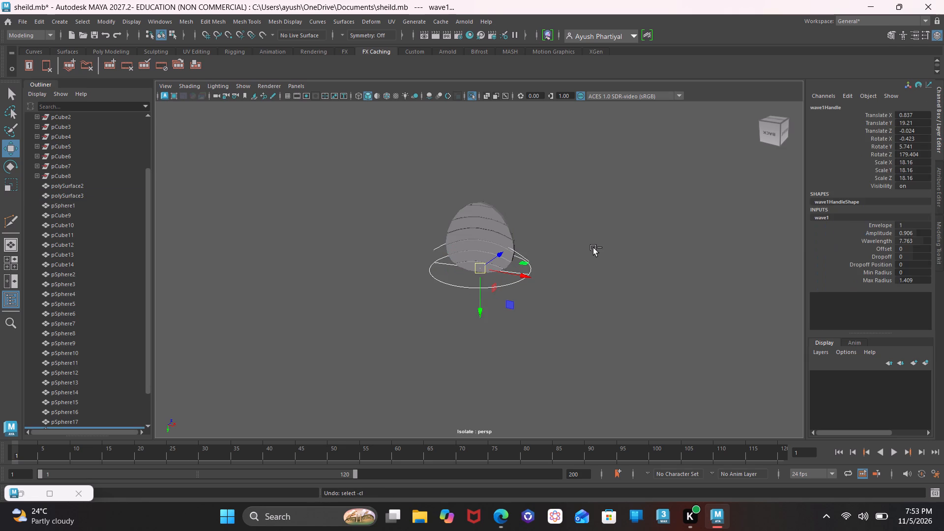
{"action": "key", "text": "ctrl+z"}
{"action": "key", "text": "ctrl+z"}
{"action": "key", "text": "ctrl+z"}
{"action": "key", "text": "ctrl+z"}
{"action": "key", "text": "ctrl+z"}
{"action": "key", "text": "ctrl+z"}
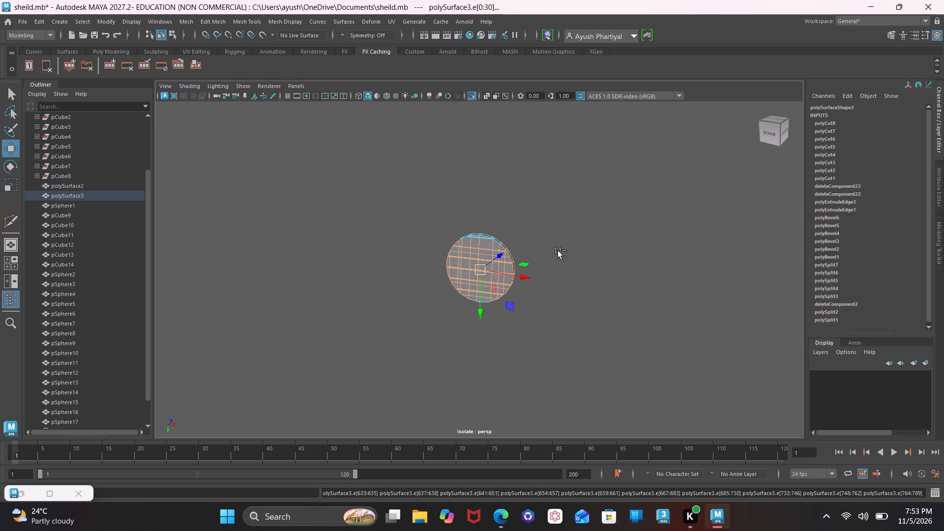
Return the plank panel to object mode with the whole panel selected.
{"action": "scroll", "coordinate": [512, 254], "scroll_direction": "up", "scroll_amount": 2}
{"action": "right_click_drag", "start_coordinate": [512, 254], "coordinate": [562, 193]}
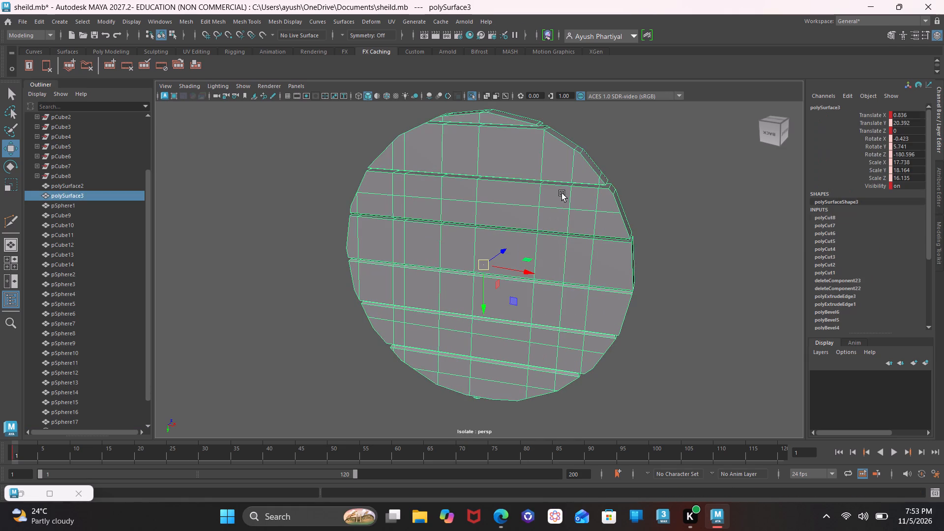
{"action": "left_click_drag", "start_coordinate": [309, 161], "coordinate": [733, 440]}
{"action": "right_click_drag", "start_coordinate": [530, 313], "coordinate": [509, 228]}
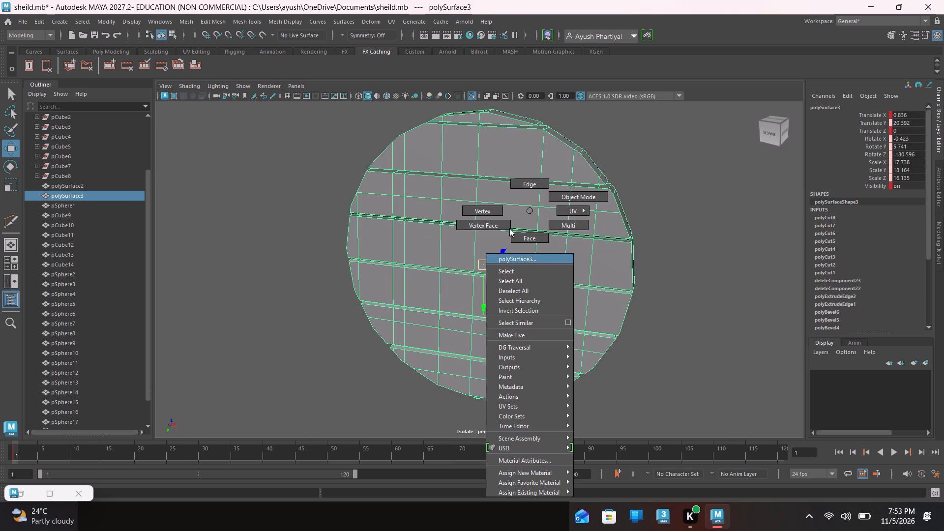
{"action": "right_click_drag", "start_coordinate": [509, 228], "coordinate": [477, 265]}
{"action": "right_click_drag", "start_coordinate": [477, 265], "coordinate": [533, 200]}
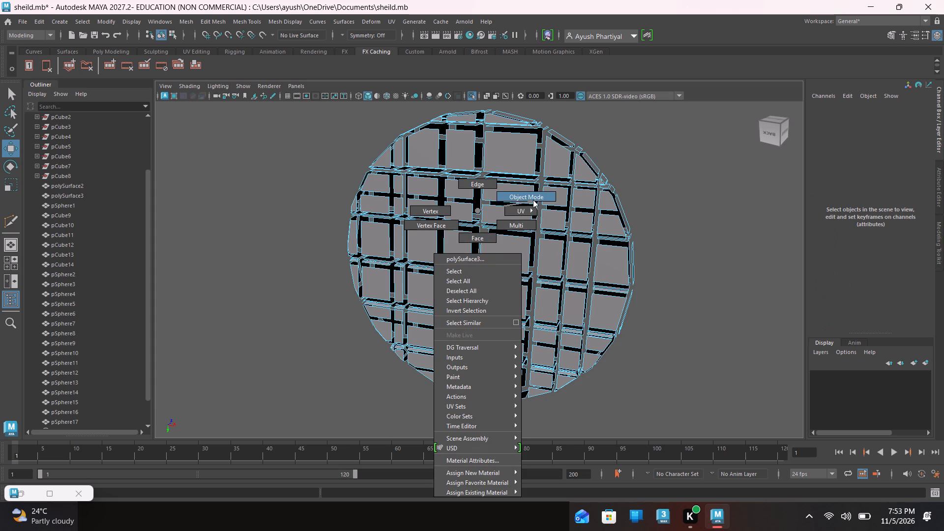
{"action": "right_click_drag", "start_coordinate": [533, 200], "coordinate": [530, 197]}
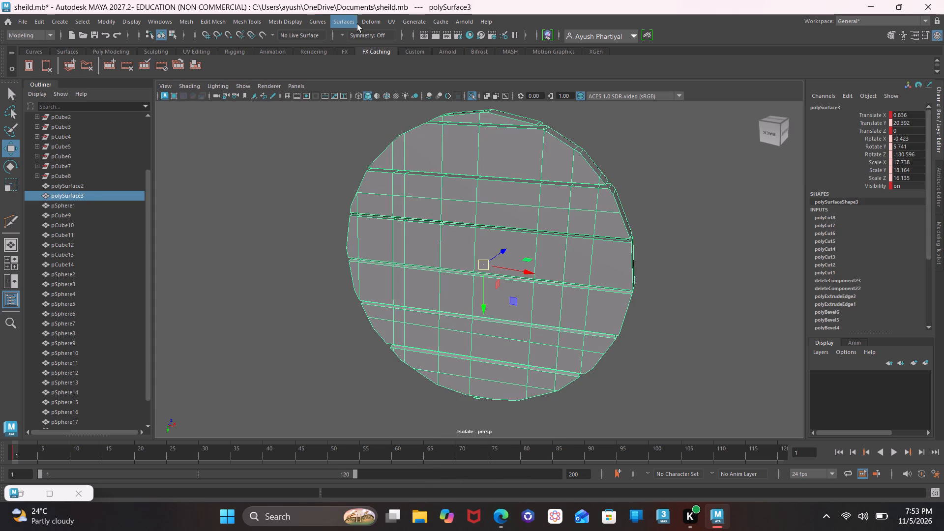
Apply a nonlinear Bend deformer to the plank panel with low bound -1, high bound 1 and curvature 0.
{"action": "left_click", "coordinate": [369, 25]}
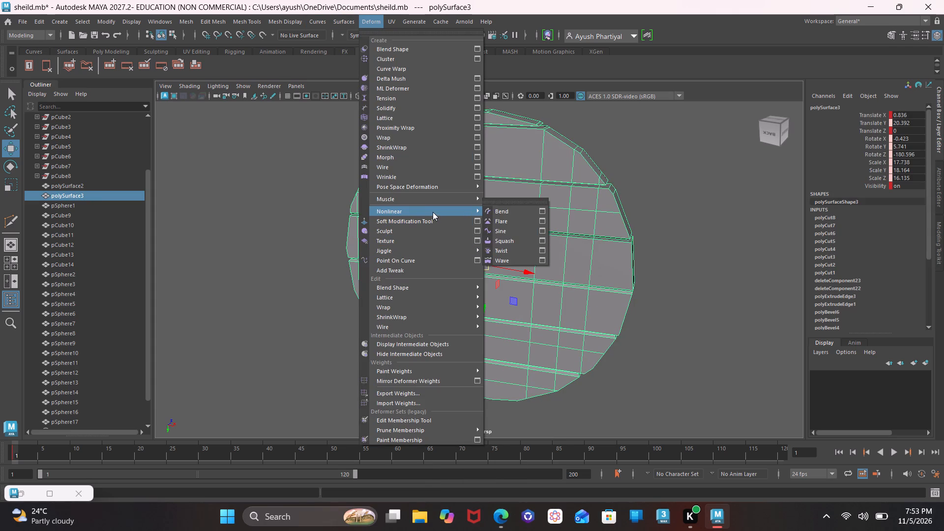
{"action": "left_click", "coordinate": [547, 207]}
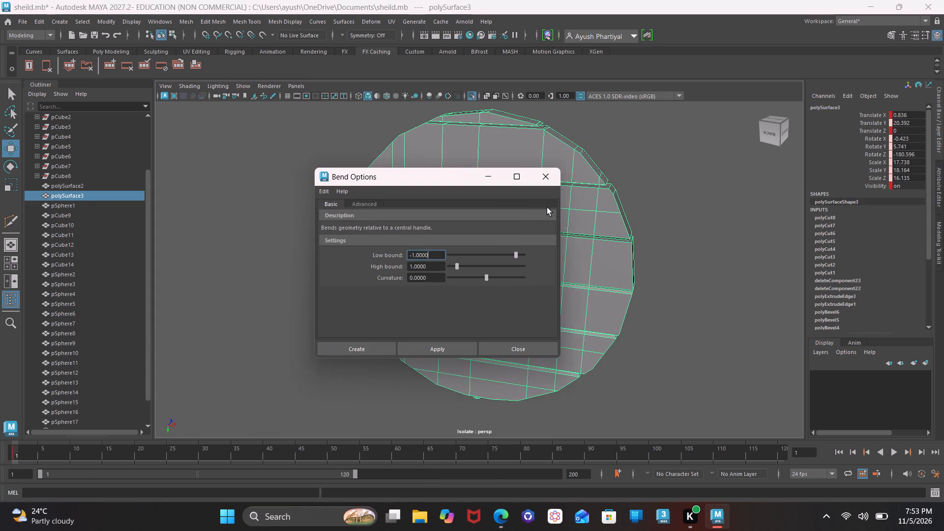
{"action": "left_click", "coordinate": [442, 351]}
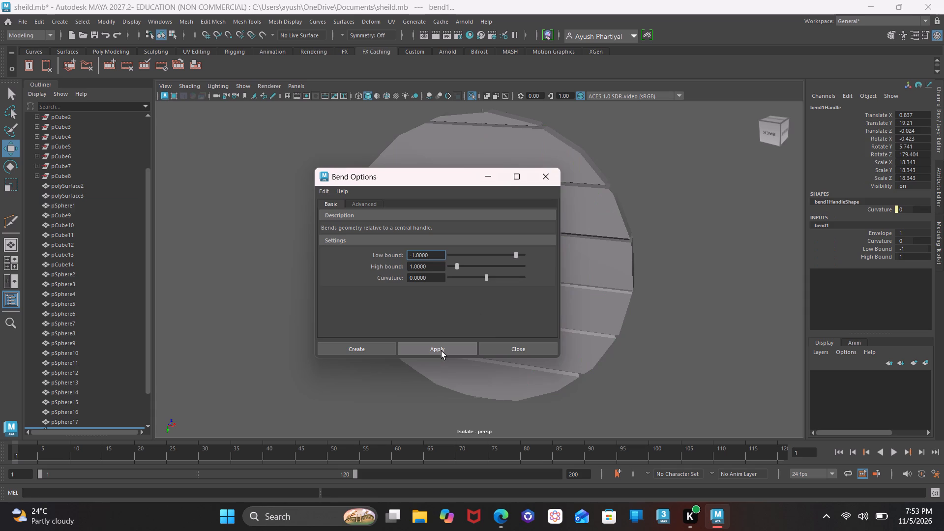
{"action": "left_click", "coordinate": [647, 226]}
{"action": "left_click", "coordinate": [456, 352]}
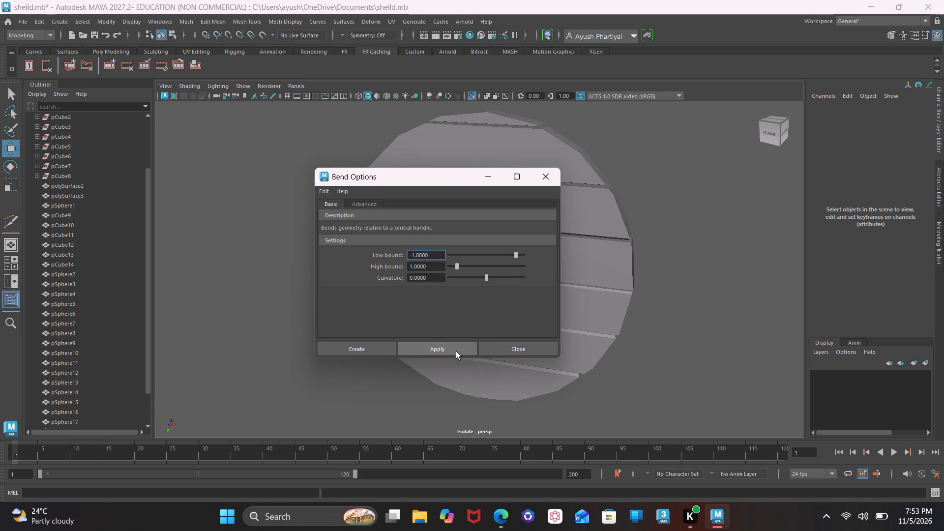
{"action": "left_click", "coordinate": [550, 176]}
Set the plank panel's bend deformer to curvature -3, low bound 0 and high bound 0.
{"action": "left_click", "coordinate": [575, 221]}
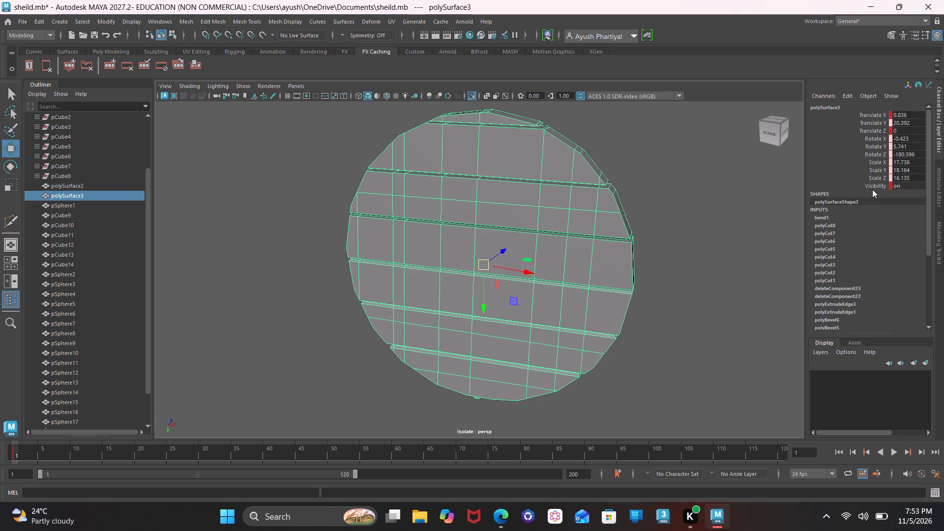
{"action": "left_click", "coordinate": [838, 217]}
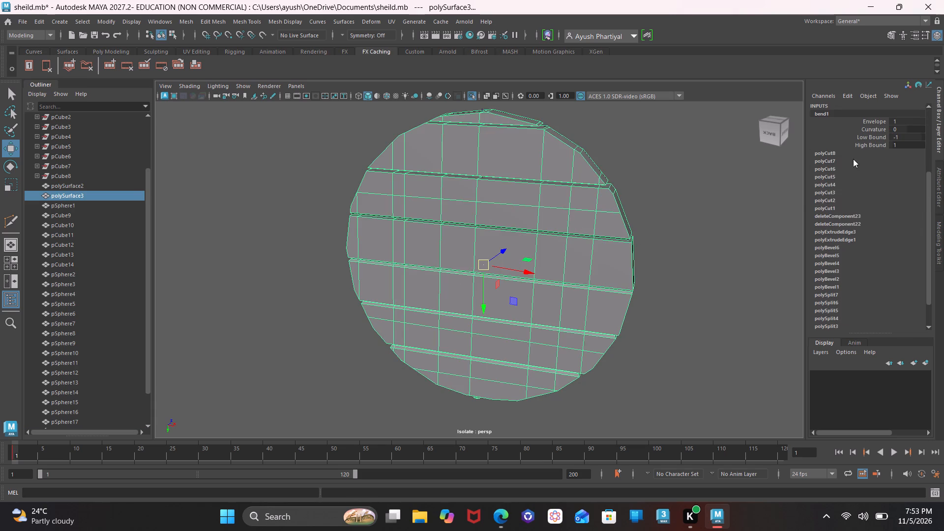
{"action": "scroll", "coordinate": [853, 159], "scroll_direction": "up", "scroll_amount": 1}
{"action": "left_click_drag", "start_coordinate": [897, 235], "coordinate": [887, 233]}
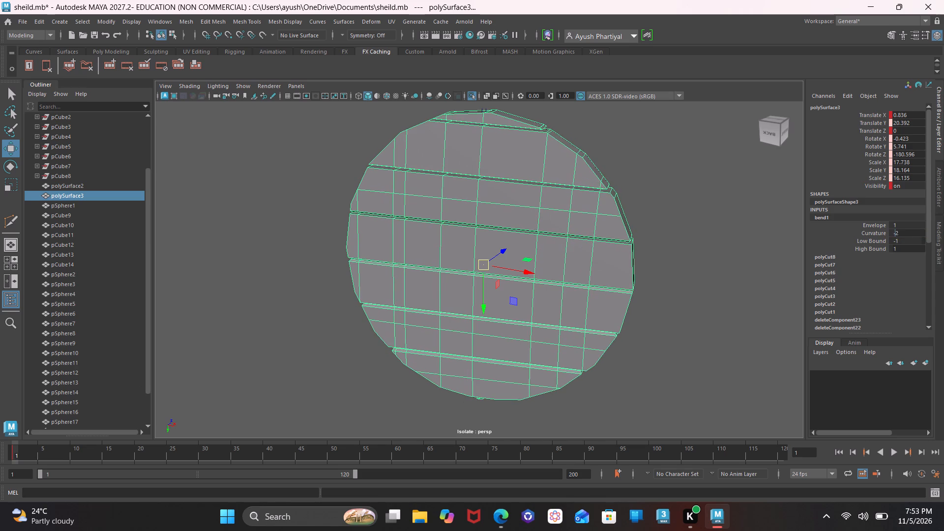
{"action": "left_click_drag", "start_coordinate": [887, 233], "coordinate": [889, 233]}
{"action": "left_click_drag", "start_coordinate": [898, 240], "coordinate": [926, 240]}
{"action": "left_click_drag", "start_coordinate": [926, 240], "coordinate": [925, 239]}
{"action": "left_click_drag", "start_coordinate": [897, 249], "coordinate": [926, 245]}
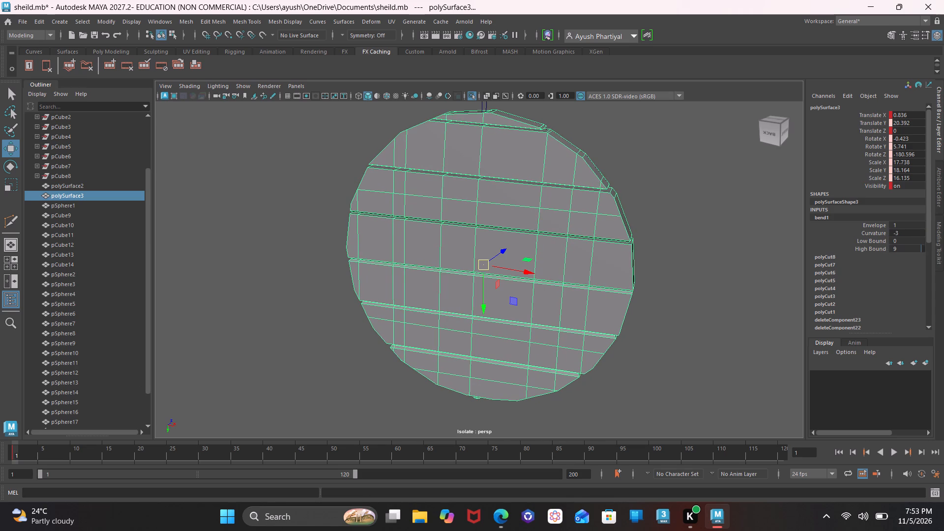
{"action": "left_click_drag", "start_coordinate": [926, 245], "coordinate": [889, 245]}
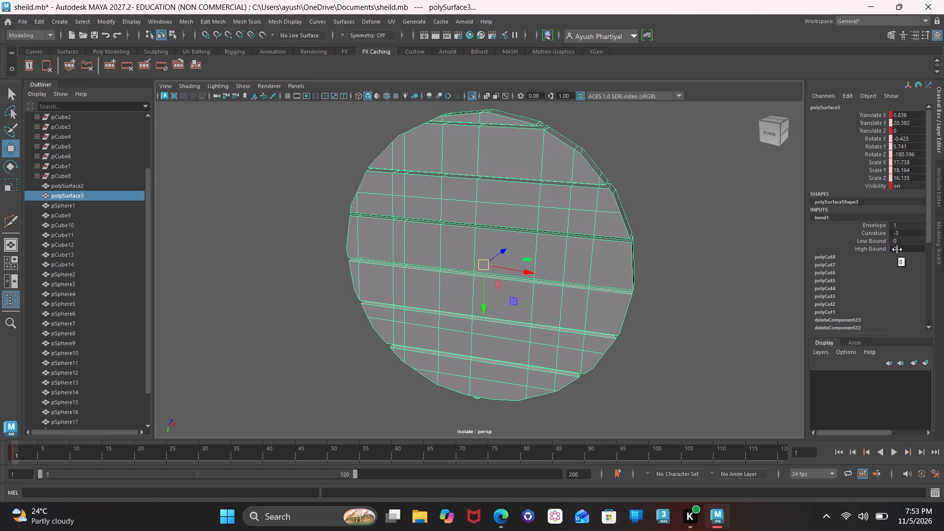
Undo the bend attribute changes and the Bend deformer itself, back to the selected plank panel without a bend.
{"action": "key", "text": "ctrl+z"}
{"action": "key", "text": "ctrl+z"}
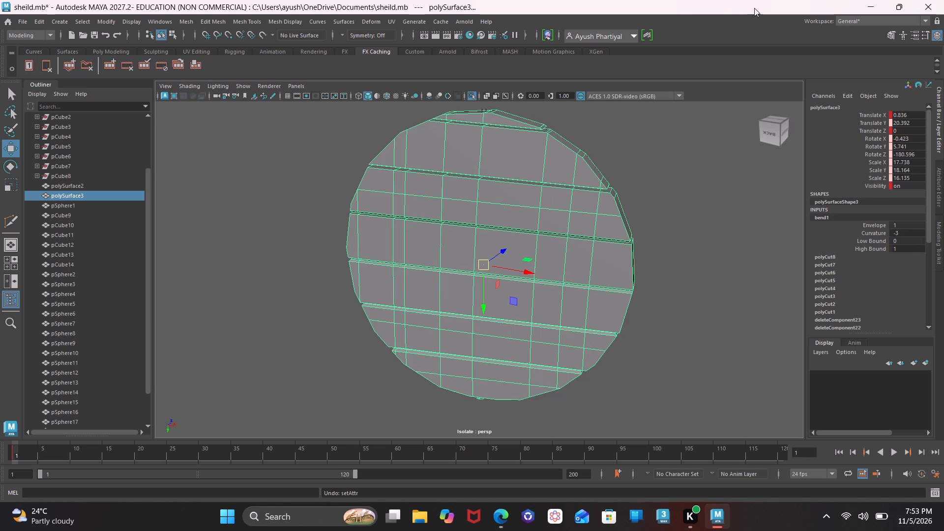
{"action": "key", "text": "ctrl+z"}
{"action": "key", "text": "ctrl+z"}
{"action": "key", "text": "ctrl+z"}
{"action": "key", "text": "ctrl+z"}
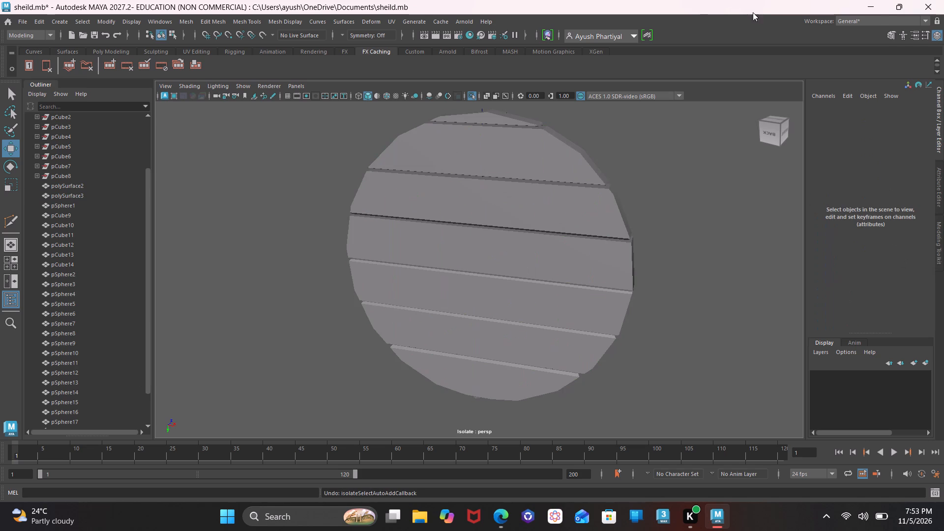
{"action": "left_click_drag", "start_coordinate": [772, 132], "coordinate": [725, 137]}
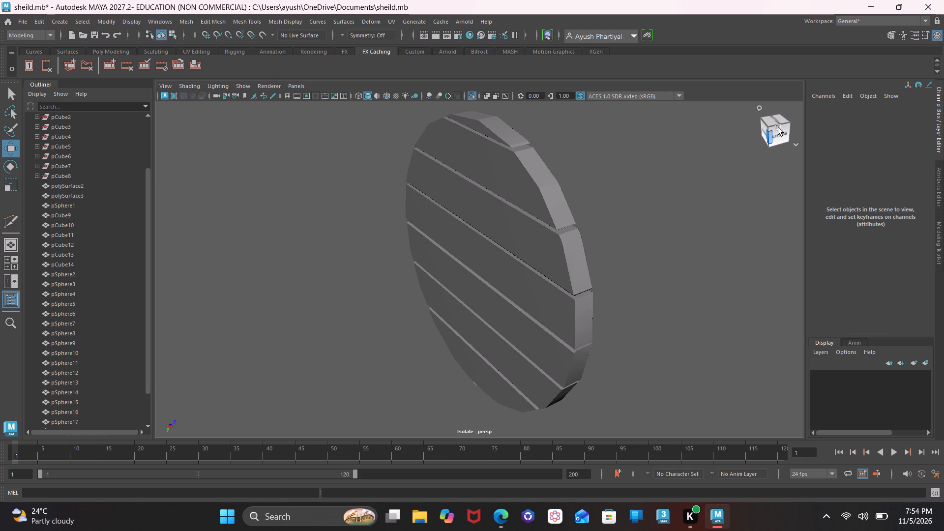
{"action": "left_click_drag", "start_coordinate": [778, 127], "coordinate": [656, 119]}
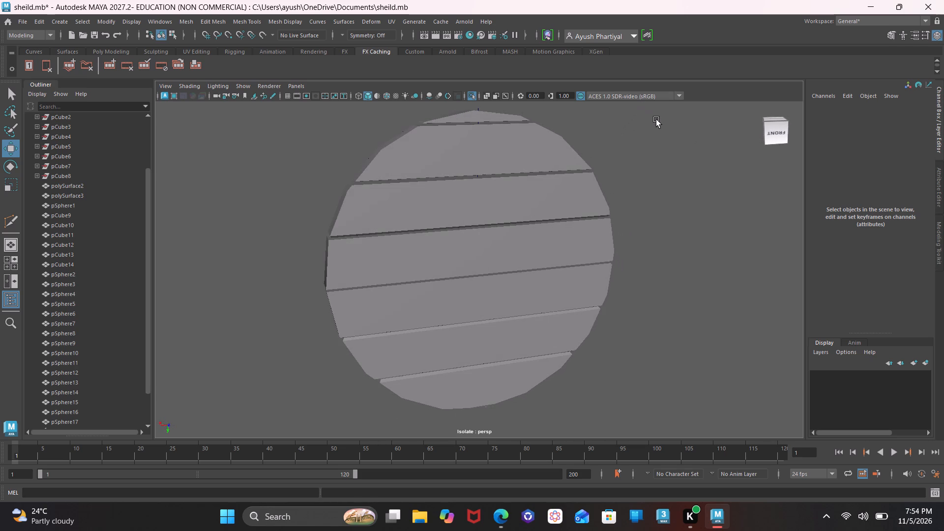
{"action": "key", "text": "ctrl+z"}
{"action": "key", "text": "ctrl+z"}
{"action": "key", "text": "ctrl+z"}
{"action": "key", "text": "ctrl+z"}
{"action": "key", "text": "ctrl+z"}
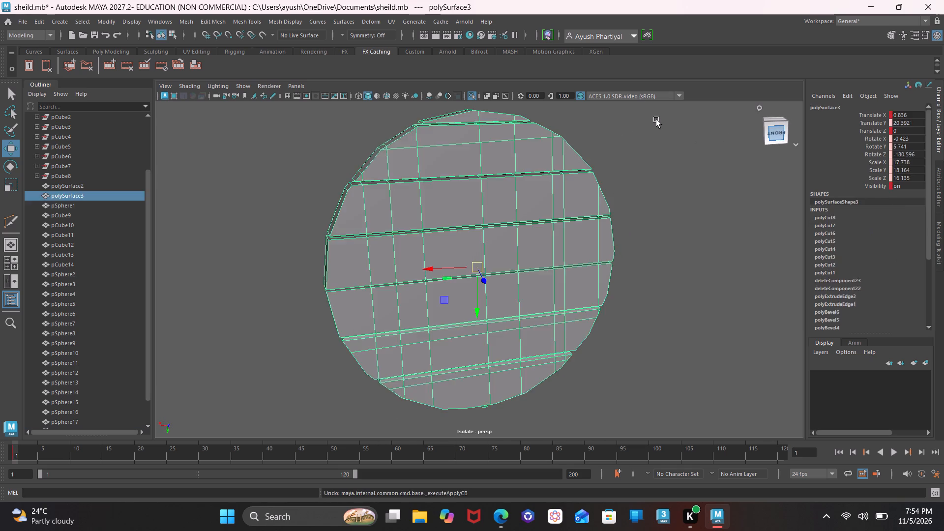
Undo further back through the plank panel's edge selections until the earlier Wave deformer and its selected handle are restored.
{"action": "key", "text": "ctrl+z"}
{"action": "key", "text": "ctrl+z"}
{"action": "key", "text": "ctrl+z"}
{"action": "key", "text": "ctrl+z"}
{"action": "key", "text": "ctrl+z"}
{"action": "key", "text": "ctrl+z"}
{"action": "key", "text": "ctrl+z"}
{"action": "key", "text": "ctrl+z"}
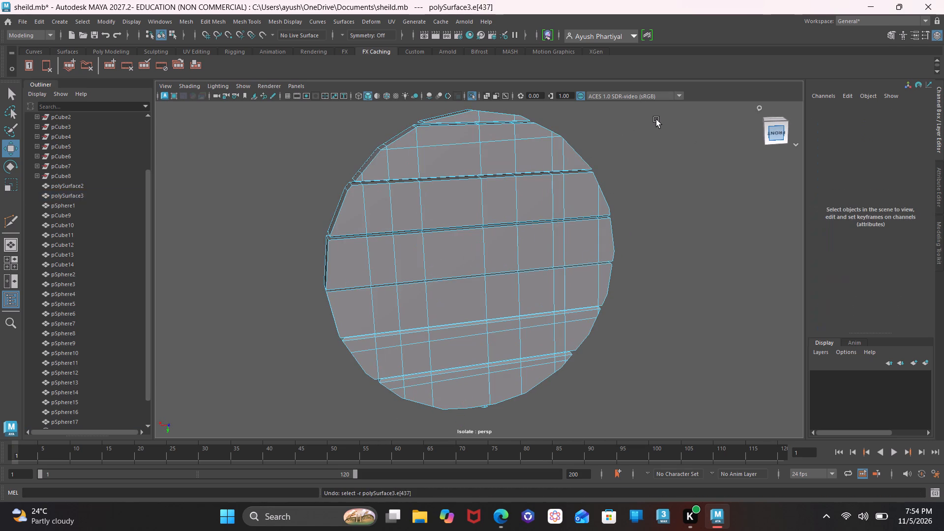
{"action": "key", "text": "ctrl+z"}
{"action": "key", "text": "ctrl+z"}
{"action": "key", "text": "ctrl+z"}
{"action": "key", "text": "ctrl+z"}
{"action": "key", "text": "ctrl+z"}
{"action": "key", "text": "ctrl+z"}
{"action": "key", "text": "ctrl+z"}
{"action": "key", "text": "ctrl+z"}
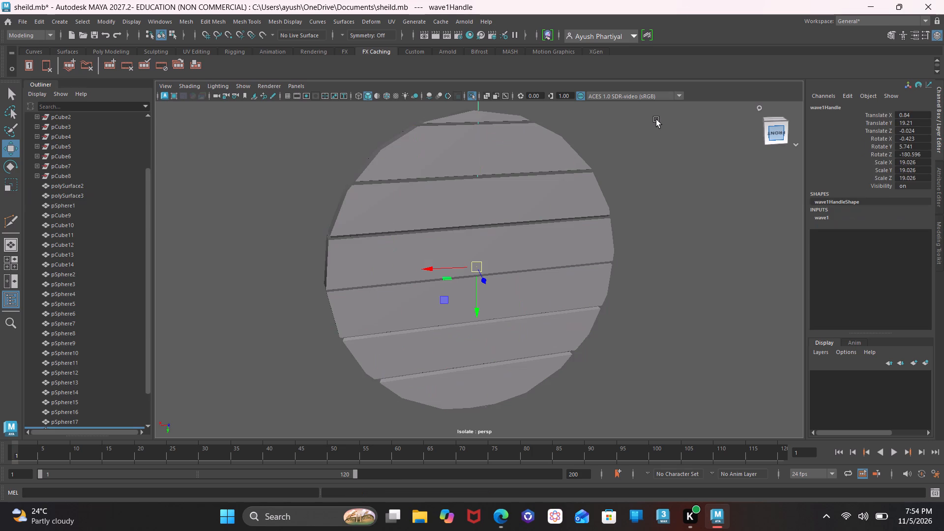
Undo the earlier rotation of the plank panel and wave handle, and check the panel's orientation from the side.
{"action": "key", "text": "ctrl+z"}
{"action": "key", "text": "ctrl+z"}
{"action": "key", "text": "ctrl+z"}
{"action": "key", "text": "ctrl+z"}
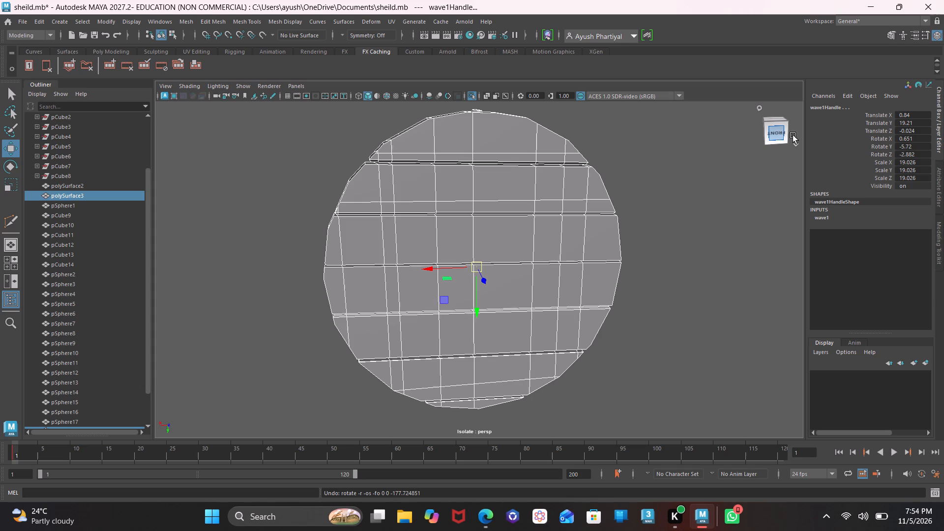
{"action": "left_click_drag", "start_coordinate": [789, 135], "coordinate": [757, 120]}
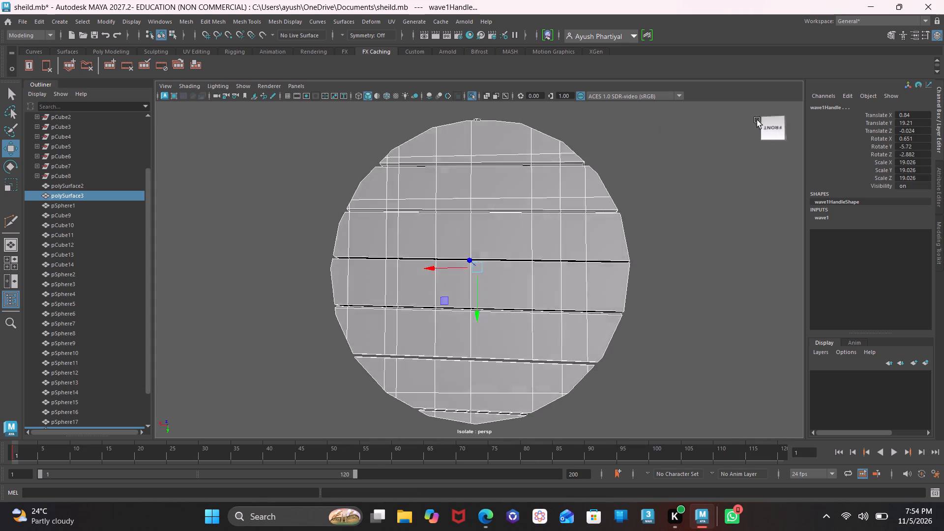
{"action": "left_click_drag", "start_coordinate": [757, 120], "coordinate": [621, 133]}
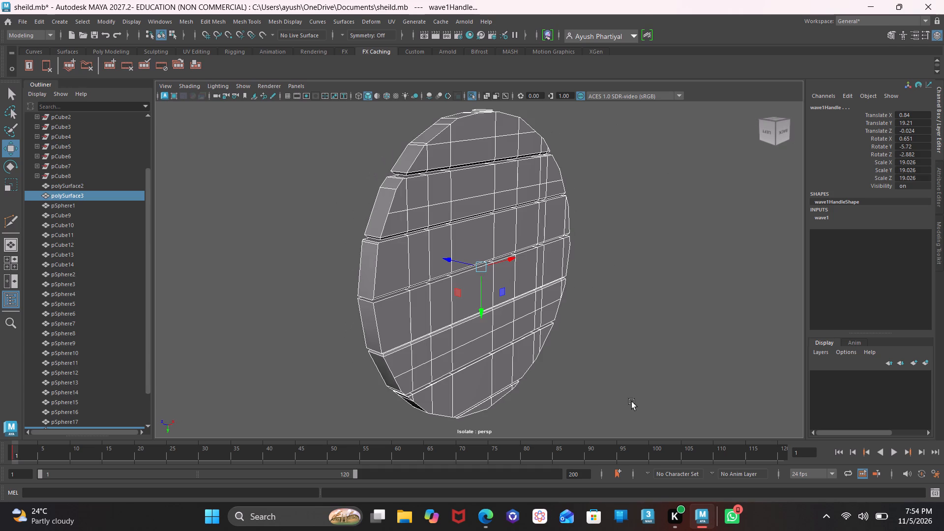
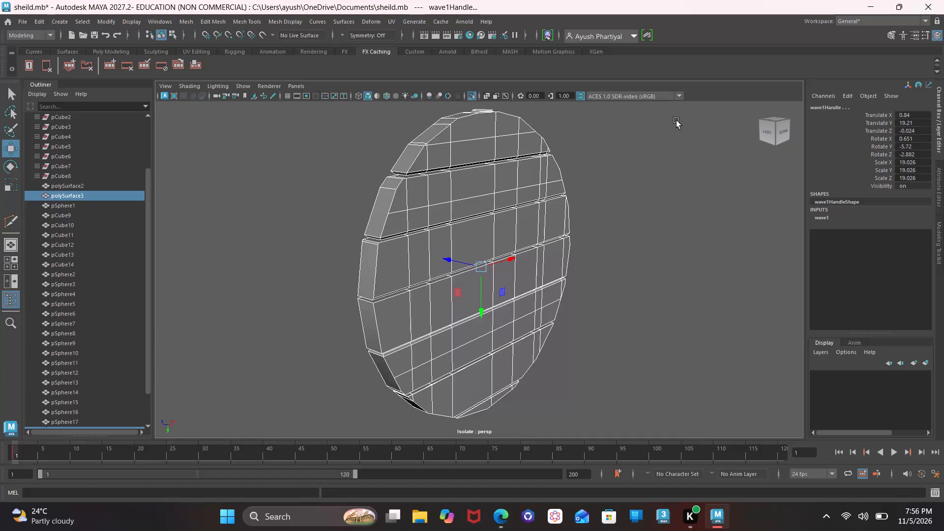
Select the plank panel and examine its front, back and edge from all around for its shape and cut lines.
{"action": "left_click_drag", "start_coordinate": [771, 141], "coordinate": [693, 152]}
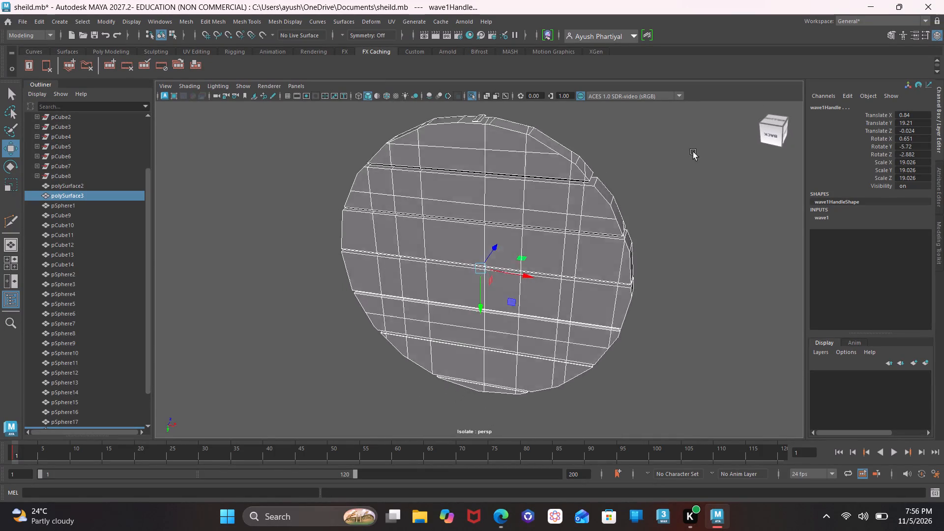
{"action": "left_click_drag", "start_coordinate": [693, 152], "coordinate": [724, 169]}
{"action": "left_click", "coordinate": [480, 183]}
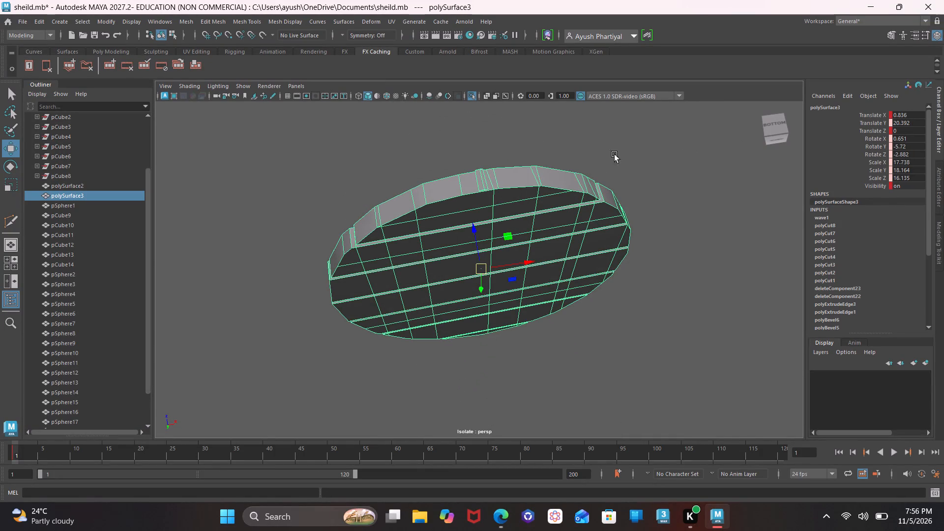
{"action": "left_click_drag", "start_coordinate": [781, 129], "coordinate": [708, 122]}
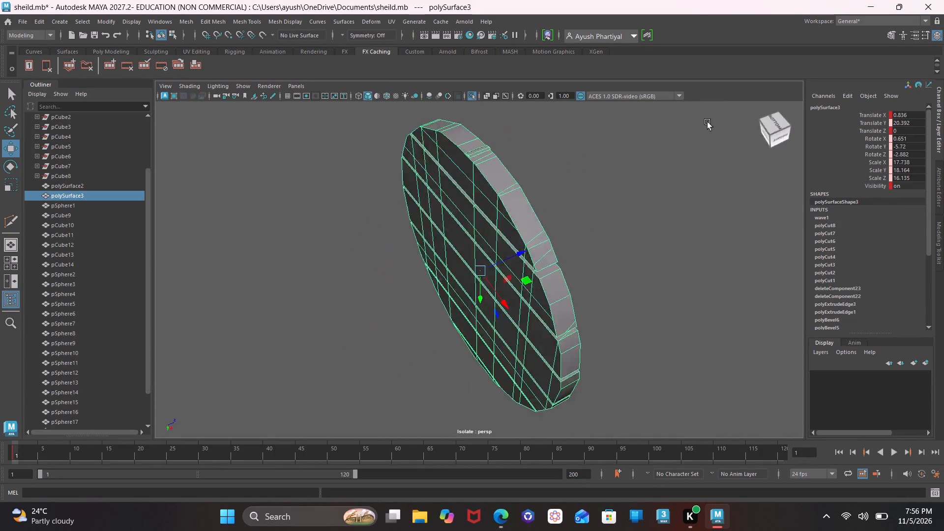
{"action": "left_click_drag", "start_coordinate": [708, 122], "coordinate": [651, 67]}
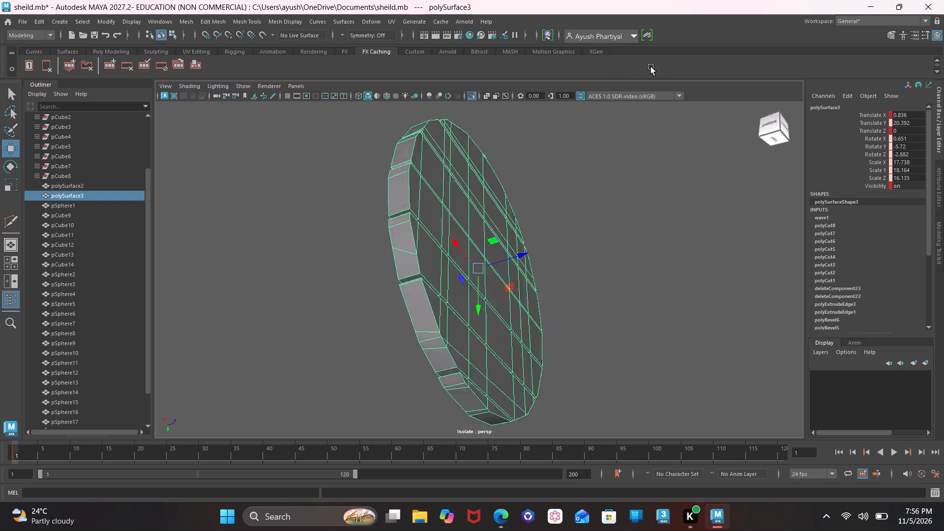
{"action": "left_click_drag", "start_coordinate": [651, 67], "coordinate": [701, 191]}
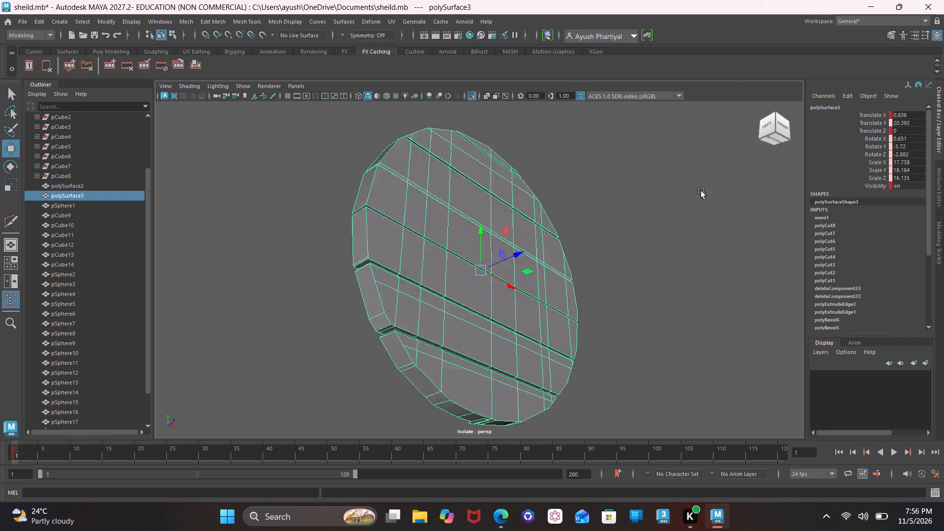
{"action": "left_click_drag", "start_coordinate": [701, 191], "coordinate": [579, 193]}
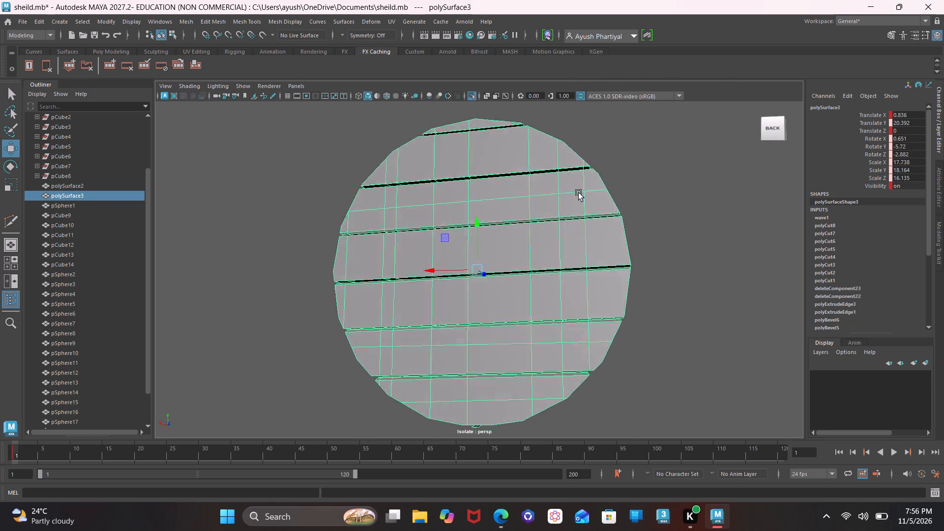
{"action": "left_click_drag", "start_coordinate": [579, 193], "coordinate": [653, 207]}
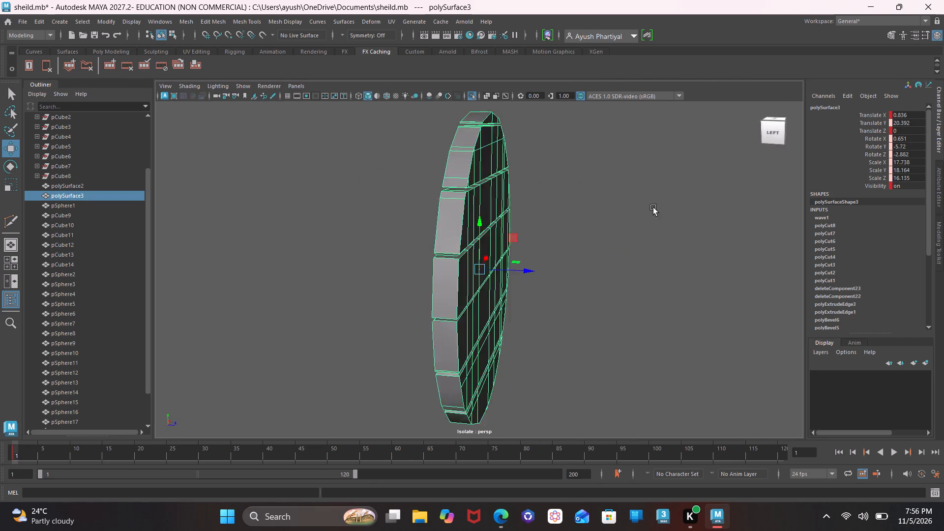
{"action": "left_click_drag", "start_coordinate": [653, 207], "coordinate": [747, 203]}
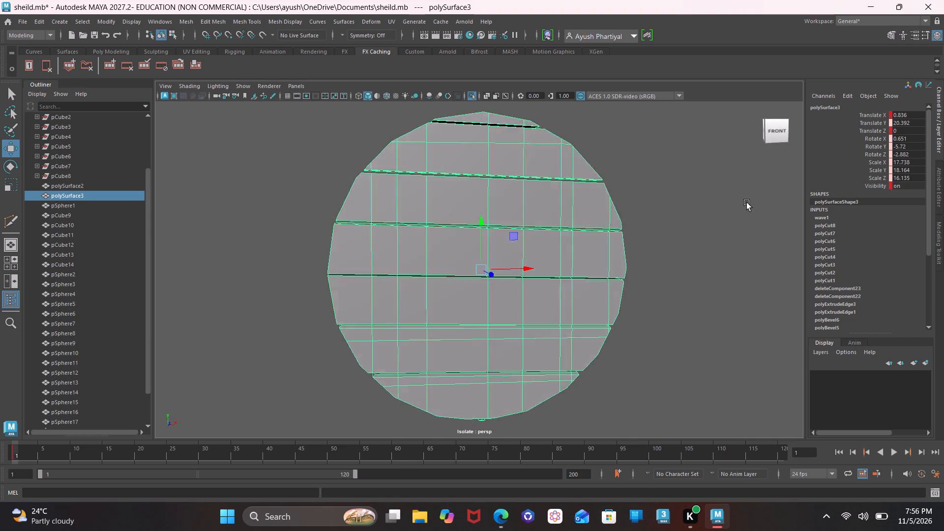
{"action": "left_click_drag", "start_coordinate": [747, 203], "coordinate": [557, 219]}
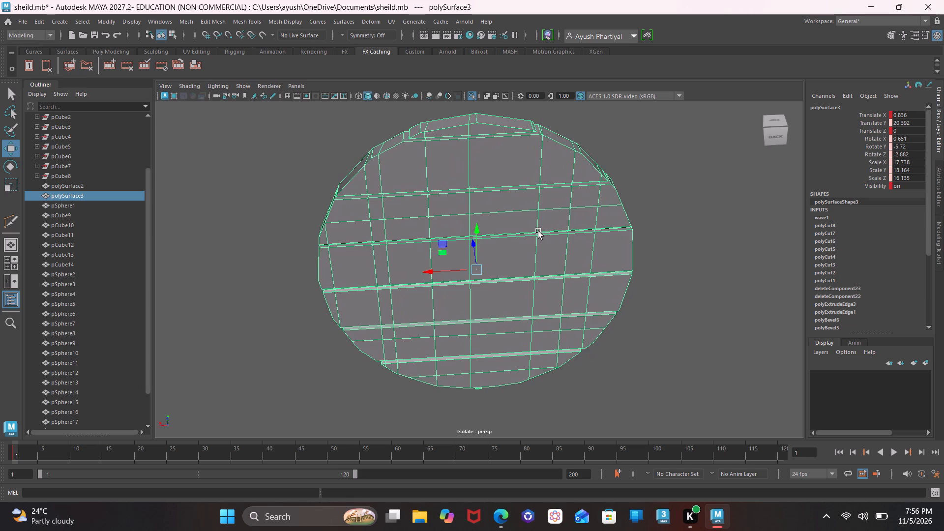
{"action": "left_click_drag", "start_coordinate": [777, 127], "coordinate": [728, 133]}
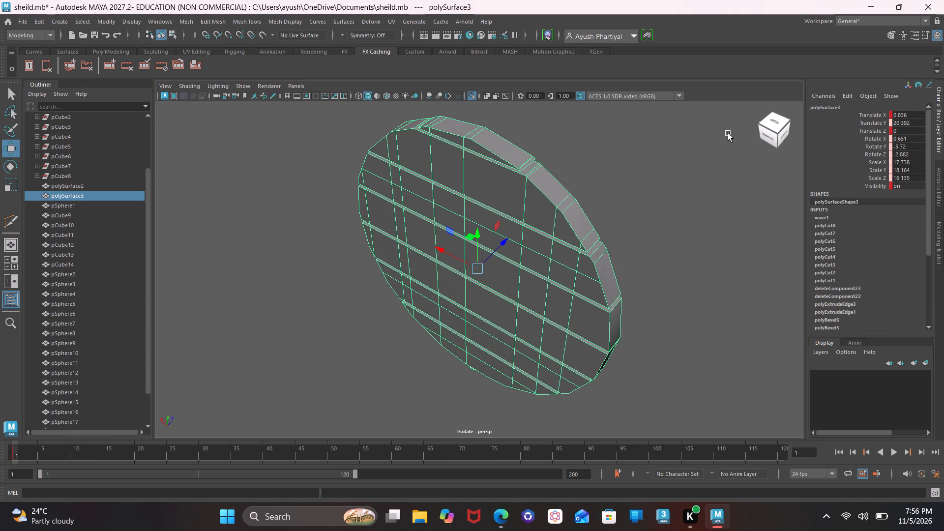
{"action": "left_click_drag", "start_coordinate": [728, 133], "coordinate": [705, 133]}
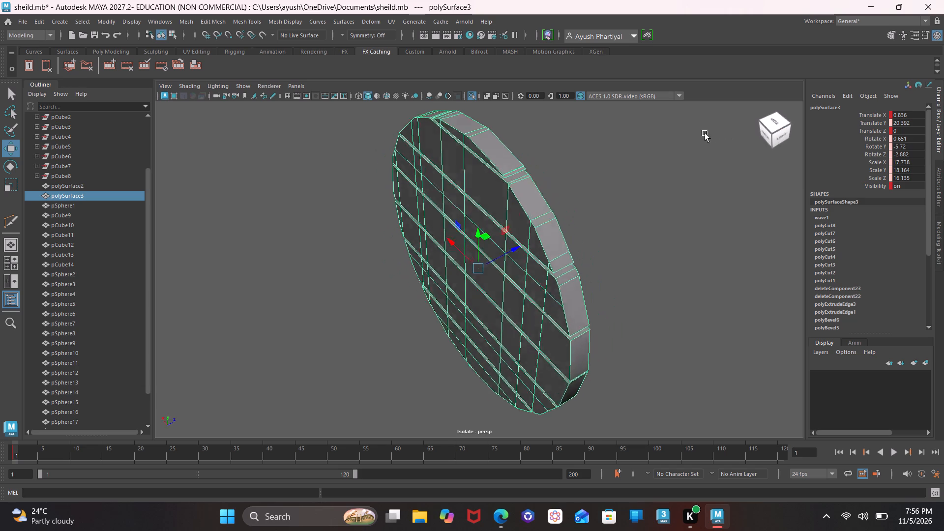
{"action": "left_click_drag", "start_coordinate": [705, 133], "coordinate": [691, 135]}
{"action": "left_click_drag", "start_coordinate": [770, 134], "coordinate": [625, 112]}
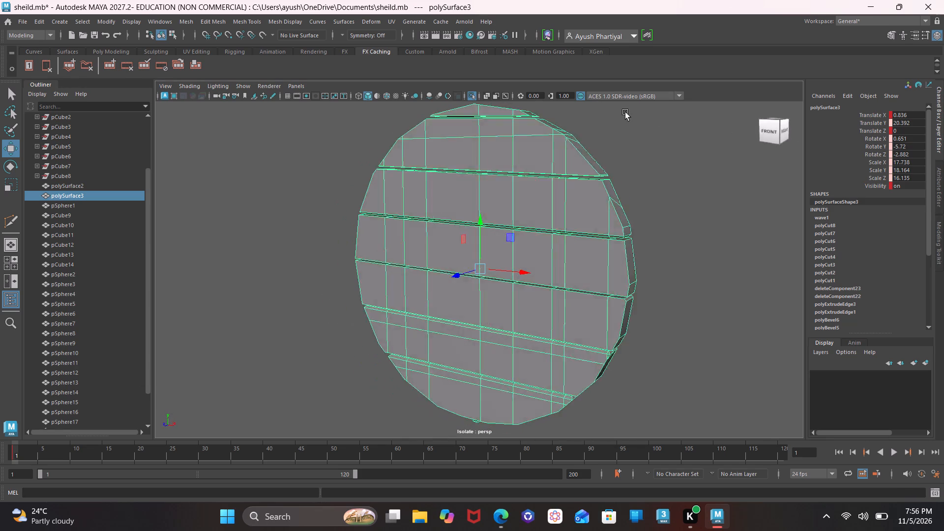
{"action": "left_click_drag", "start_coordinate": [625, 112], "coordinate": [839, 118]}
{"action": "left_click_drag", "start_coordinate": [677, 178], "coordinate": [607, 101]}
{"action": "scroll", "coordinate": [643, 173], "scroll_direction": "down", "scroll_amount": 1}
{"action": "left_click_drag", "start_coordinate": [771, 132], "coordinate": [584, 129]}
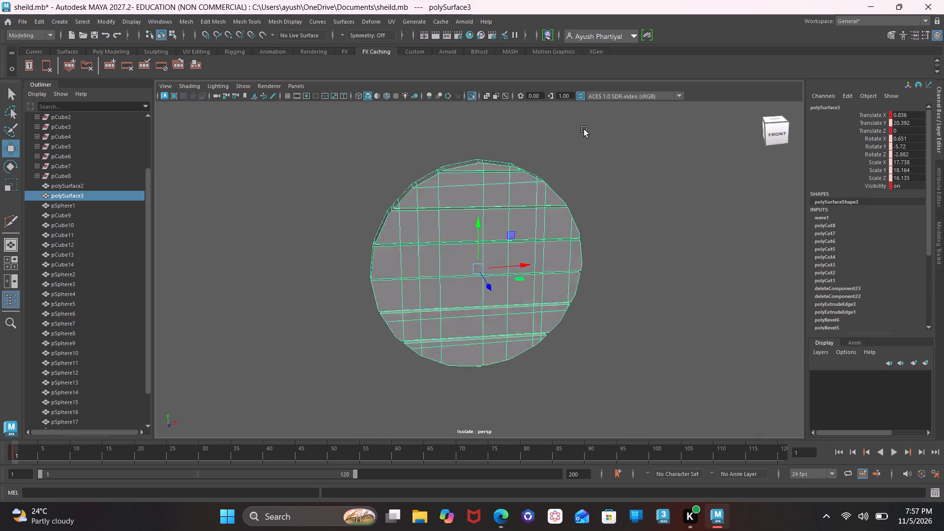
{"action": "left_click_drag", "start_coordinate": [584, 129], "coordinate": [772, 123]}
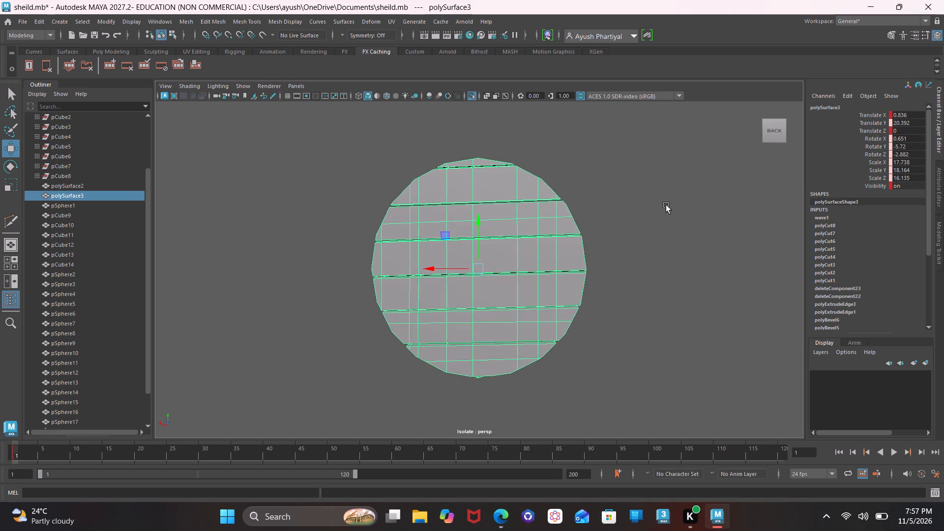
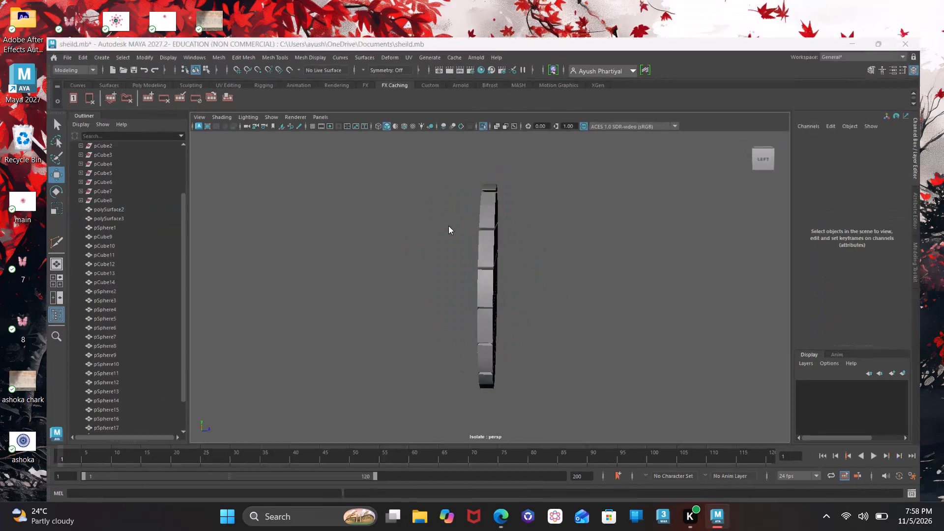
Select the isolated plank panel and examine its front, back and edge thickness from all around.
{"action": "left_click_drag", "start_coordinate": [484, 267], "coordinate": [609, 271]}
{"action": "left_click_drag", "start_coordinate": [768, 132], "coordinate": [700, 139]}
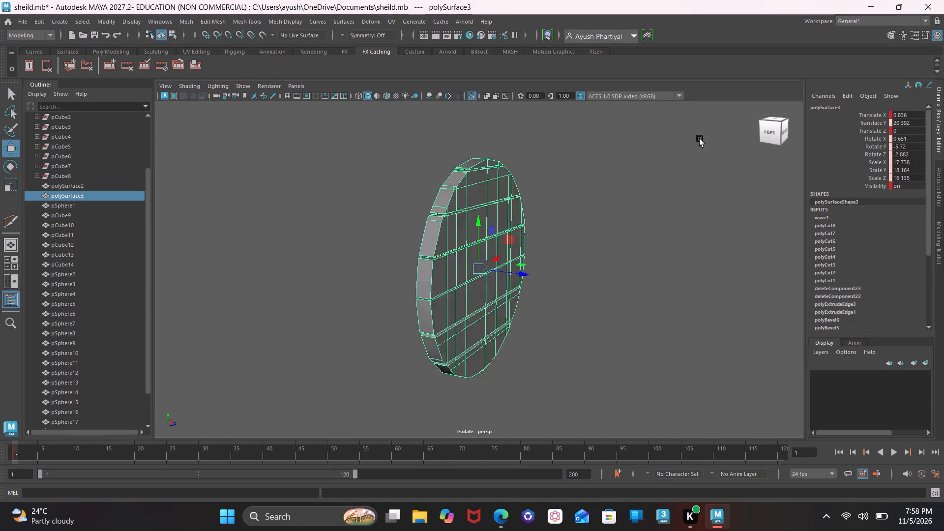
{"action": "left_click_drag", "start_coordinate": [700, 139], "coordinate": [766, 133]}
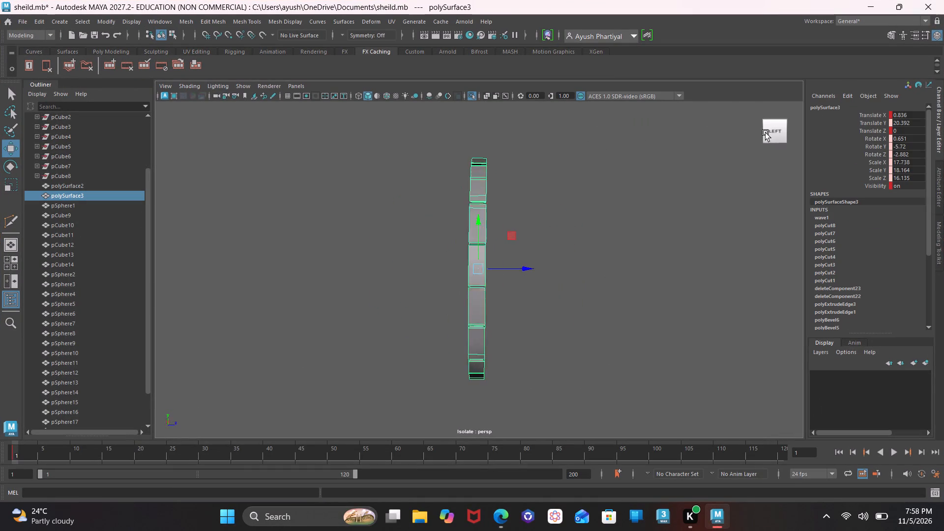
{"action": "left_click_drag", "start_coordinate": [766, 133], "coordinate": [613, 152]}
{"action": "scroll", "coordinate": [613, 152], "scroll_direction": "down", "scroll_amount": 1}
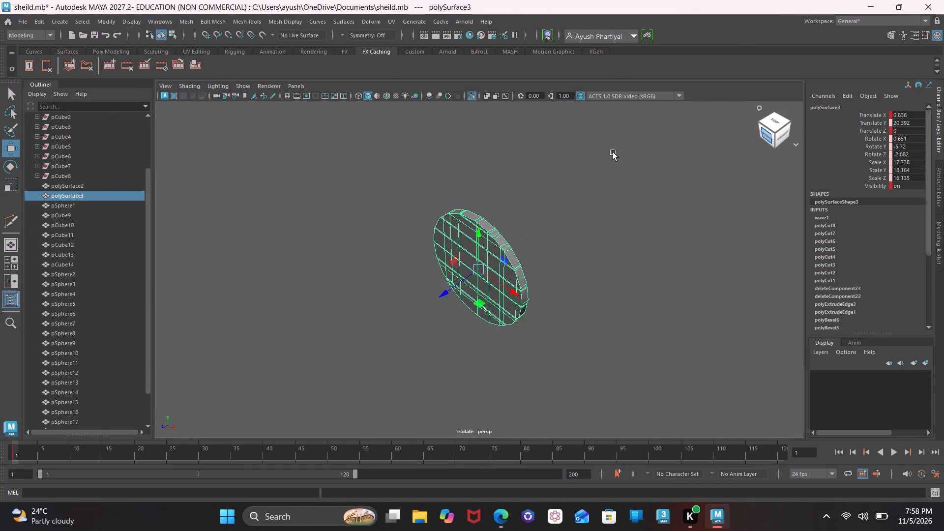
{"action": "left_click_drag", "start_coordinate": [767, 139], "coordinate": [654, 125]}
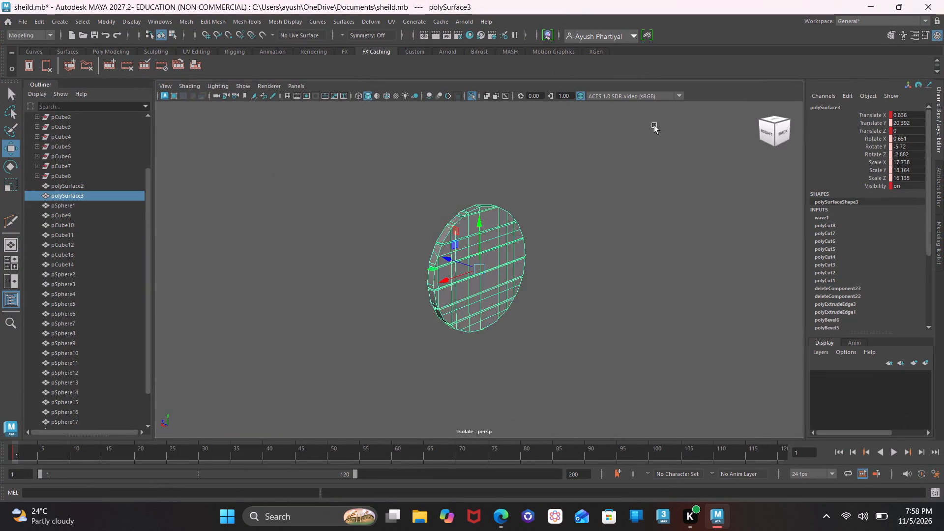
{"action": "left_click_drag", "start_coordinate": [654, 125], "coordinate": [784, 131]}
{"action": "key", "text": "f"}
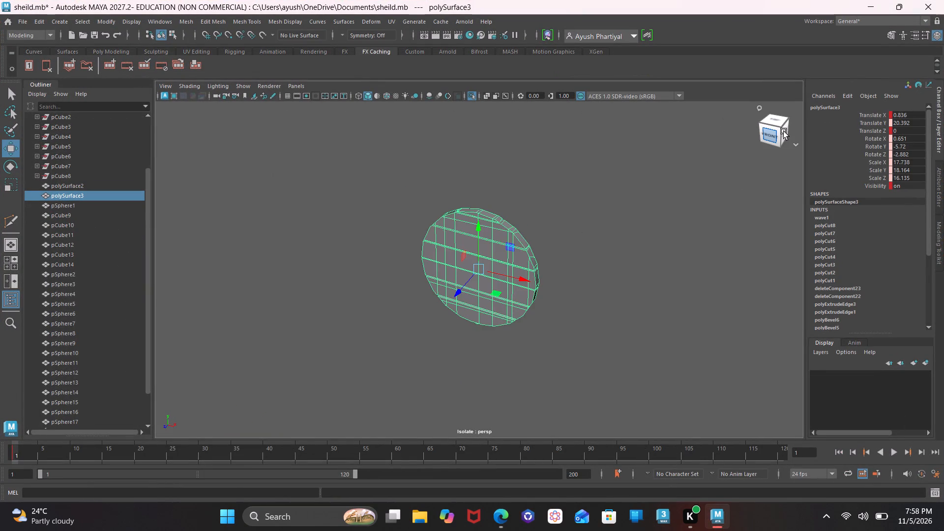
{"action": "left_click_drag", "start_coordinate": [784, 131], "coordinate": [680, 118]}
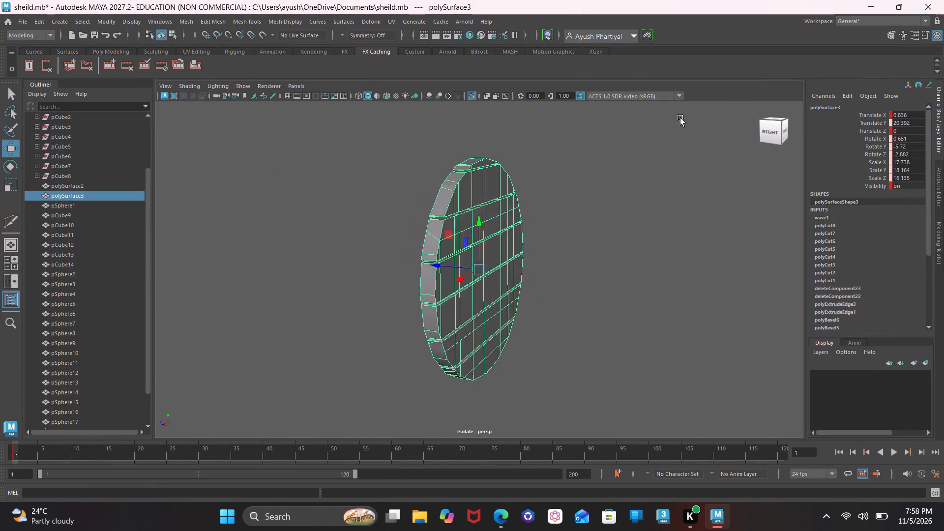
{"action": "left_click_drag", "start_coordinate": [680, 118], "coordinate": [784, 116]}
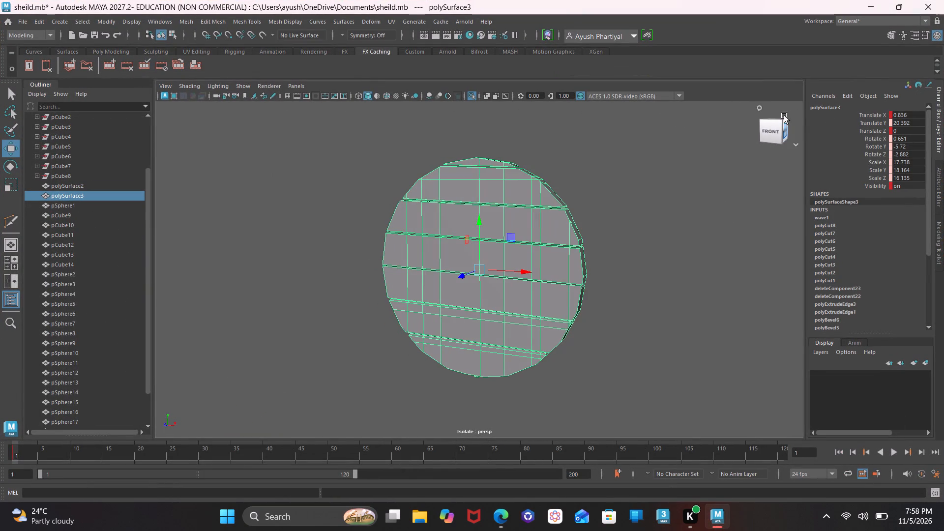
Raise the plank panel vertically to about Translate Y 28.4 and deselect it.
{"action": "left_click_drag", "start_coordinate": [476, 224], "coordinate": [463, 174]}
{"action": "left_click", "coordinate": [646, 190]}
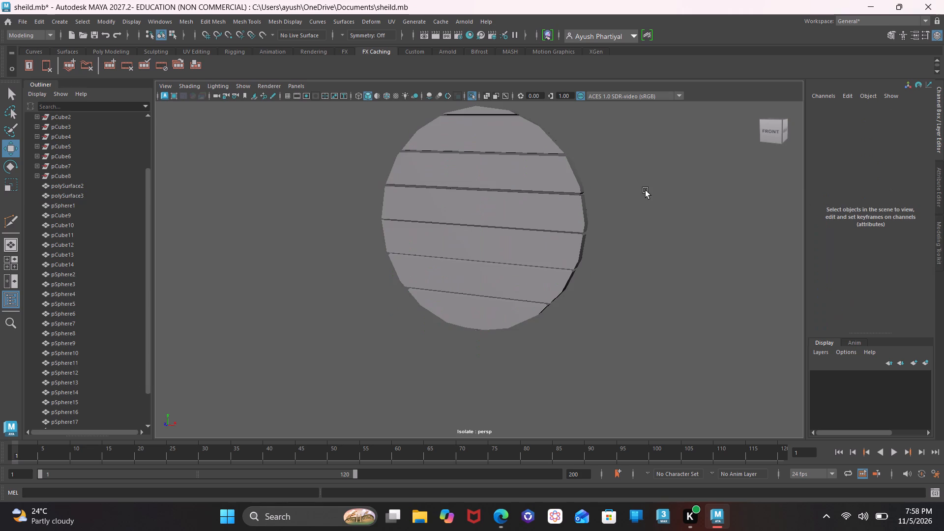
Examine the isolated plank panel's grooves, cut lines, rim and underside from the front, back, top and below.
{"action": "left_click_drag", "start_coordinate": [773, 124], "coordinate": [776, 98]}
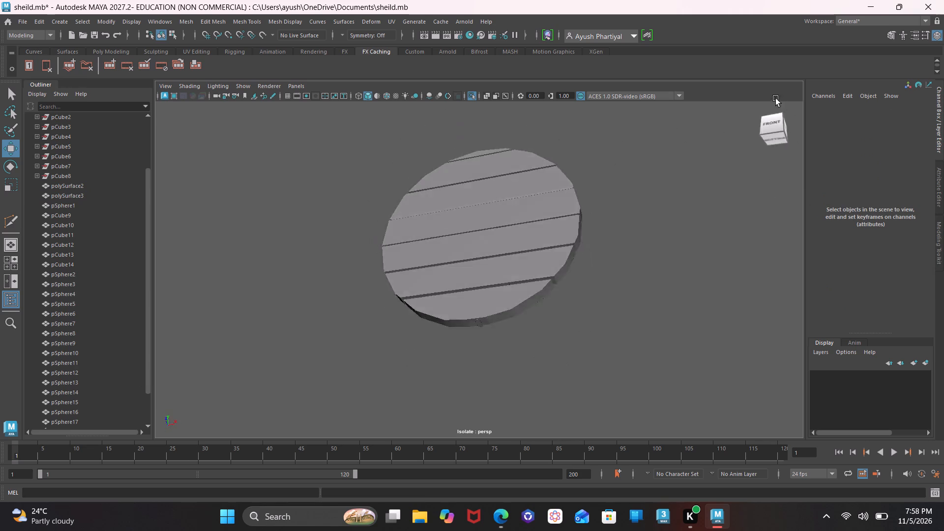
{"action": "left_click_drag", "start_coordinate": [776, 98], "coordinate": [744, 121]}
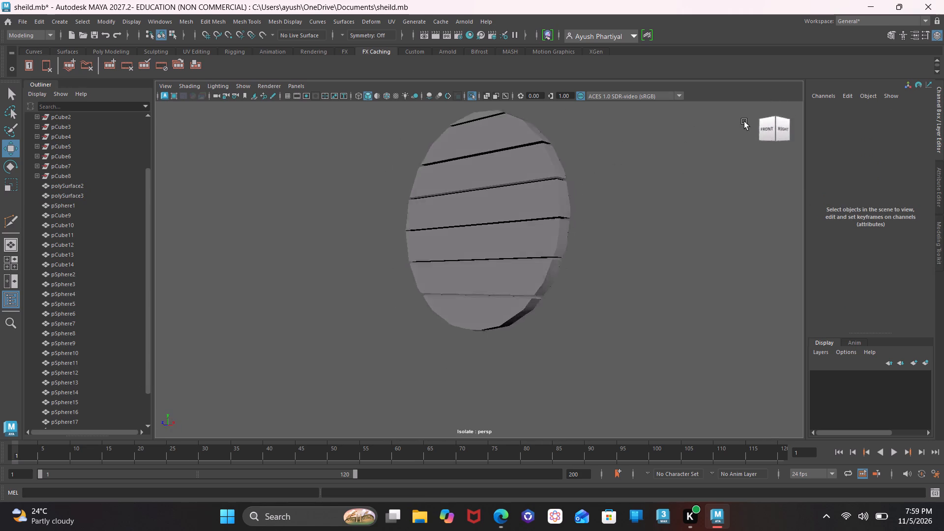
{"action": "left_click_drag", "start_coordinate": [744, 121], "coordinate": [792, 139]}
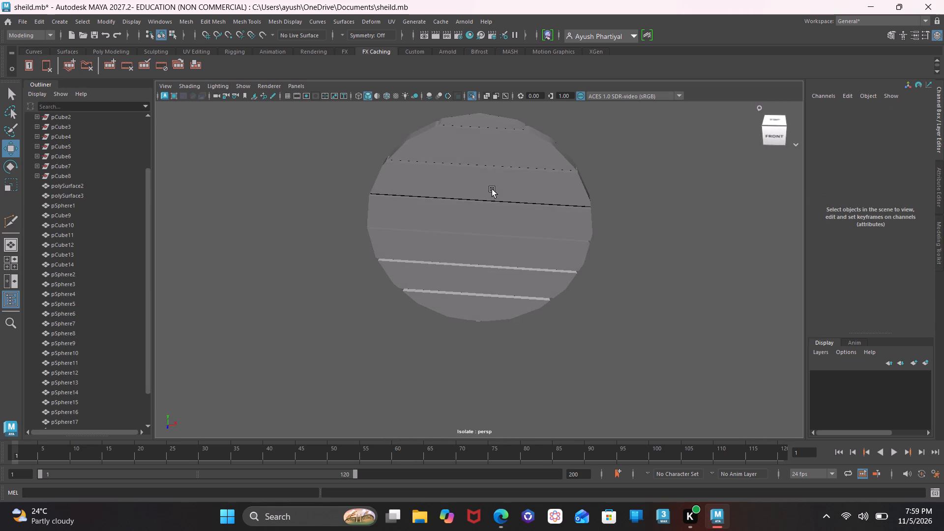
{"action": "left_click", "coordinate": [492, 189]}
{"action": "left_click_drag", "start_coordinate": [781, 124], "coordinate": [592, 124]}
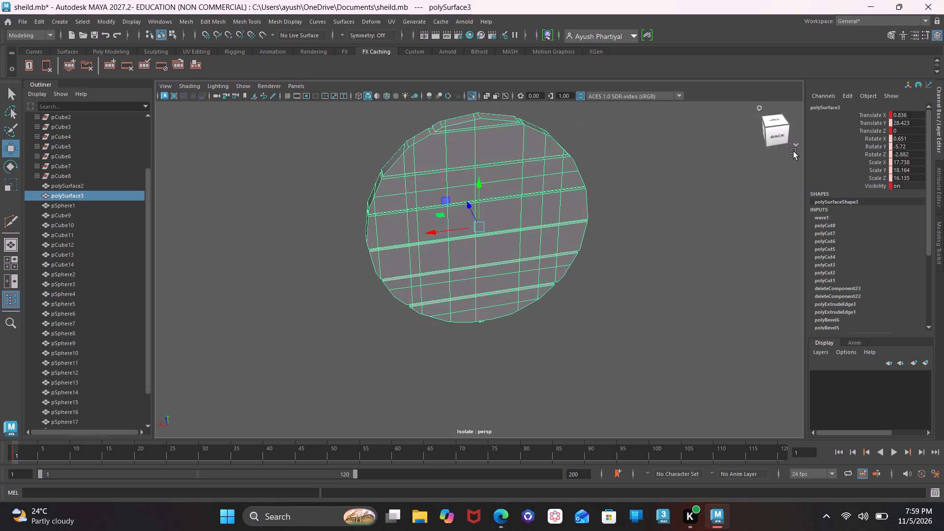
{"action": "left_click_drag", "start_coordinate": [783, 146], "coordinate": [690, 174]}
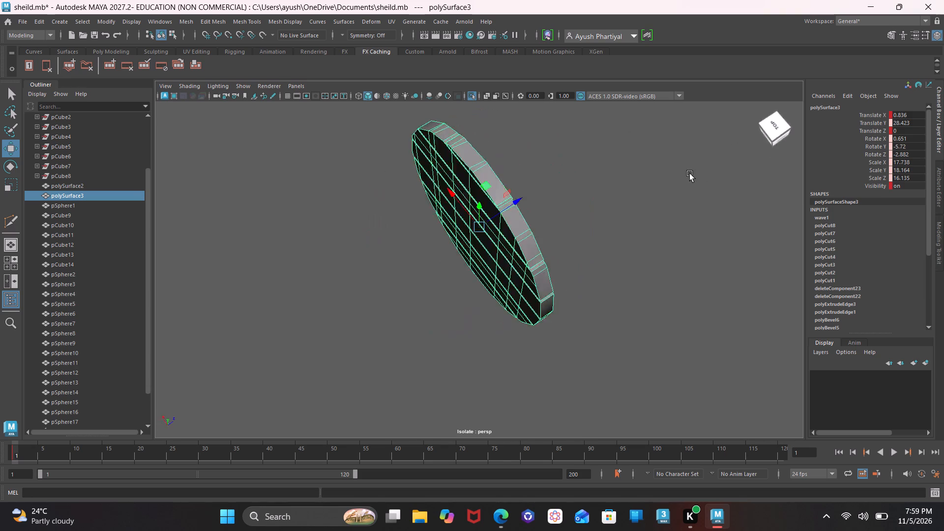
{"action": "left_click_drag", "start_coordinate": [690, 174], "coordinate": [575, 176]}
{"action": "left_click", "coordinate": [497, 206]}
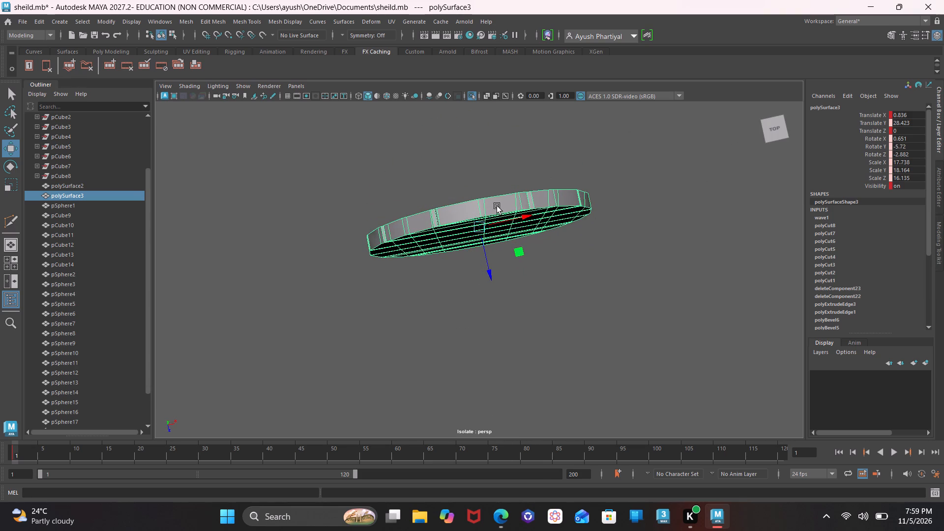
{"action": "right_click_drag", "start_coordinate": [497, 206], "coordinate": [522, 192]}
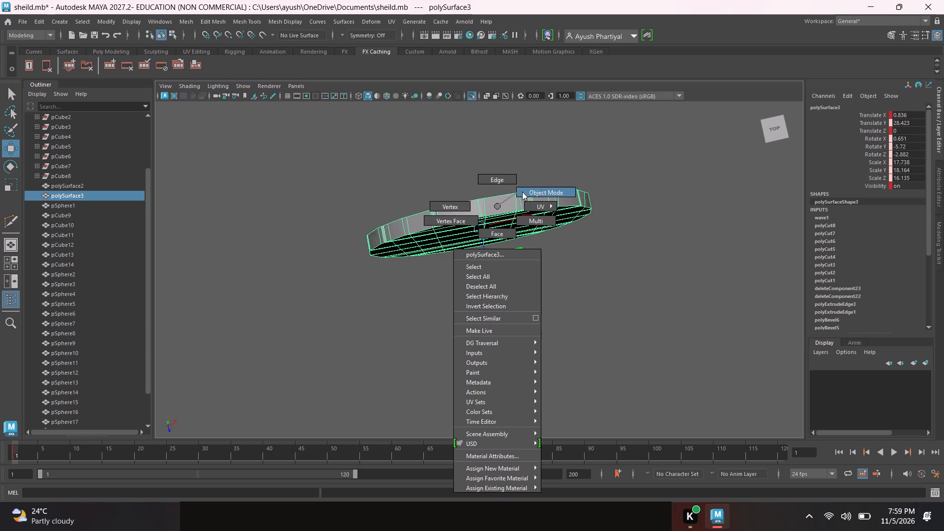
{"action": "right_click_drag", "start_coordinate": [522, 192], "coordinate": [536, 200]}
{"action": "right_click_drag", "start_coordinate": [536, 200], "coordinate": [542, 196]}
{"action": "right_click_drag", "start_coordinate": [542, 196], "coordinate": [542, 191]}
{"action": "left_click_drag", "start_coordinate": [771, 133], "coordinate": [672, 83]}
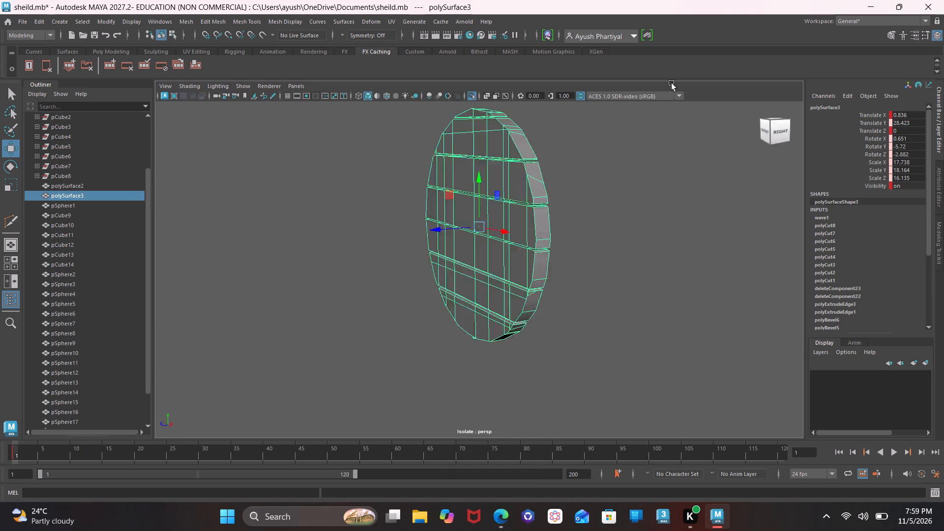
{"action": "left_click_drag", "start_coordinate": [672, 83], "coordinate": [613, 125]}
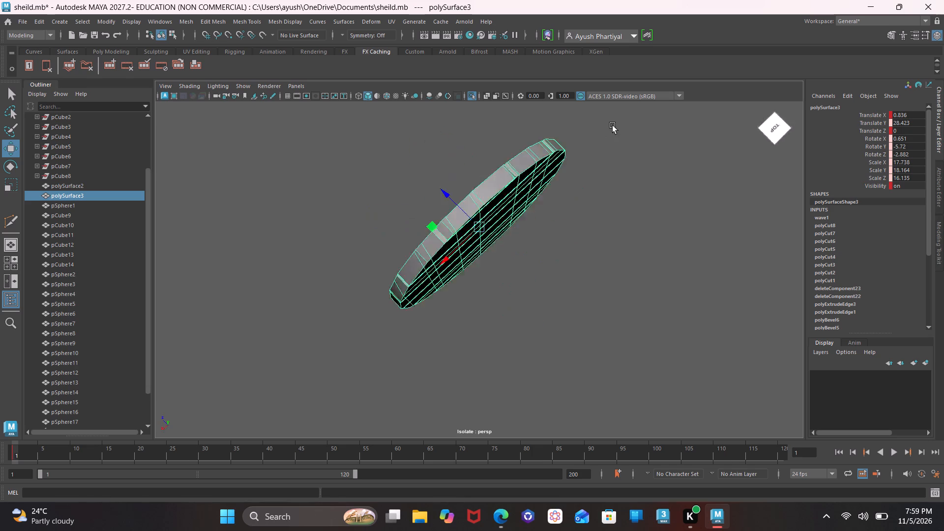
{"action": "left_click_drag", "start_coordinate": [613, 125], "coordinate": [695, 185]}
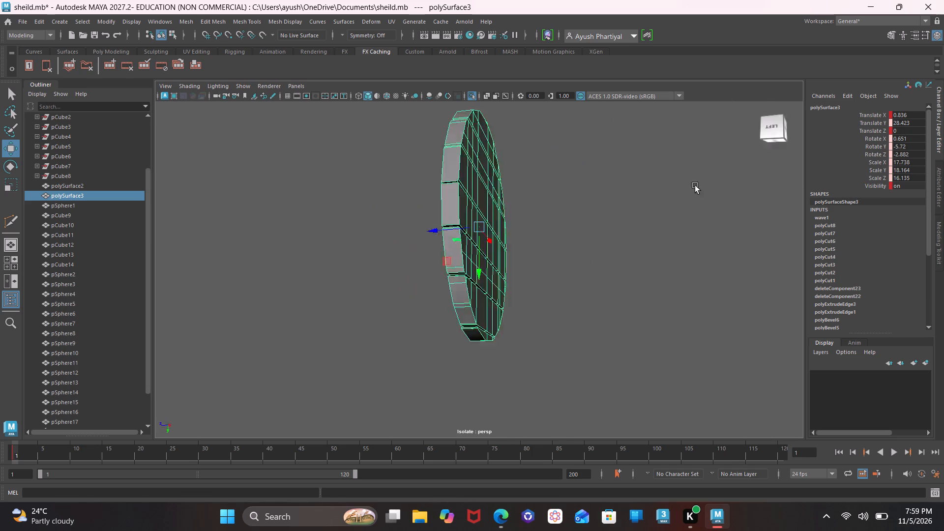
{"action": "left_click_drag", "start_coordinate": [695, 185], "coordinate": [750, 197]}
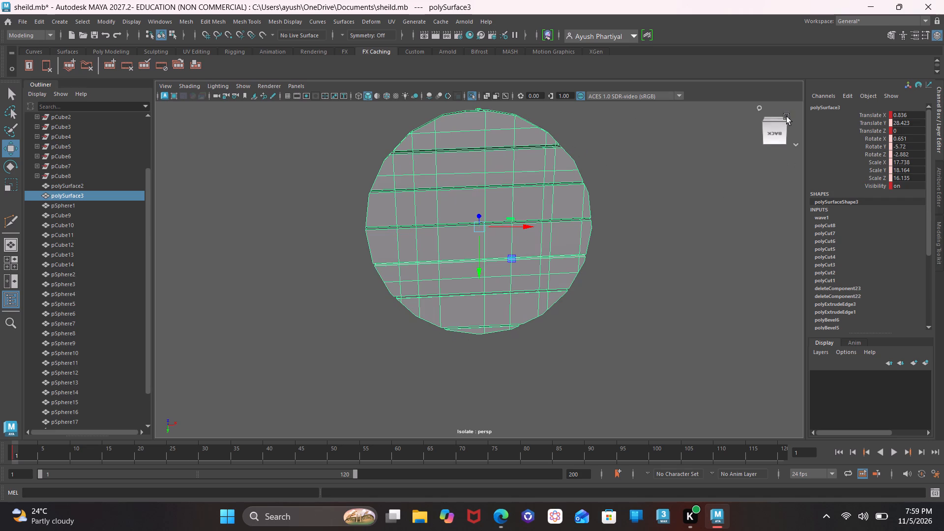
{"action": "left_click_drag", "start_coordinate": [774, 123], "coordinate": [759, 123]}
{"action": "type", "text": "!!"}
{"action": "left_click", "coordinate": [759, 123]}
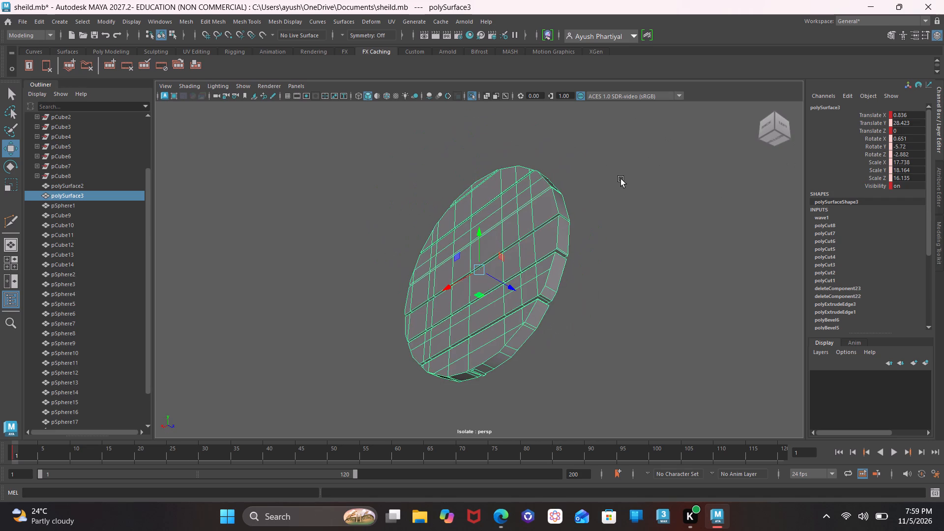
{"action": "type", "text": "!!!!"}
{"action": "key", "text": "ctrl+z"}
{"action": "key", "text": "ctrl+z"}
Turn off isolation of the plank panel so the whole shield shows, and face its front.
{"action": "left_click", "coordinate": [472, 95]}
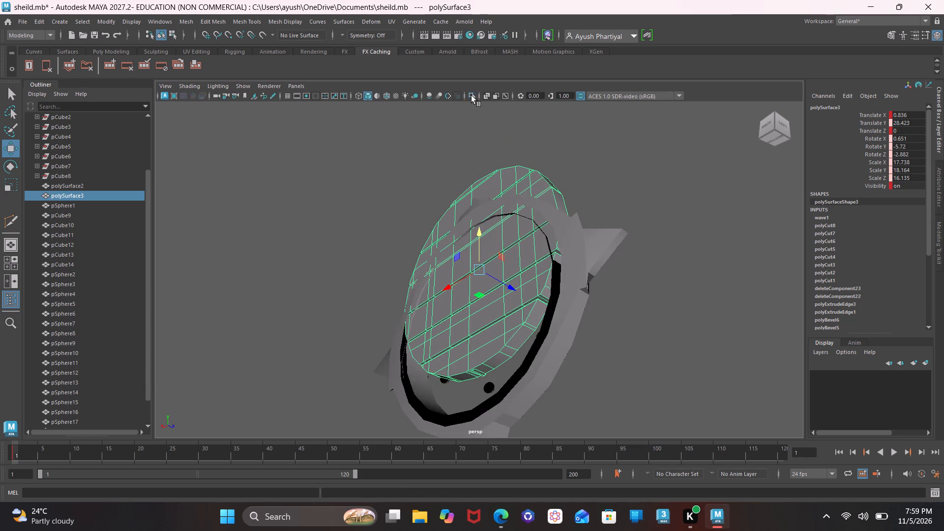
{"action": "left_click", "coordinate": [472, 95]}
{"action": "left_click", "coordinate": [476, 99]}
{"action": "left_click", "coordinate": [580, 174]}
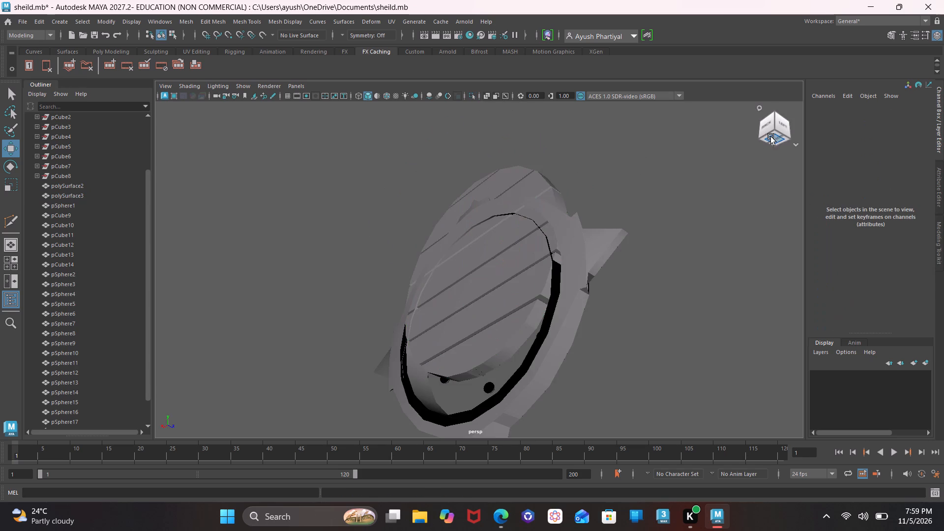
{"action": "left_click_drag", "start_coordinate": [772, 137], "coordinate": [638, 167]}
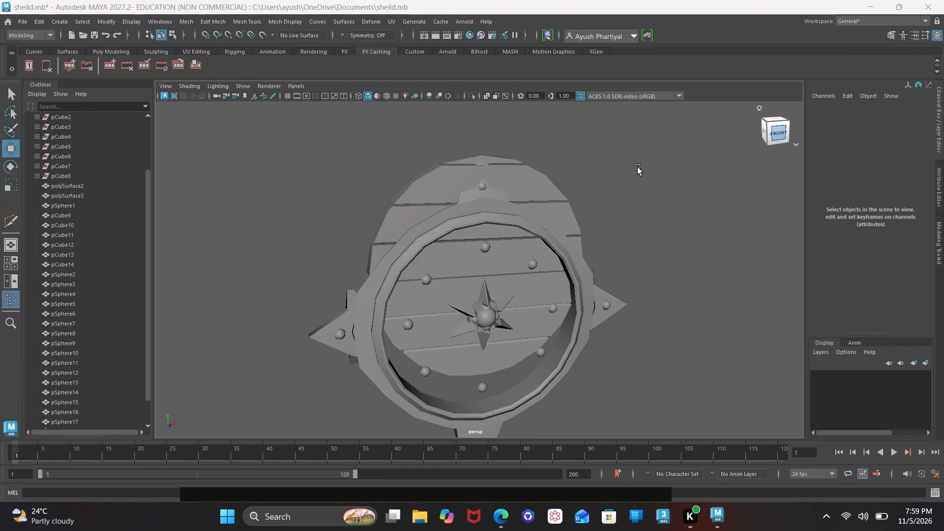
Lower the plank panel into the shield ring to about Translate Y 20.04.
{"action": "left_click", "coordinate": [528, 192]}
{"action": "left_click", "coordinate": [528, 179]}
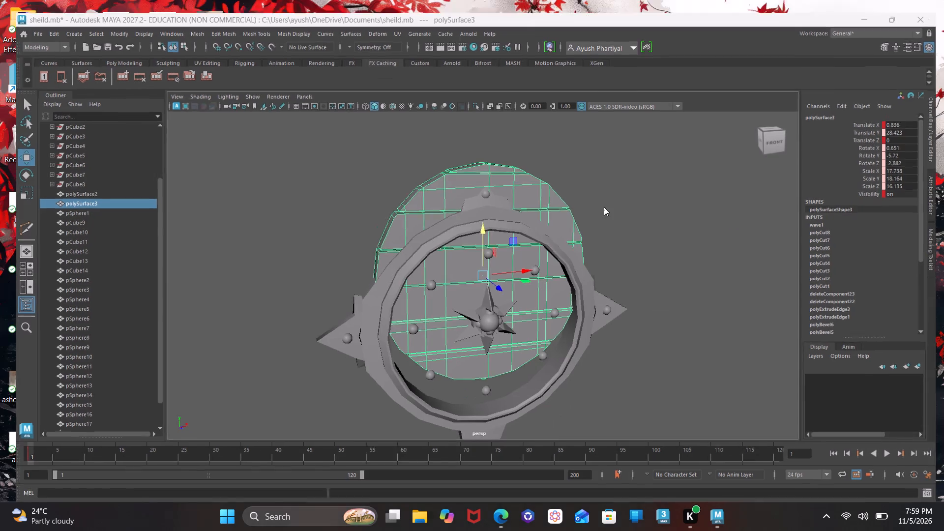
{"action": "left_click_drag", "start_coordinate": [482, 229], "coordinate": [483, 280]}
{"action": "left_click", "coordinate": [604, 208]}
Move the plank panel forward along its depth axis to about Translate Z 2.8.
{"action": "left_click_drag", "start_coordinate": [774, 127], "coordinate": [651, 132]}
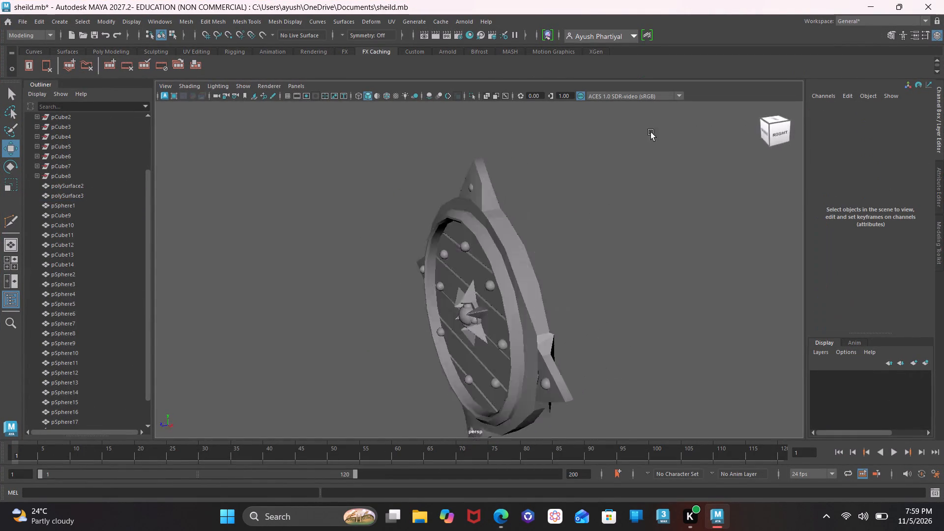
{"action": "left_click_drag", "start_coordinate": [651, 132], "coordinate": [560, 112]}
{"action": "left_click", "coordinate": [517, 263]}
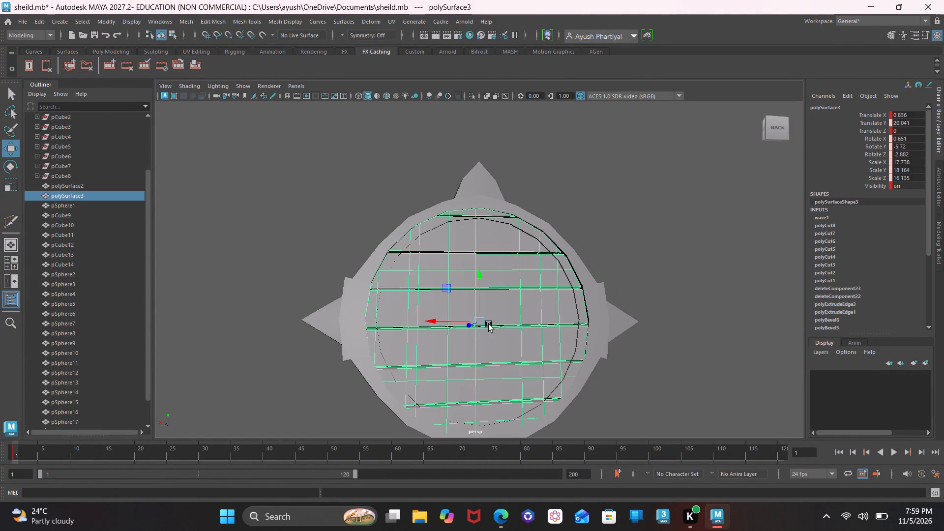
{"action": "left_click_drag", "start_coordinate": [469, 327], "coordinate": [467, 330]}
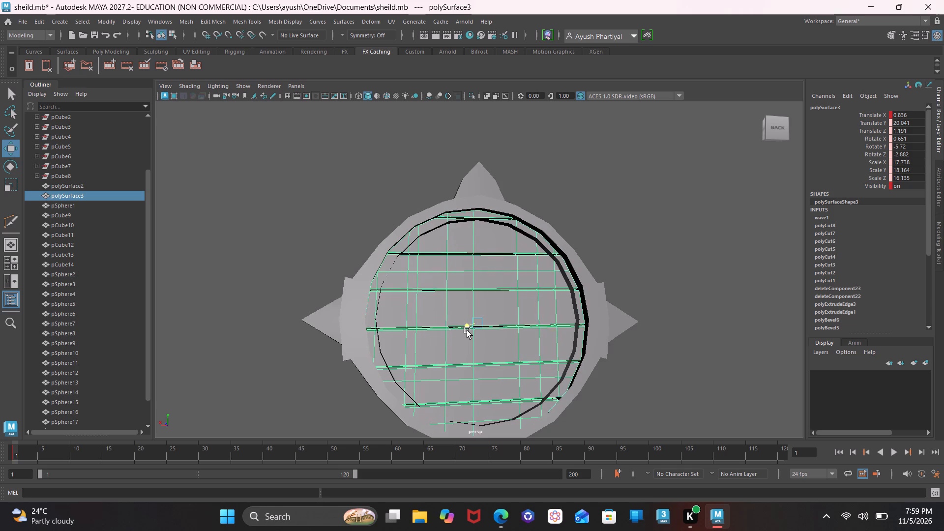
{"action": "left_click_drag", "start_coordinate": [467, 330], "coordinate": [467, 331]}
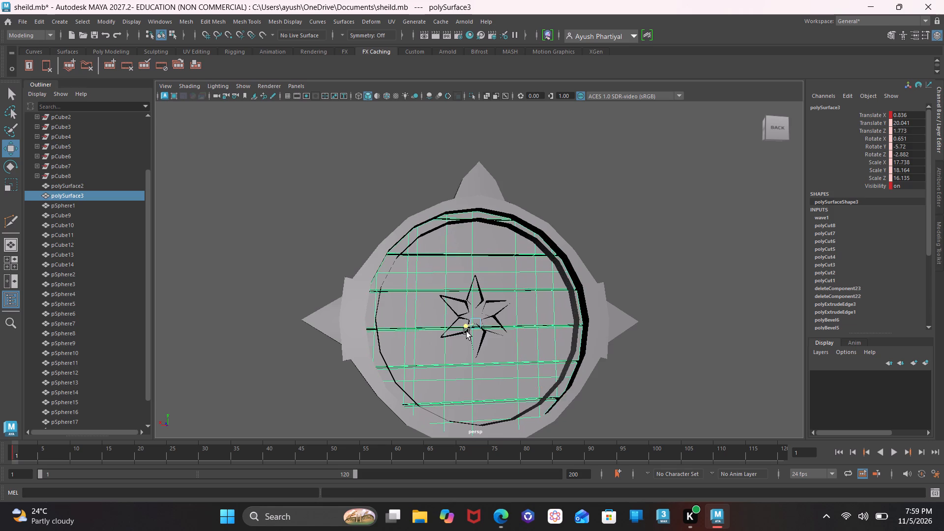
{"action": "left_click_drag", "start_coordinate": [467, 331], "coordinate": [466, 331]}
{"action": "left_click", "coordinate": [603, 198]}
Move the plank panel back along its depth axis to about Translate Z -1.1, behind the studs and star.
{"action": "left_click_drag", "start_coordinate": [779, 126], "coordinate": [935, 128]}
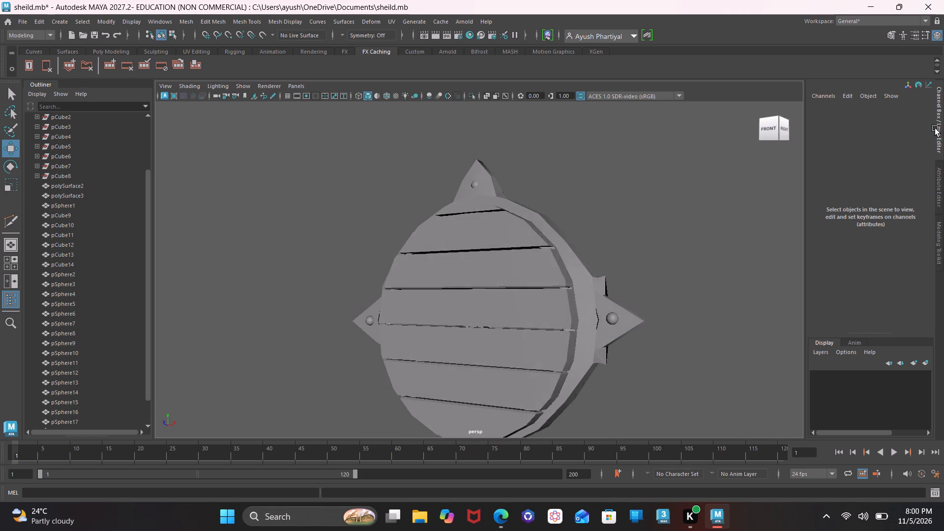
{"action": "left_click_drag", "start_coordinate": [935, 128], "coordinate": [936, 128]}
{"action": "left_click_drag", "start_coordinate": [772, 132], "coordinate": [814, 129]}
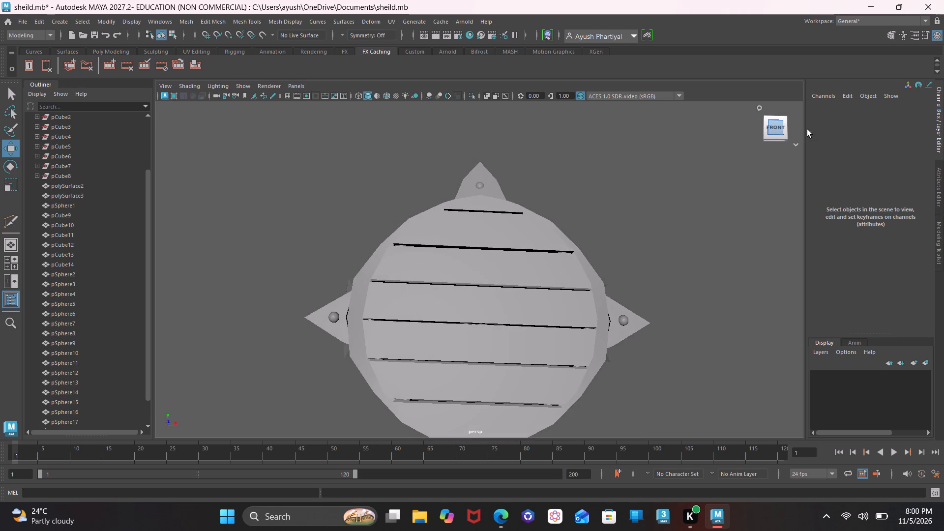
{"action": "left_click", "coordinate": [769, 134]}
{"action": "left_click", "coordinate": [483, 298]}
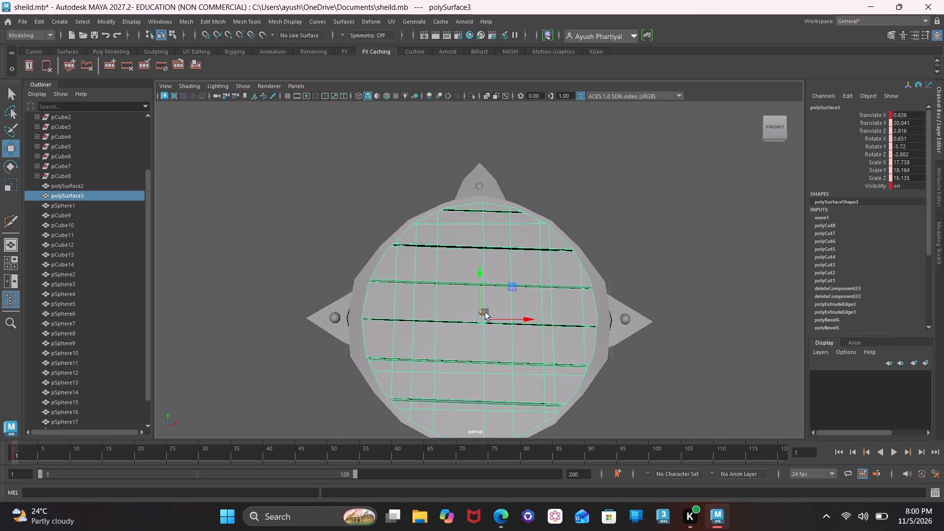
{"action": "left_click_drag", "start_coordinate": [484, 314], "coordinate": [482, 307]}
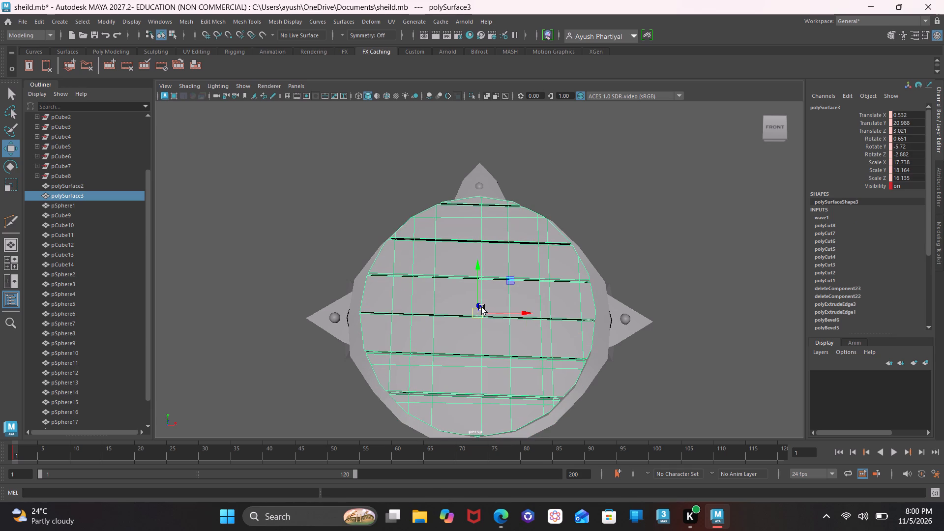
{"action": "key", "text": "ctrl+z"}
{"action": "left_click_drag", "start_coordinate": [480, 314], "coordinate": [481, 318]}
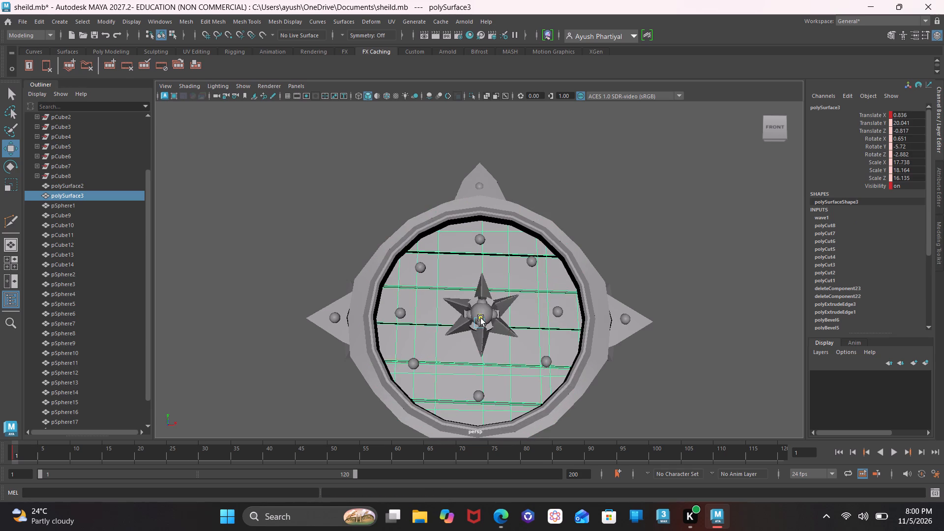
{"action": "left_click_drag", "start_coordinate": [481, 318], "coordinate": [482, 318]}
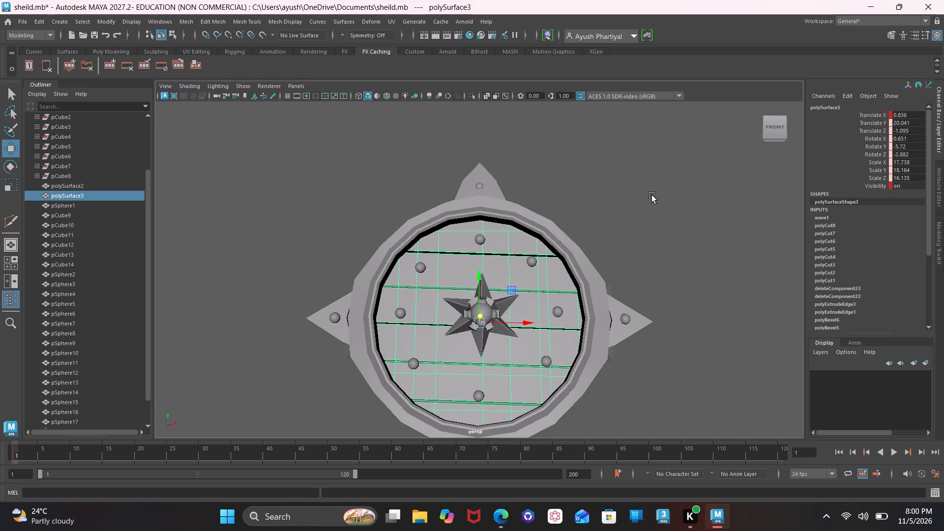
{"action": "left_click", "coordinate": [652, 195]}
Examine the refitted plank panel inside the ring from the front and slightly from both sides, close up and from a distance.
{"action": "left_click_drag", "start_coordinate": [771, 128], "coordinate": [796, 131]}
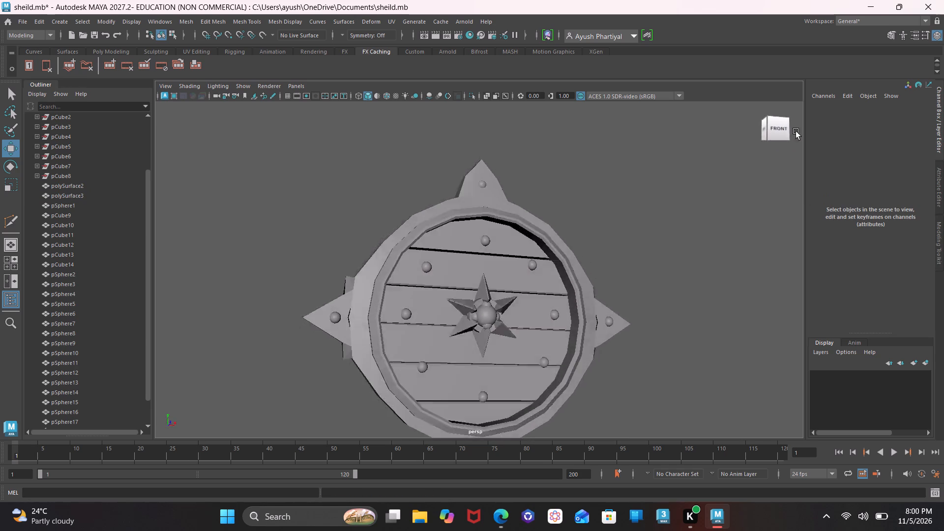
{"action": "left_click_drag", "start_coordinate": [796, 131], "coordinate": [752, 139]}
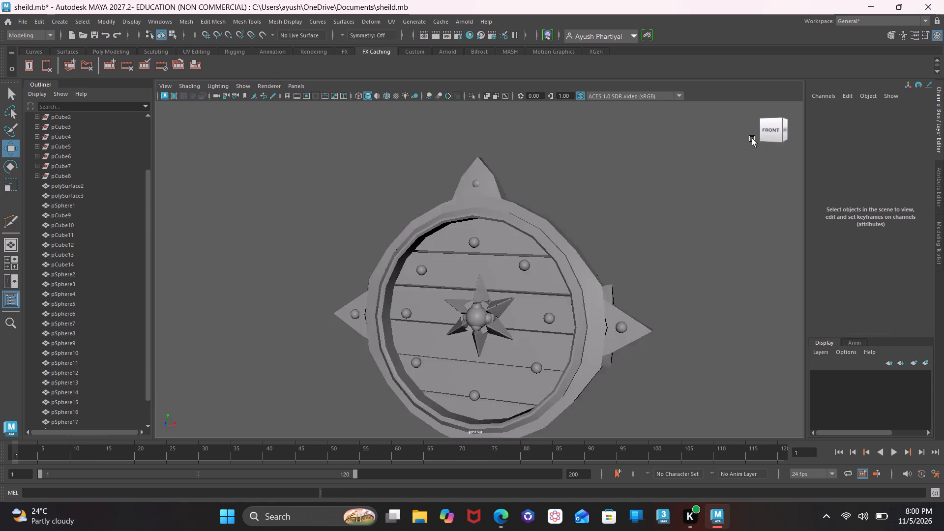
{"action": "left_click_drag", "start_coordinate": [752, 139], "coordinate": [767, 139]}
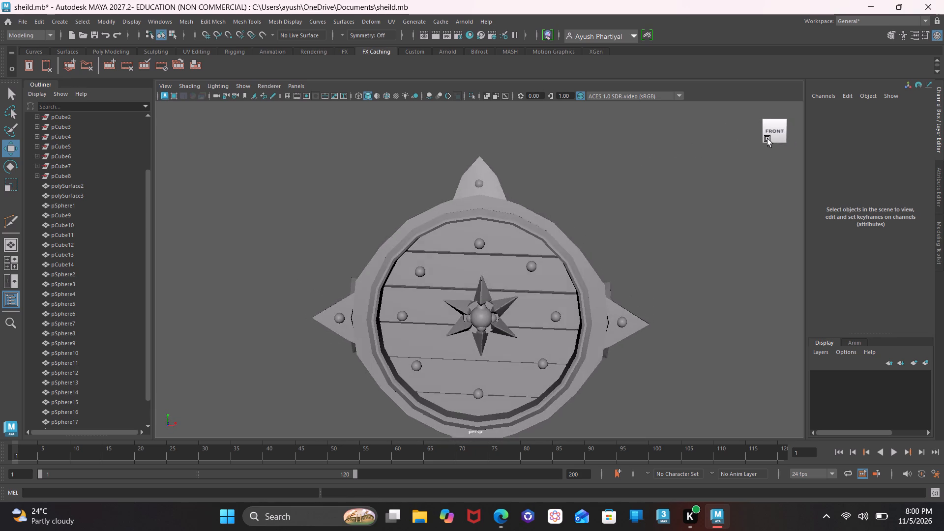
{"action": "scroll", "coordinate": [594, 250], "scroll_direction": "down", "scroll_amount": 2}
{"action": "scroll", "coordinate": [594, 250], "scroll_direction": "right", "scroll_amount": 2}
{"action": "scroll", "coordinate": [594, 250], "scroll_direction": "down", "scroll_amount": 1}
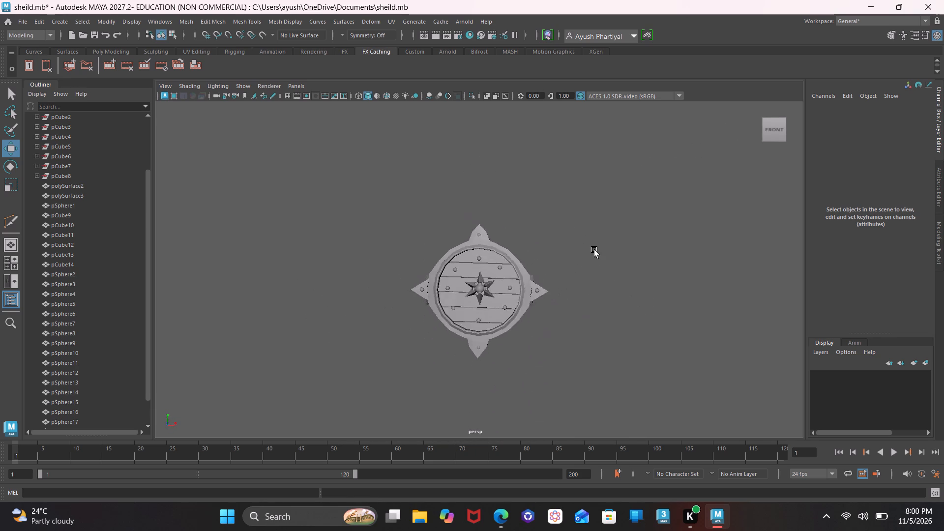
{"action": "scroll", "coordinate": [594, 250], "scroll_direction": "down", "scroll_amount": 1}
{"action": "scroll", "coordinate": [594, 250], "scroll_direction": "up", "scroll_amount": 2}
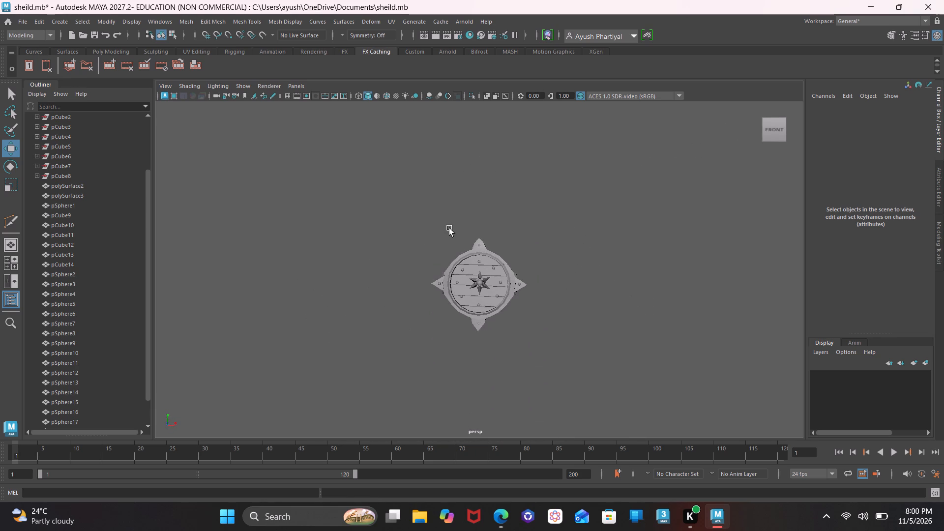
Turn on the ground grid display in the perspective view.
{"action": "left_click", "coordinate": [286, 97]}
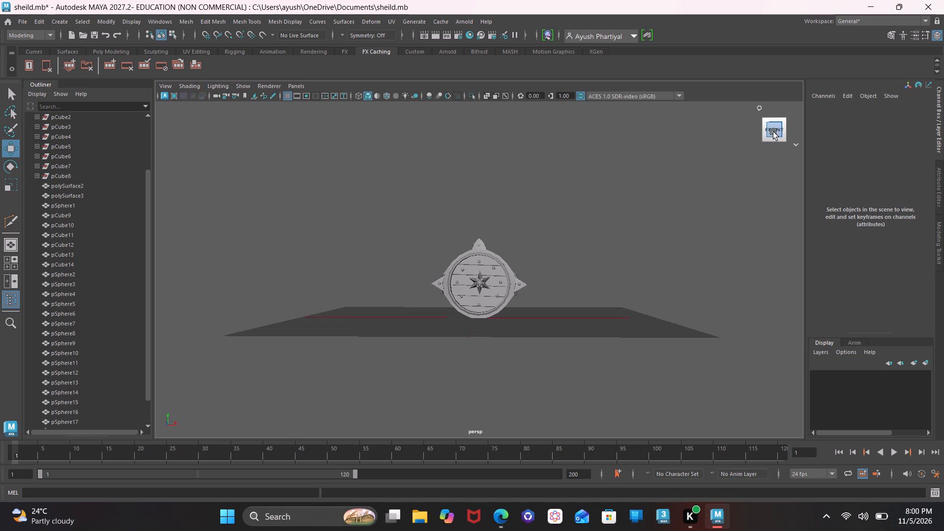
Examine the whole shield against the grid from the front, side, above and back to check the panel's fit.
{"action": "left_click_drag", "start_coordinate": [773, 132], "coordinate": [781, 137]}
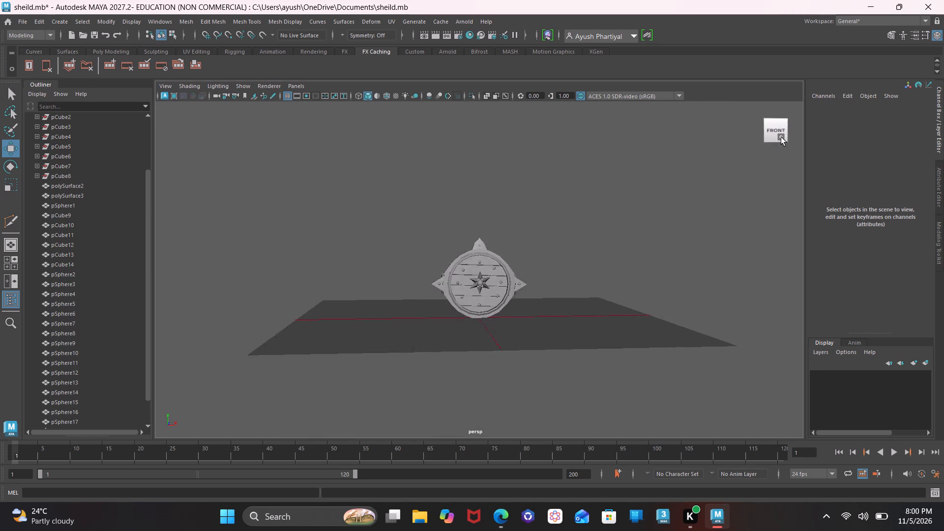
{"action": "left_click_drag", "start_coordinate": [781, 137], "coordinate": [780, 135]}
{"action": "scroll", "coordinate": [518, 280], "scroll_direction": "up", "scroll_amount": 1}
{"action": "left_click_drag", "start_coordinate": [771, 126], "coordinate": [690, 129]}
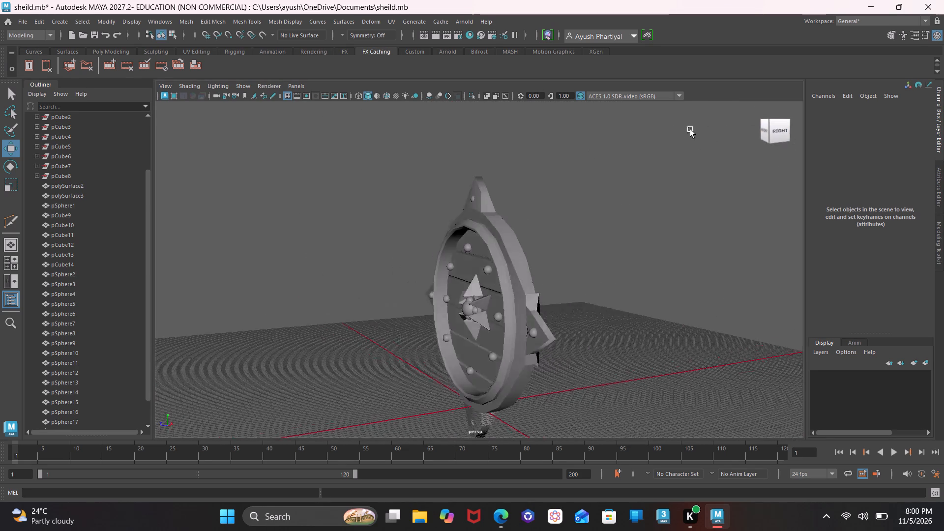
{"action": "left_click_drag", "start_coordinate": [690, 129], "coordinate": [740, 122]}
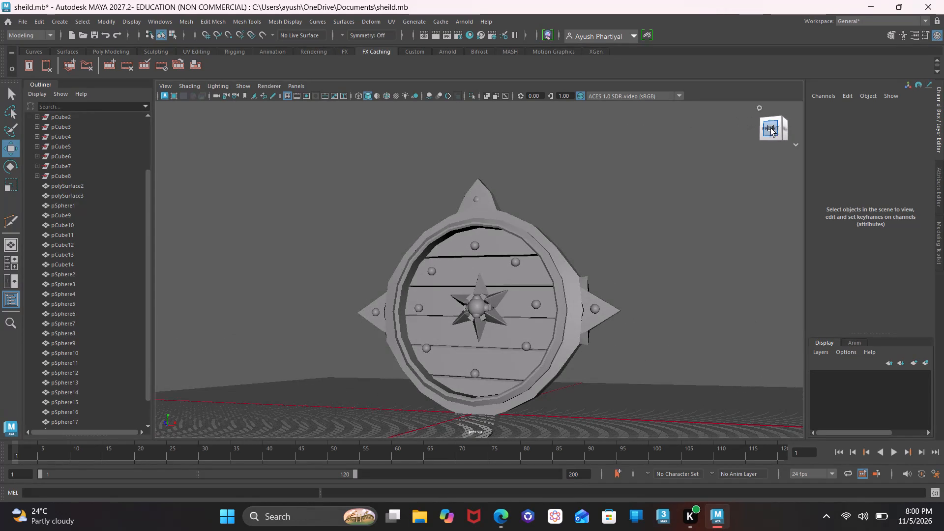
{"action": "left_click_drag", "start_coordinate": [770, 129], "coordinate": [771, 104]}
{"action": "left_click_drag", "start_coordinate": [781, 105], "coordinate": [774, 133]}
{"action": "left_click_drag", "start_coordinate": [774, 133], "coordinate": [795, 163]}
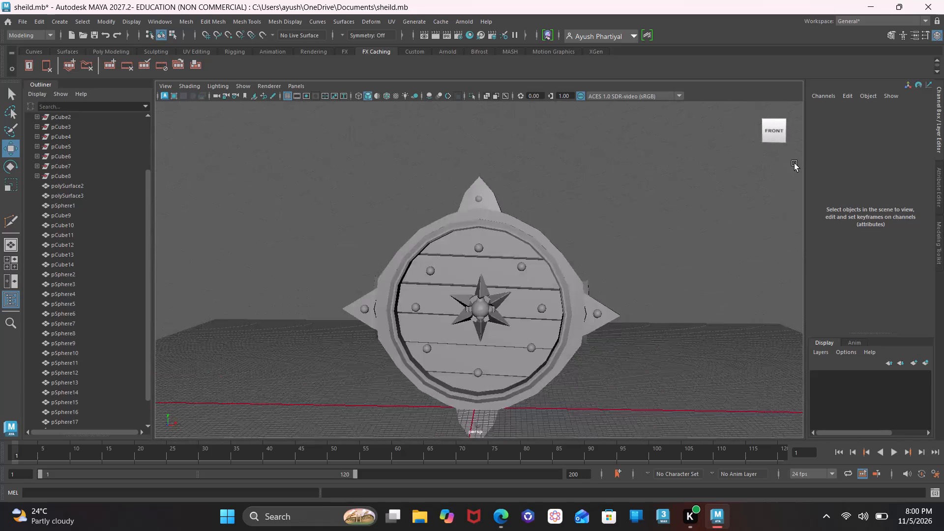
{"action": "left_click_drag", "start_coordinate": [795, 163], "coordinate": [771, 177]}
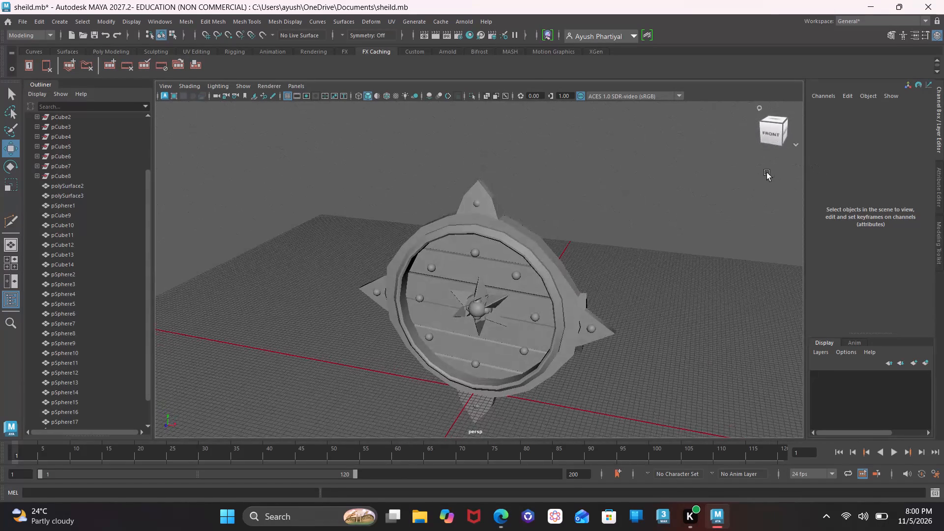
{"action": "left_click_drag", "start_coordinate": [773, 146], "coordinate": [750, 140]}
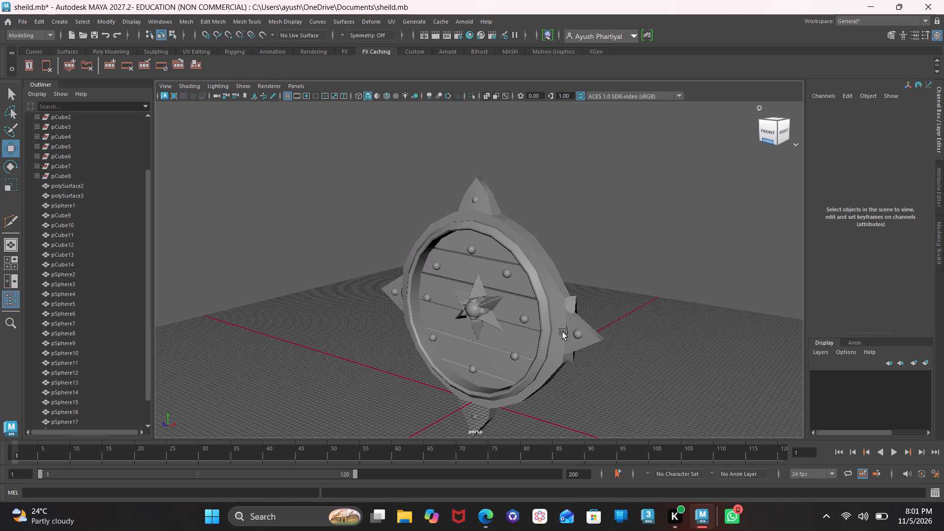
{"action": "left_click_drag", "start_coordinate": [562, 332], "coordinate": [567, 194]}
{"action": "left_click", "coordinate": [611, 215]}
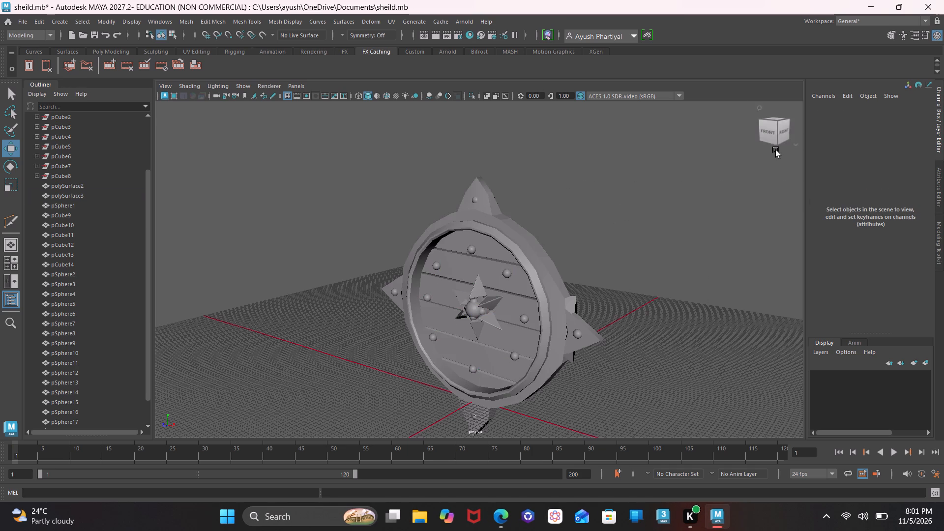
{"action": "left_click_drag", "start_coordinate": [777, 138], "coordinate": [666, 160]}
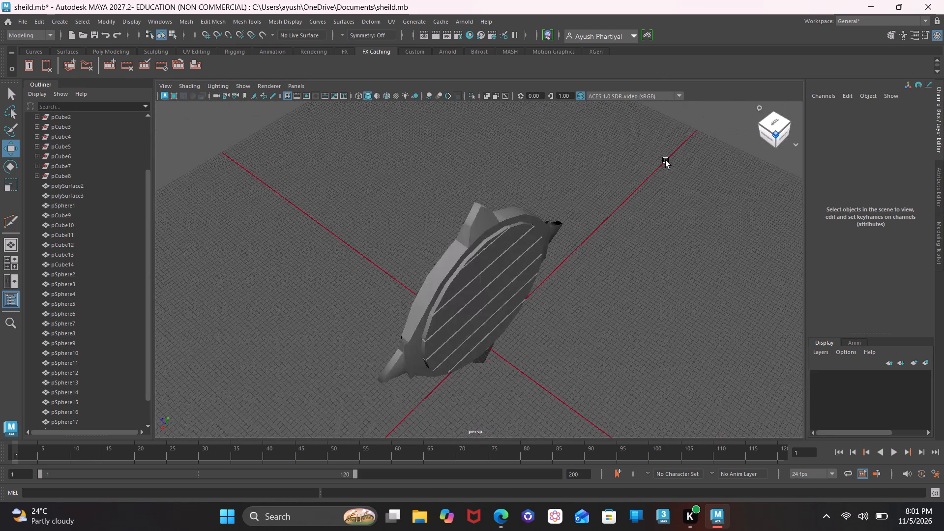
{"action": "left_click_drag", "start_coordinate": [782, 131], "coordinate": [907, 101]}
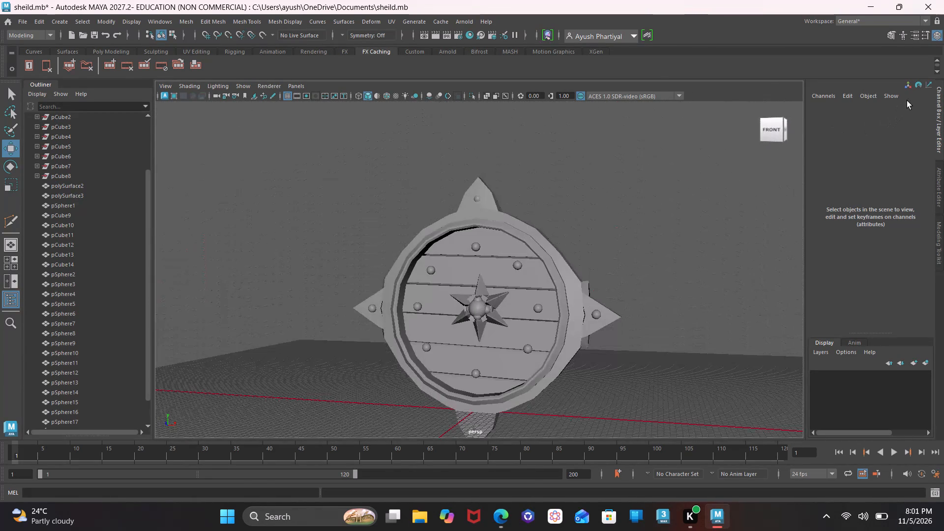
{"action": "left_click_drag", "start_coordinate": [767, 124], "coordinate": [790, 123]}
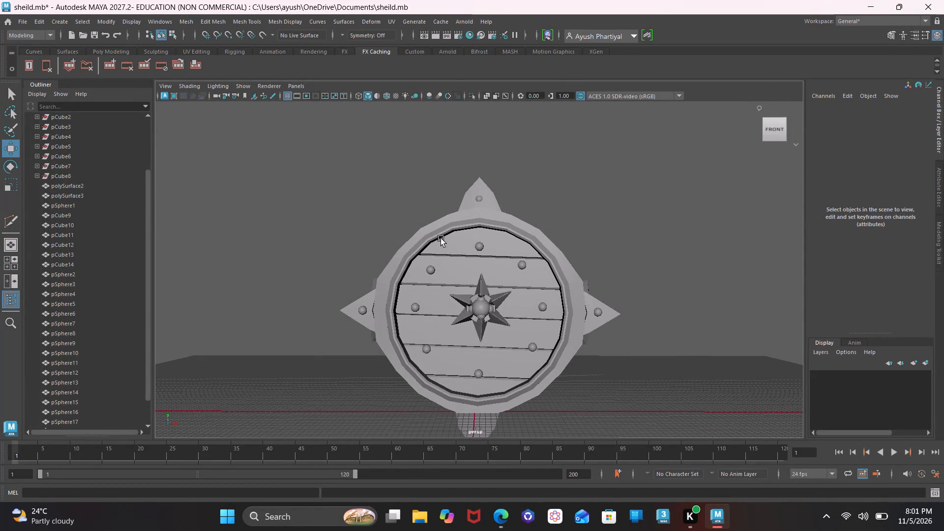
Select groups of shield parts and frame them in the front view to inspect the assembly.
{"action": "left_click_drag", "start_coordinate": [278, 218], "coordinate": [599, 388]}
{"action": "scroll", "coordinate": [599, 388], "scroll_direction": "down", "scroll_amount": 1}
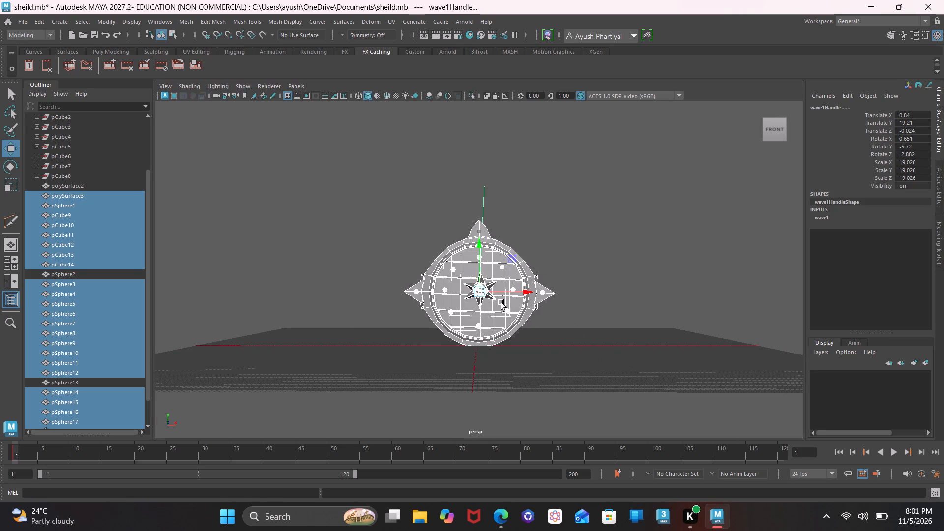
{"action": "key", "text": "f"}
{"action": "left_click", "coordinate": [575, 203]}
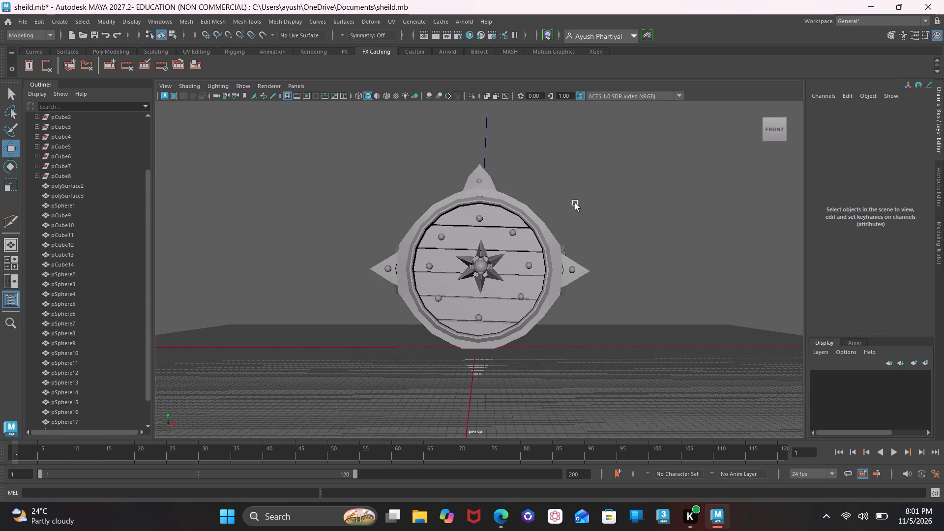
{"action": "left_click_drag", "start_coordinate": [407, 222], "coordinate": [543, 288]}
{"action": "key", "text": "f"}
{"action": "scroll", "coordinate": [543, 288], "scroll_direction": "right", "scroll_amount": 2}
{"action": "right_click_drag", "start_coordinate": [543, 288], "coordinate": [550, 223]}
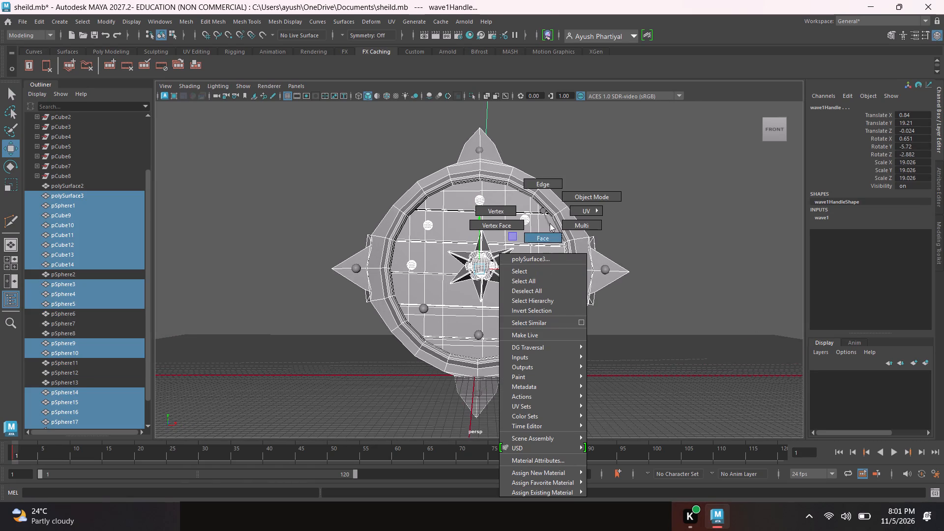
{"action": "right_click_drag", "start_coordinate": [550, 223], "coordinate": [565, 198]}
{"action": "left_click", "coordinate": [545, 177]}
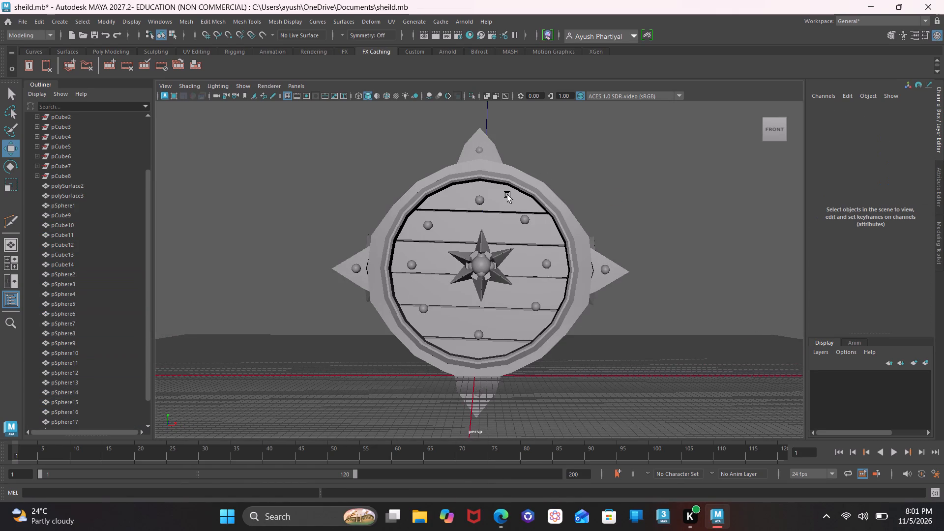
{"action": "key", "text": "f"}
{"action": "left_click_drag", "start_coordinate": [358, 209], "coordinate": [644, 309]}
{"action": "key", "text": "f"}
{"action": "left_click", "coordinate": [593, 222]}
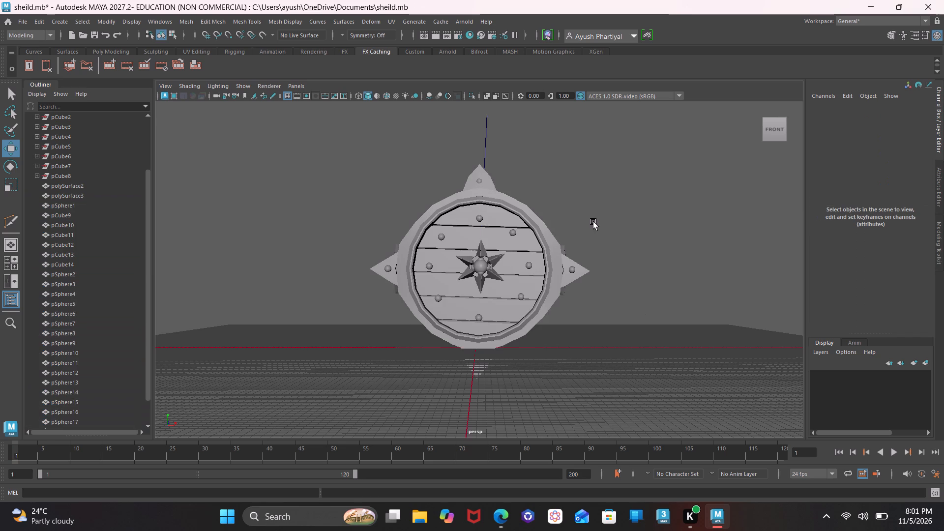
Delete the leftover wave deformer handle that sticks up above the shield.
{"action": "left_click_drag", "start_coordinate": [761, 134], "coordinate": [675, 149]}
{"action": "left_click_drag", "start_coordinate": [782, 124], "coordinate": [603, 144]}
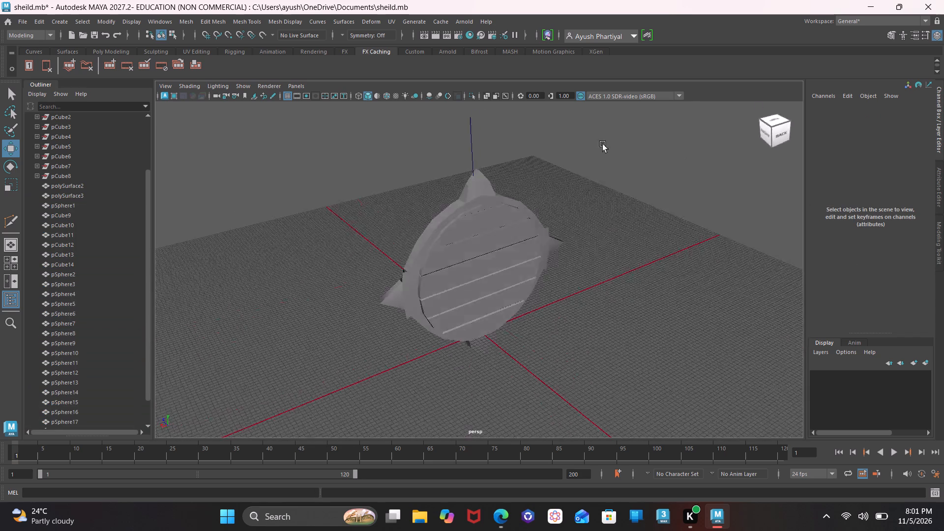
{"action": "left_click_drag", "start_coordinate": [603, 144], "coordinate": [753, 127]}
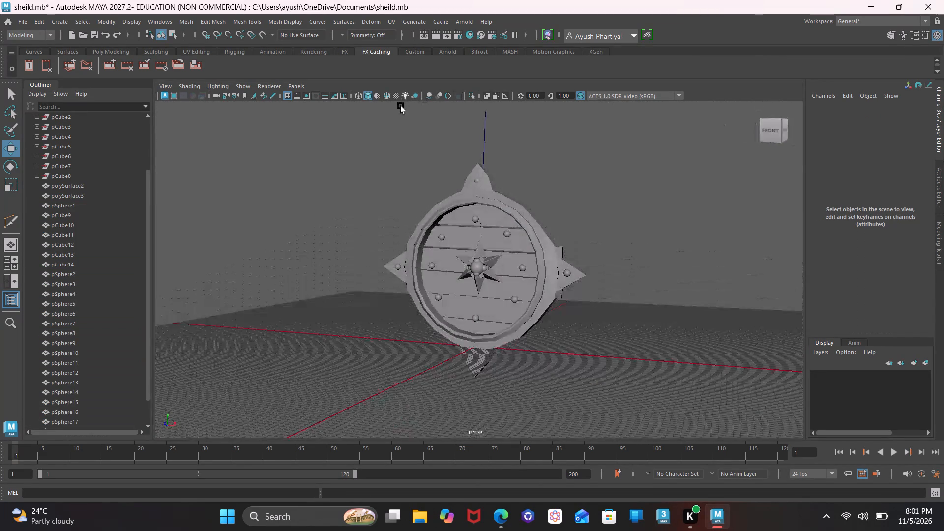
{"action": "left_click_drag", "start_coordinate": [442, 130], "coordinate": [535, 147]}
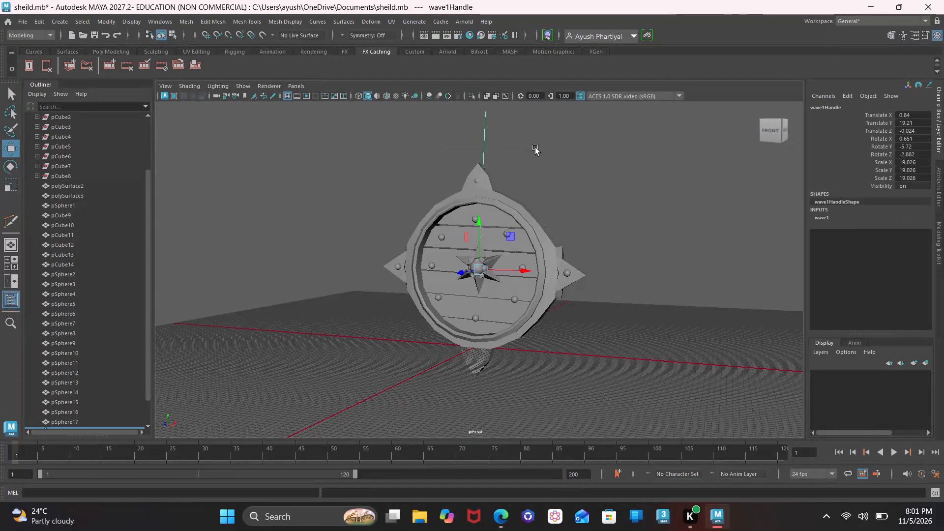
{"action": "key", "text": "Delete"}
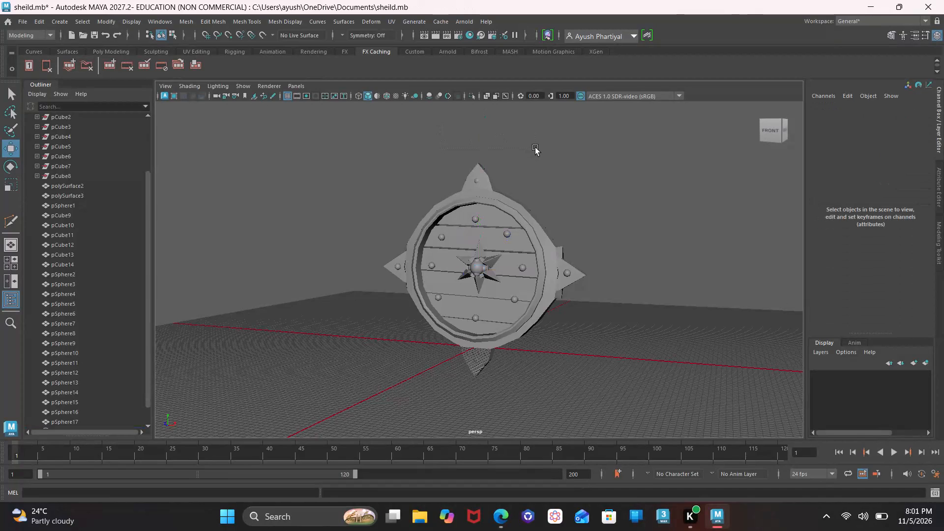
Inspect the central star boss up close and the shield's side and back planks.
{"action": "scroll", "coordinate": [441, 237], "scroll_direction": "up", "scroll_amount": 2}
{"action": "left_click", "coordinate": [454, 244]}
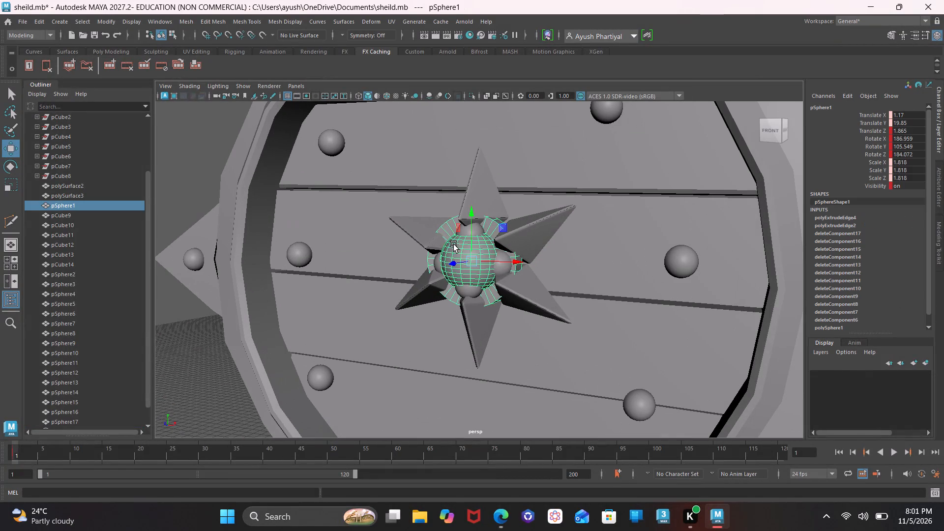
{"action": "scroll", "coordinate": [485, 244], "scroll_direction": "down", "scroll_amount": 1}
{"action": "left_click", "coordinate": [592, 192]}
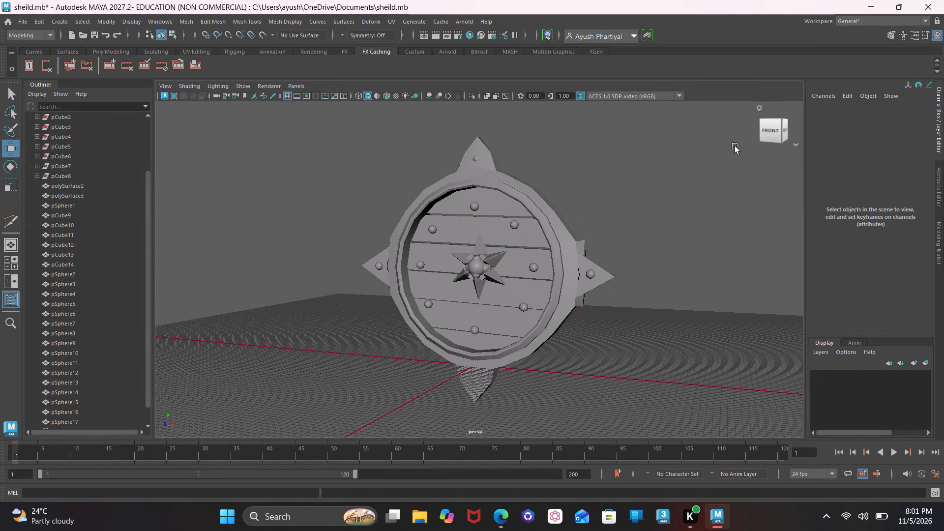
{"action": "left_click_drag", "start_coordinate": [770, 135], "coordinate": [670, 150]}
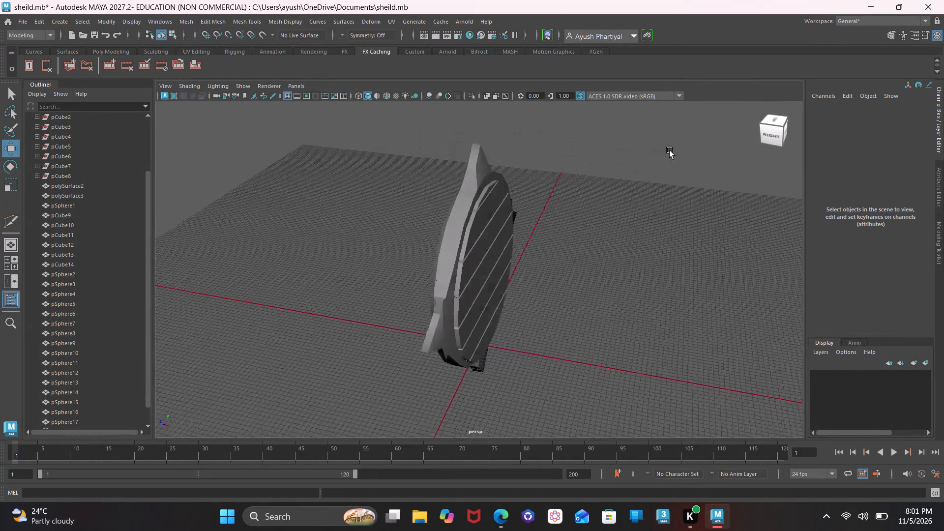
{"action": "left_click_drag", "start_coordinate": [670, 150], "coordinate": [696, 147]}
{"action": "left_click_drag", "start_coordinate": [783, 128], "coordinate": [754, 126]}
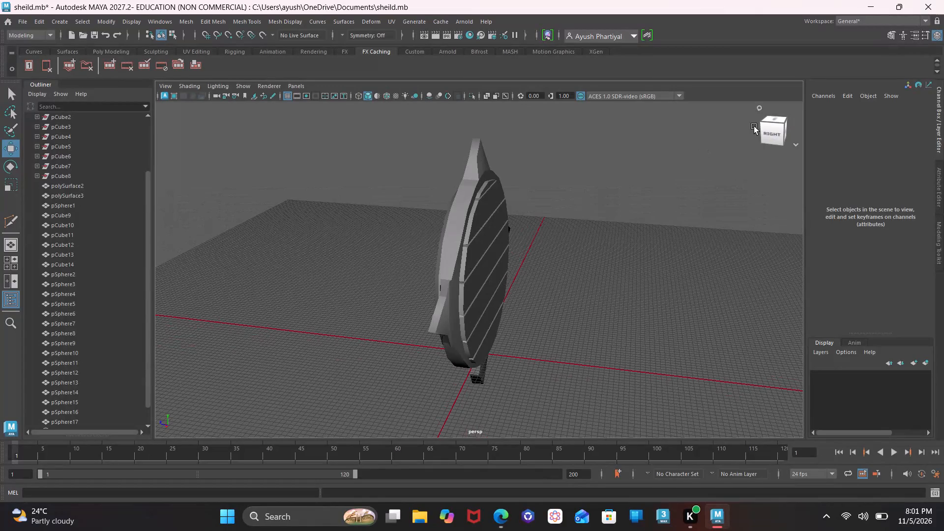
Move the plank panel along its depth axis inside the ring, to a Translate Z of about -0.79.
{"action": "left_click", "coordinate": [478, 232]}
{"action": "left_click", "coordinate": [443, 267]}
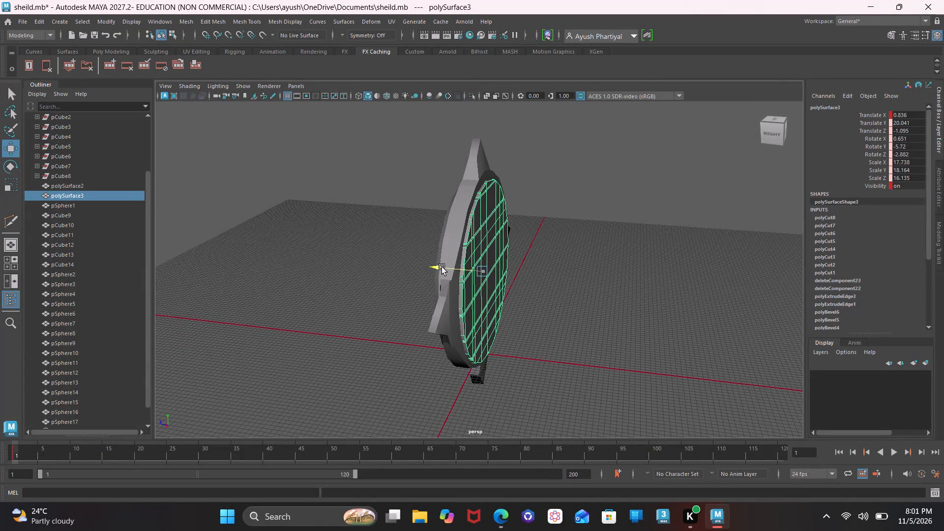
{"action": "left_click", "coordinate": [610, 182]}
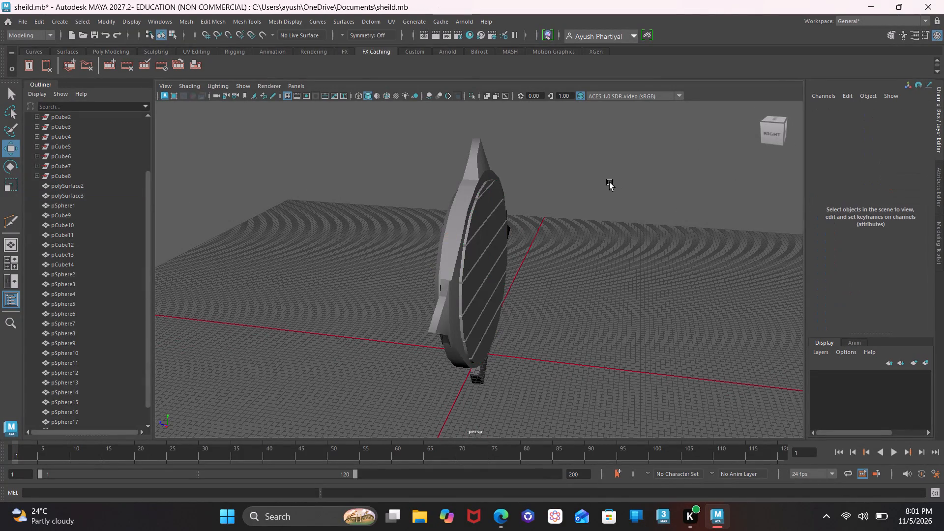
Bevel the inner edge loop on the back of the shield's ring, trying bevel fractions between 0 and 1.
{"action": "left_click_drag", "start_coordinate": [771, 123], "coordinate": [657, 98]}
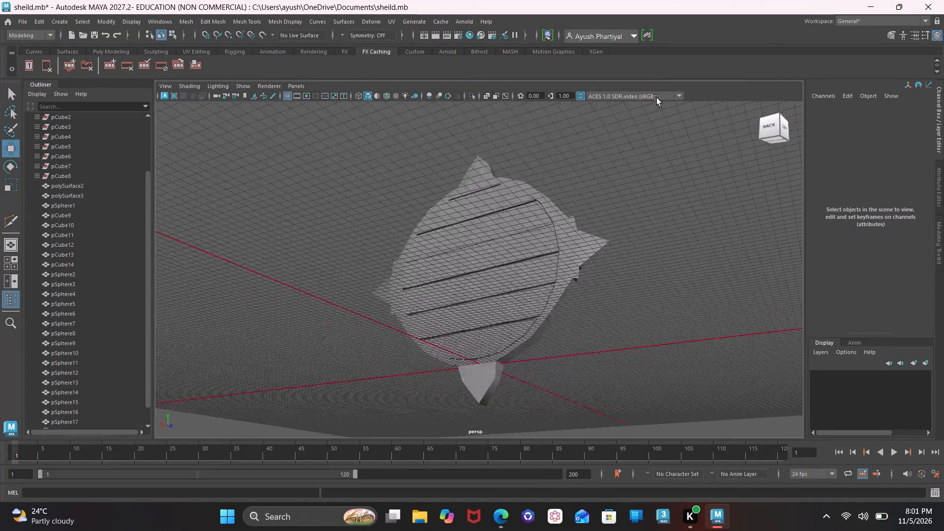
{"action": "left_click_drag", "start_coordinate": [657, 98], "coordinate": [751, 112]}
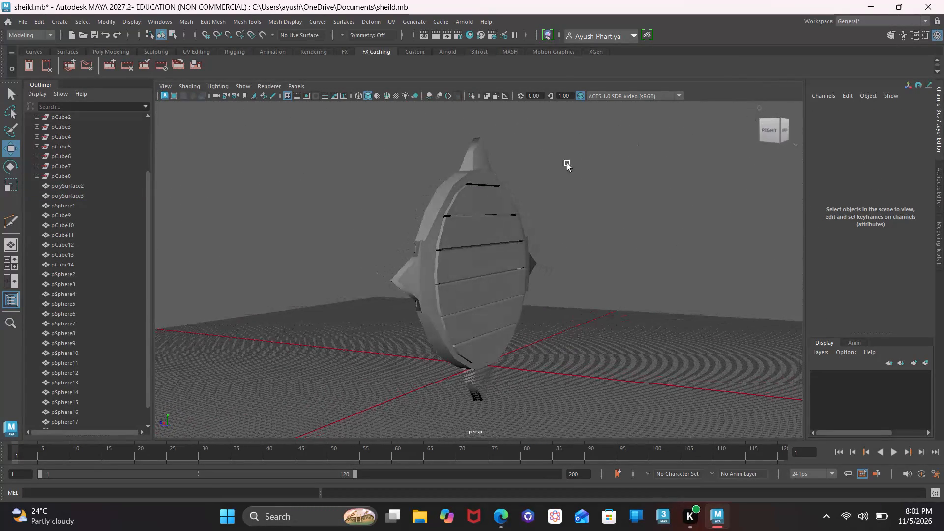
{"action": "left_click", "coordinate": [433, 247]}
{"action": "right_click_drag", "start_coordinate": [433, 247], "coordinate": [466, 182]}
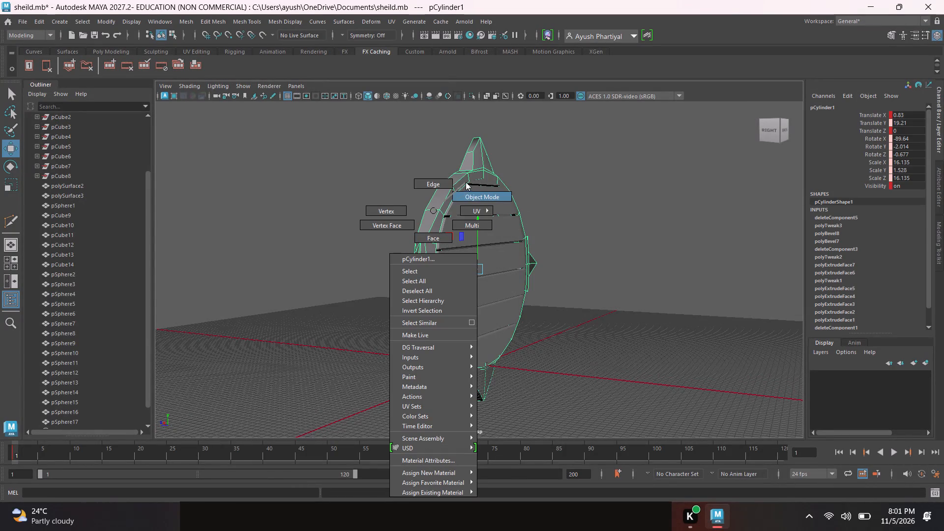
{"action": "right_click_drag", "start_coordinate": [466, 182], "coordinate": [464, 191]}
{"action": "right_click_drag", "start_coordinate": [464, 191], "coordinate": [435, 212]}
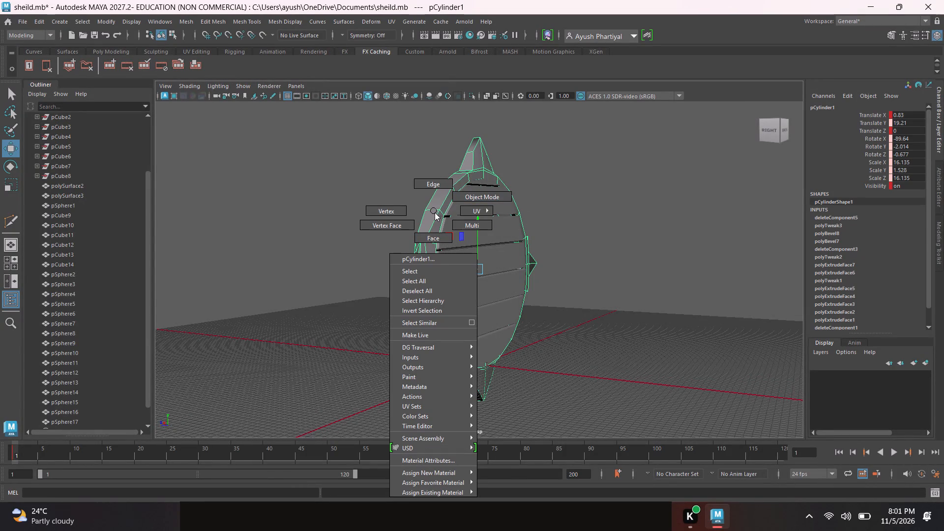
{"action": "right_click_drag", "start_coordinate": [435, 212], "coordinate": [423, 182]}
{"action": "scroll", "coordinate": [465, 248], "scroll_direction": "up", "scroll_amount": 1}
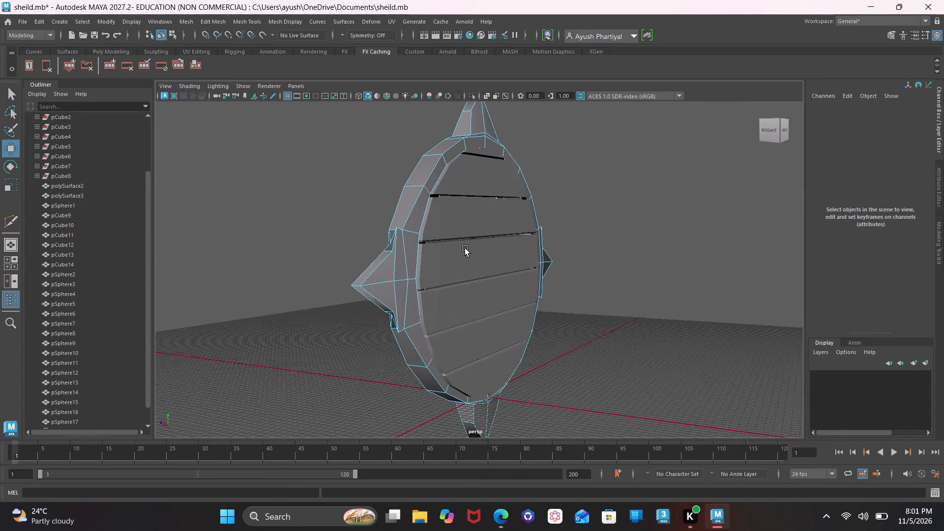
{"action": "scroll", "coordinate": [465, 248], "scroll_direction": "up", "scroll_amount": 1}
{"action": "double_click", "coordinate": [390, 242]}
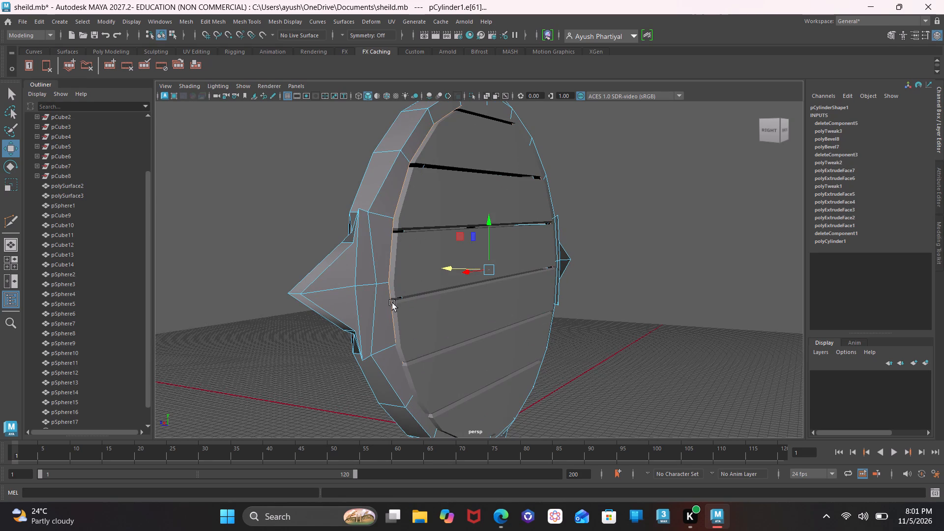
{"action": "key", "text": "ctrl+b"}
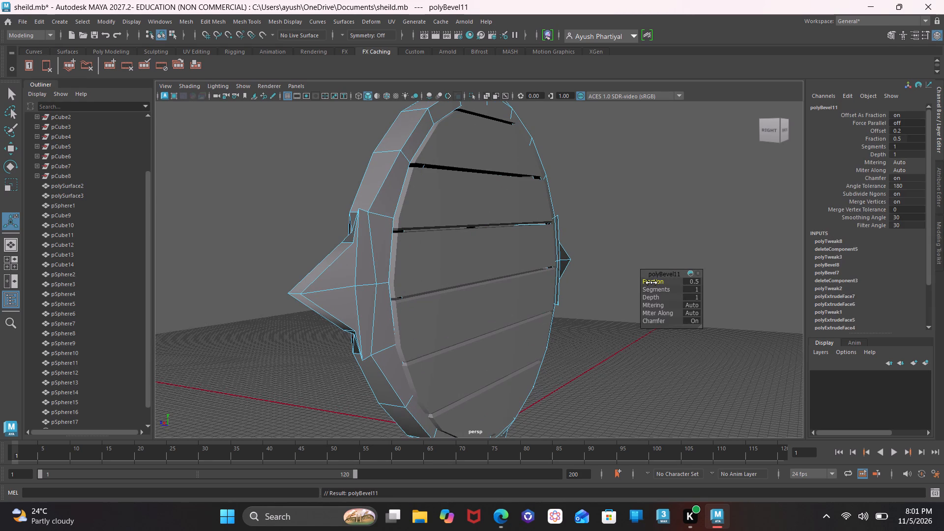
{"action": "left_click_drag", "start_coordinate": [652, 283], "coordinate": [647, 283]}
{"action": "left_click_drag", "start_coordinate": [647, 283], "coordinate": [675, 275]}
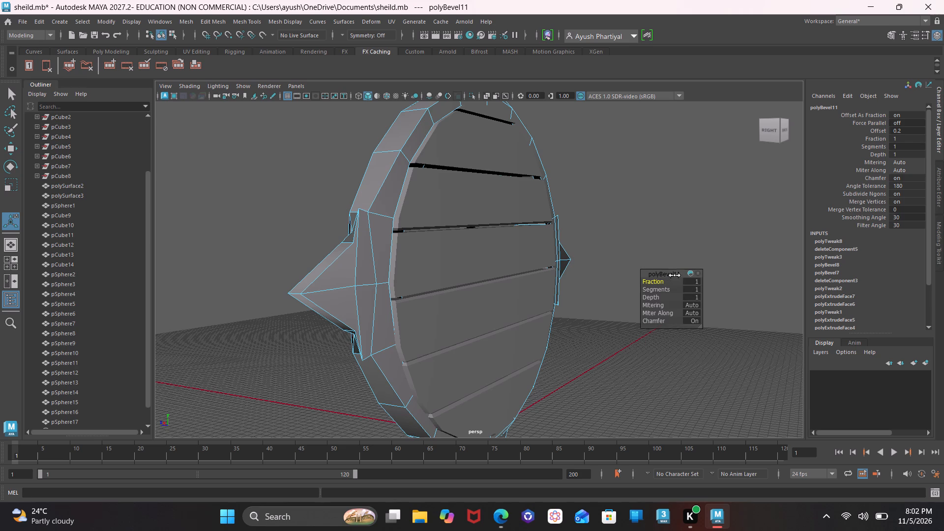
{"action": "left_click_drag", "start_coordinate": [675, 275], "coordinate": [668, 271]}
{"action": "left_click", "coordinate": [636, 197]}
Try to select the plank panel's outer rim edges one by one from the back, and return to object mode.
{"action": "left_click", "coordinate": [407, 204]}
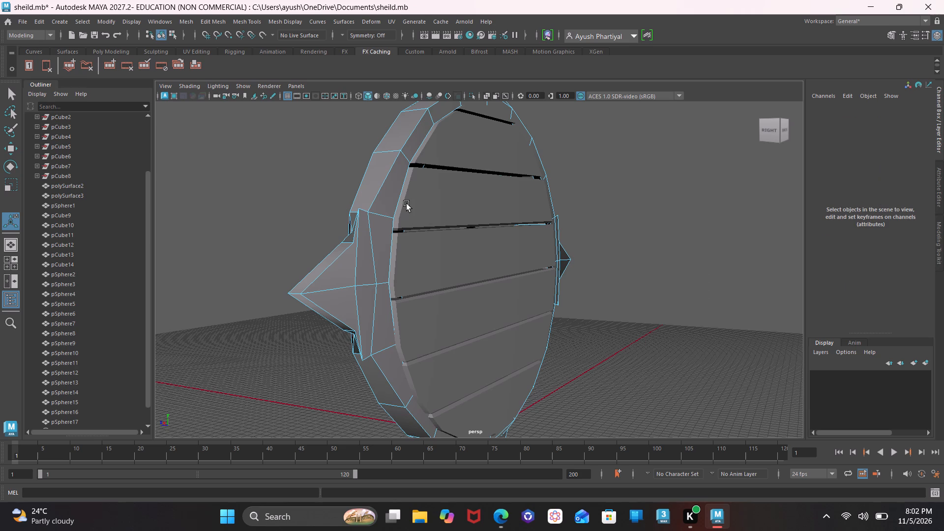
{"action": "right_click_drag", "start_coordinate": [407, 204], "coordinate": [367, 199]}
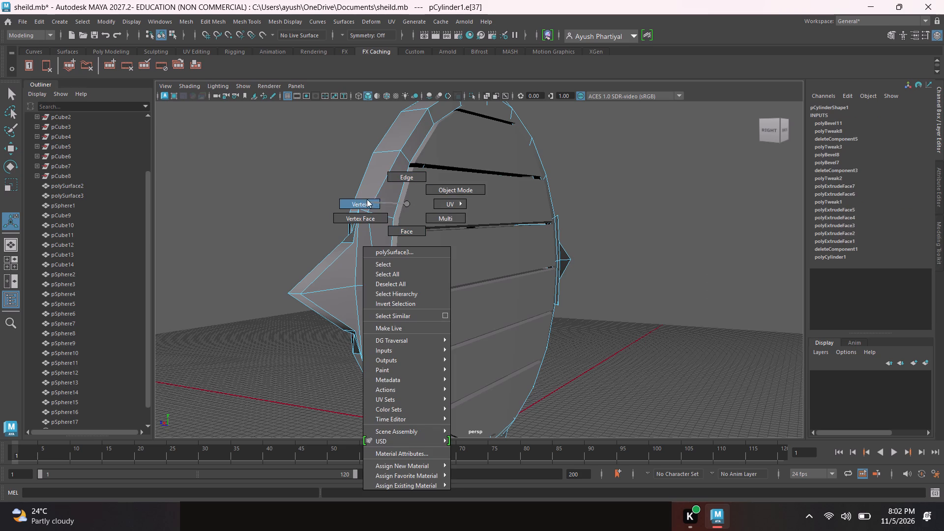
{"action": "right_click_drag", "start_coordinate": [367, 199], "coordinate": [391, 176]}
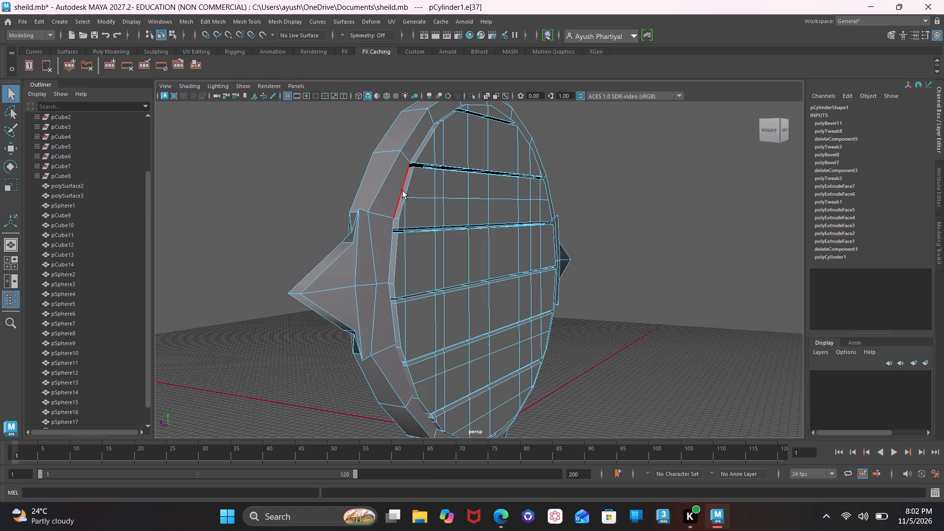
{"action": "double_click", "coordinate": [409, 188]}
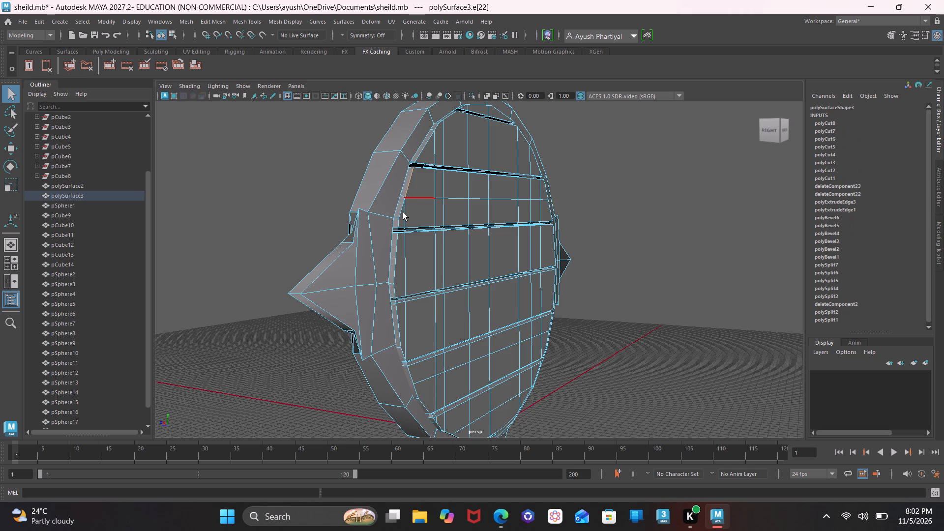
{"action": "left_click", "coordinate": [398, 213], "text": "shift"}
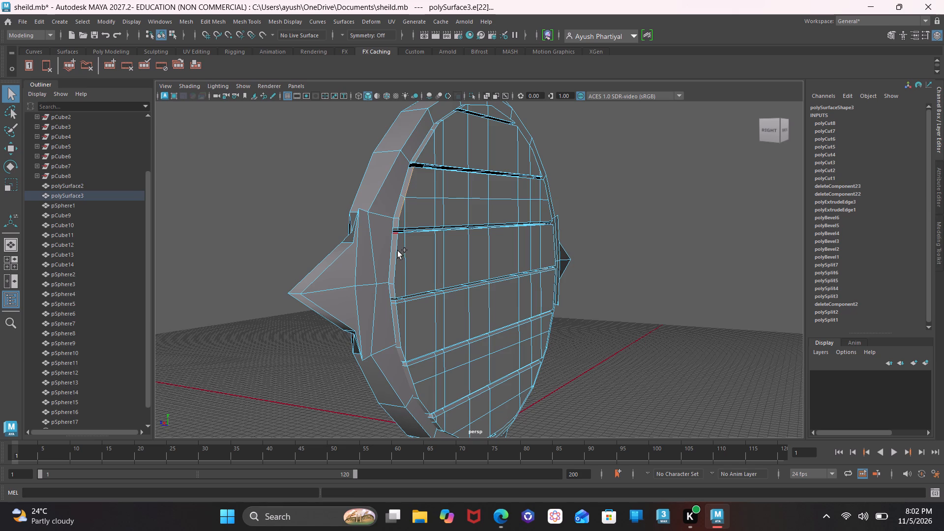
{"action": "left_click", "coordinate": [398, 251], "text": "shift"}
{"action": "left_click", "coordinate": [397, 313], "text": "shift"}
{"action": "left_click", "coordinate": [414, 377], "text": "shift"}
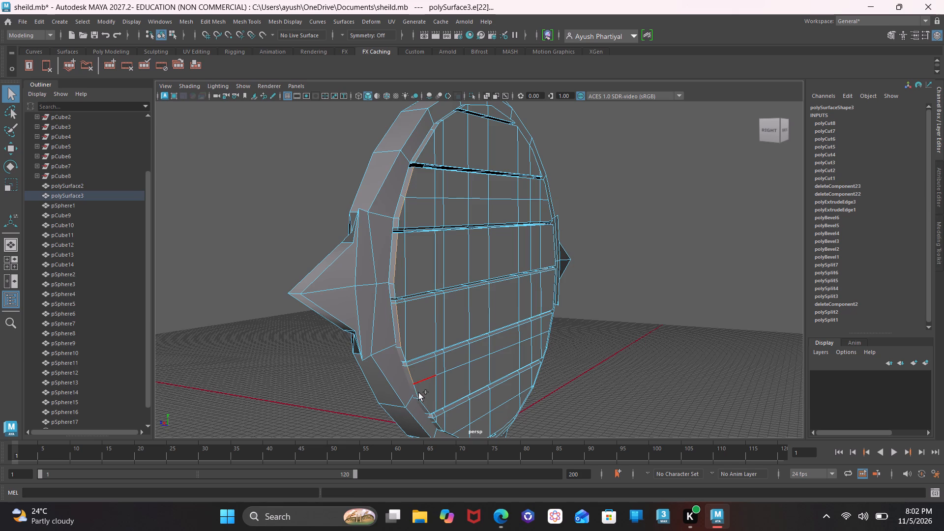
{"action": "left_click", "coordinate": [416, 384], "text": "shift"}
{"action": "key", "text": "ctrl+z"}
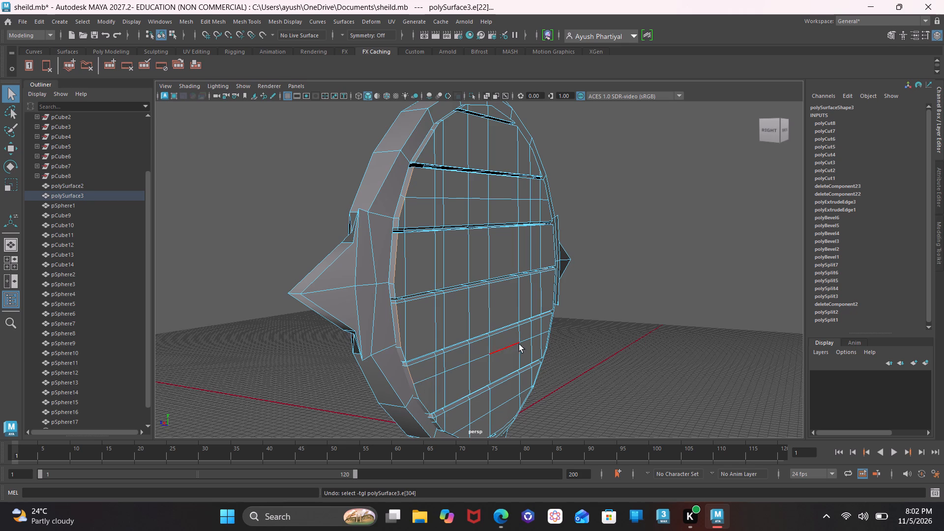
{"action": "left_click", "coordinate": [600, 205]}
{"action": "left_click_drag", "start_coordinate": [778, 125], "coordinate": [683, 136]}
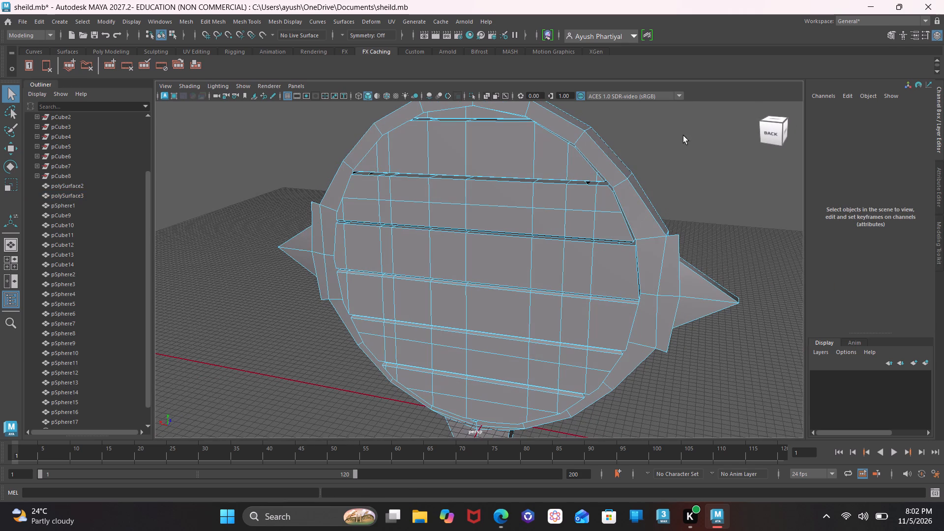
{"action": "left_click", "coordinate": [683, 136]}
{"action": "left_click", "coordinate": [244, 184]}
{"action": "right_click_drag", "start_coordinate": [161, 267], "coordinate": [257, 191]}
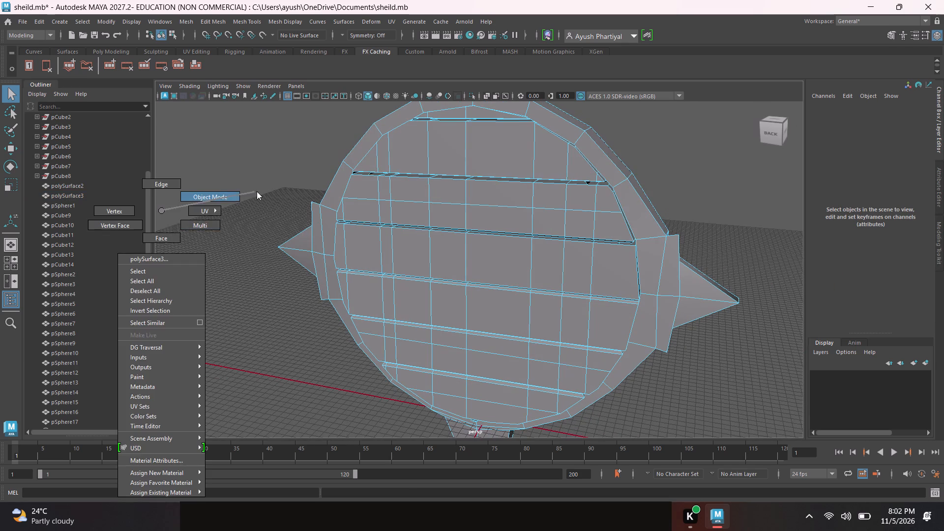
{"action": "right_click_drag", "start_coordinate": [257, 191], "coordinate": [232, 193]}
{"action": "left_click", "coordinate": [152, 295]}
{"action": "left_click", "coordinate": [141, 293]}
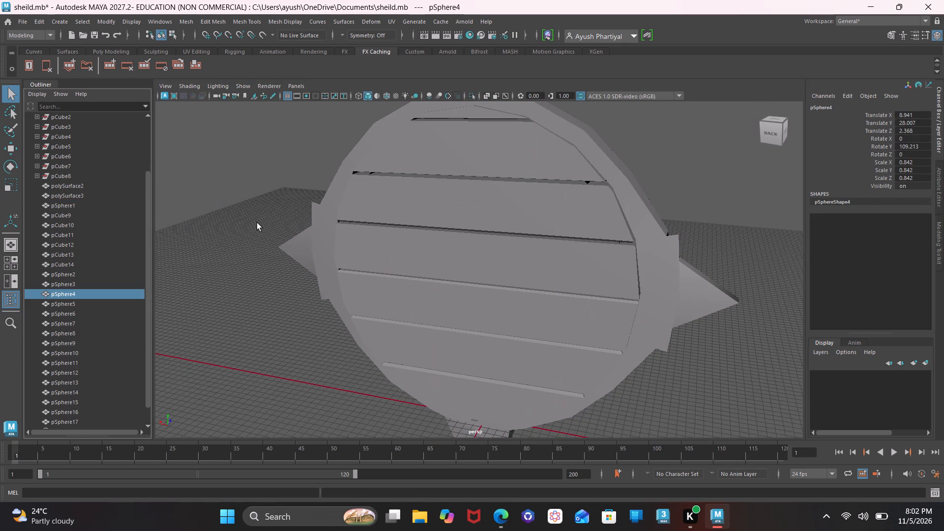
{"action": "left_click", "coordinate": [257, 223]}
Move the plank panel forward inside the ring, to a Translate Z of about -0.13.
{"action": "left_click_drag", "start_coordinate": [777, 135], "coordinate": [913, 125]}
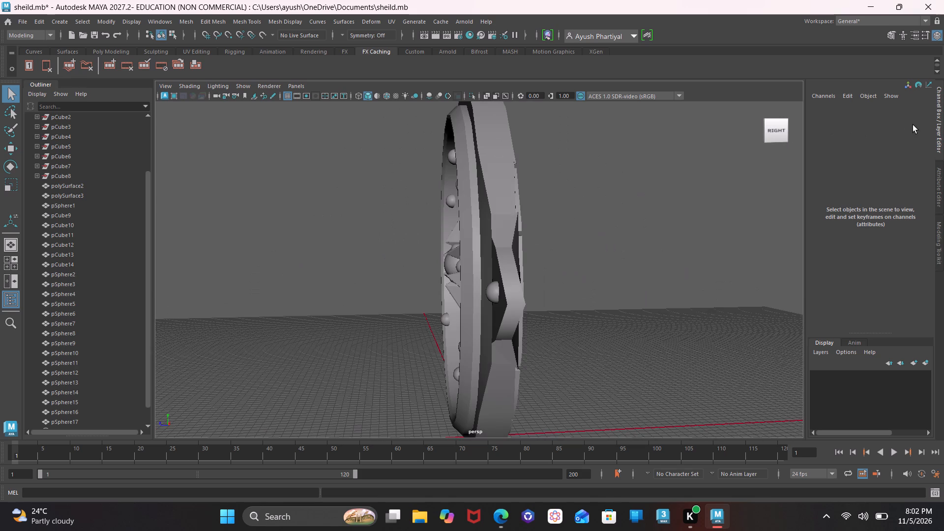
{"action": "left_click_drag", "start_coordinate": [770, 128], "coordinate": [741, 139]}
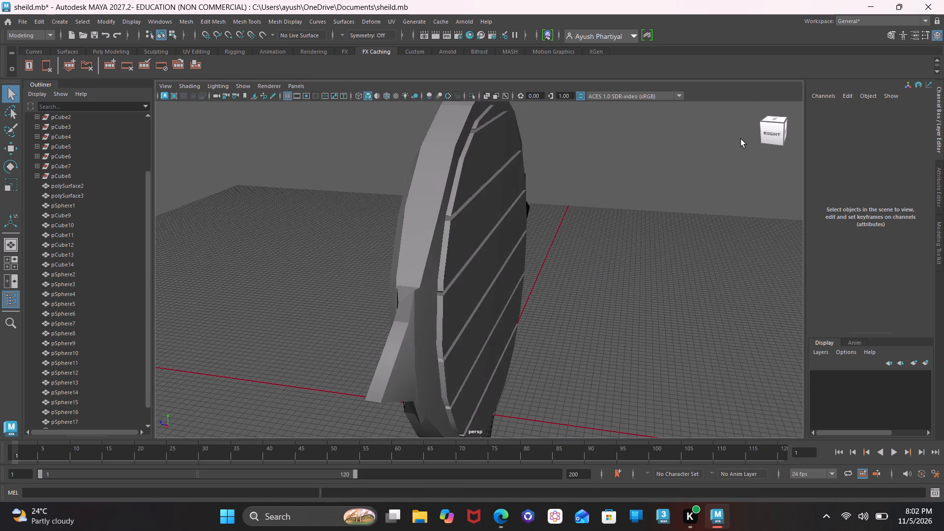
{"action": "left_click_drag", "start_coordinate": [741, 139], "coordinate": [845, 106]}
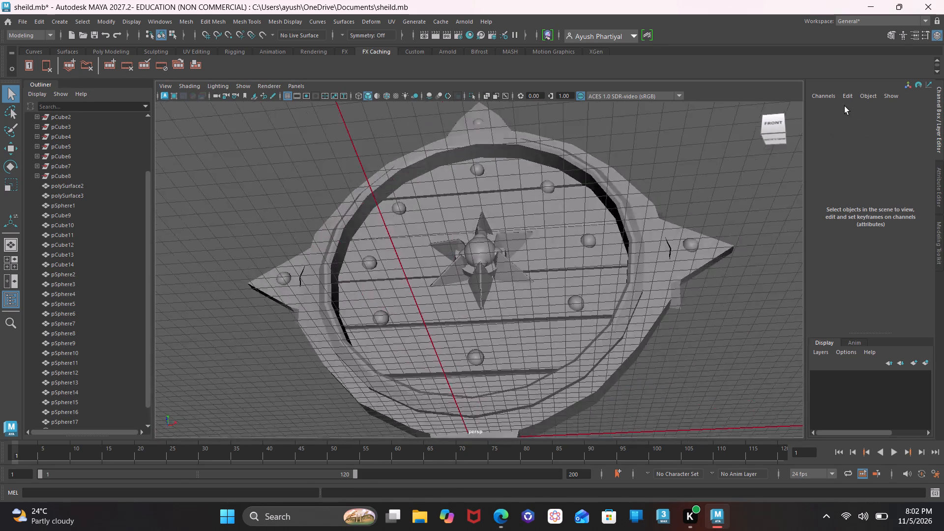
{"action": "left_click_drag", "start_coordinate": [845, 106], "coordinate": [878, 122]}
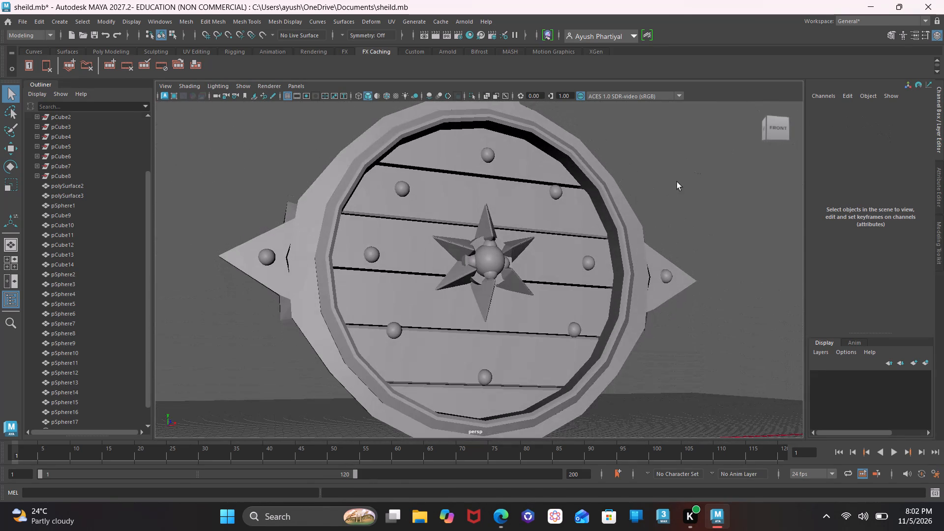
{"action": "left_click", "coordinate": [557, 270]}
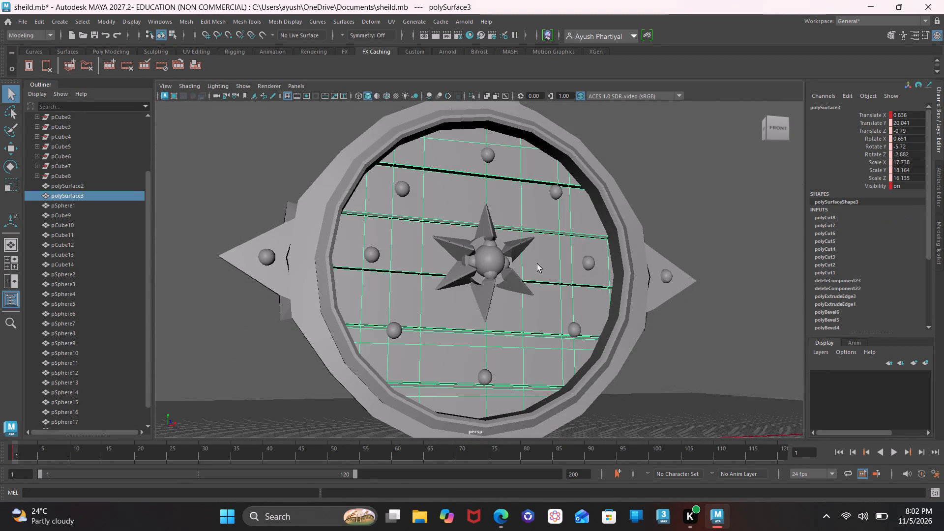
{"action": "key", "text": "w"}
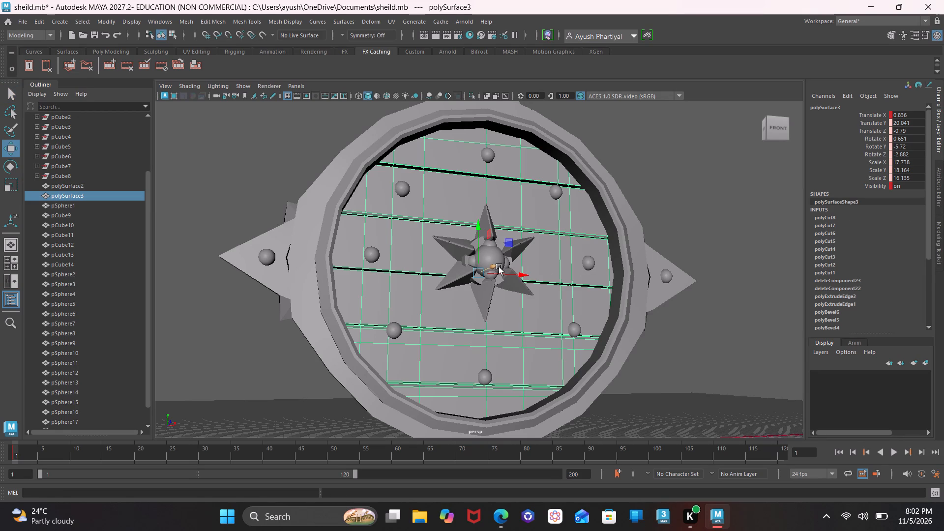
{"action": "left_click", "coordinate": [499, 267]}
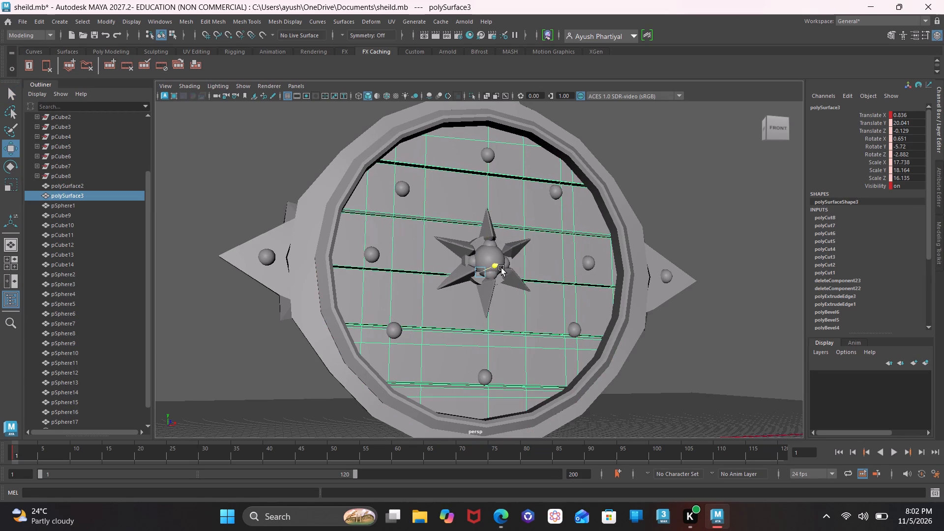
{"action": "left_click", "coordinate": [664, 155]}
Inspect the repositioned plank panel, studs and star boss from the front, the side and below.
{"action": "left_click_drag", "start_coordinate": [773, 134], "coordinate": [712, 130]}
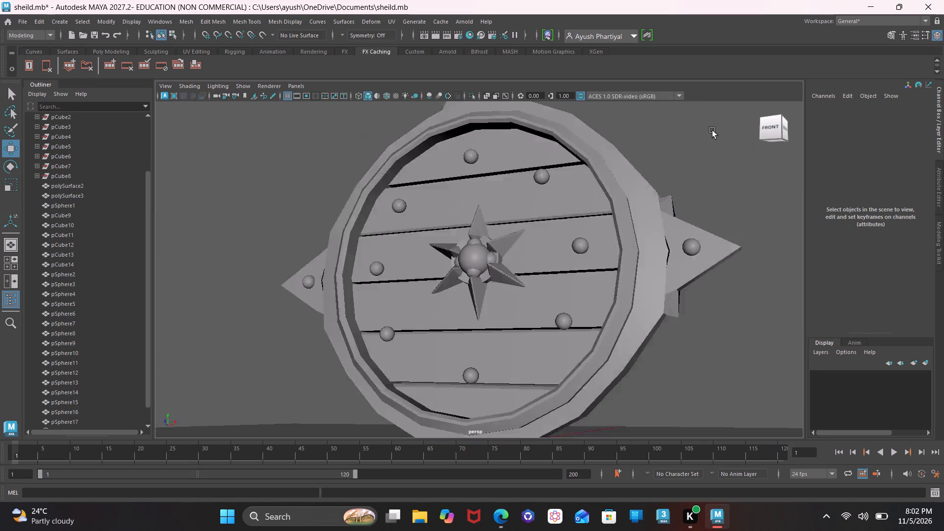
{"action": "left_click_drag", "start_coordinate": [712, 130], "coordinate": [682, 145]}
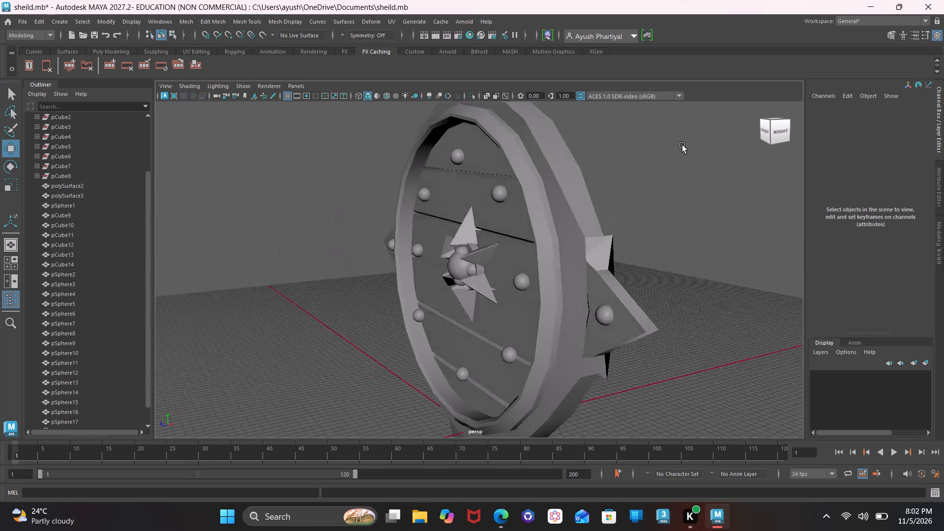
{"action": "left_click_drag", "start_coordinate": [682, 145], "coordinate": [707, 128]}
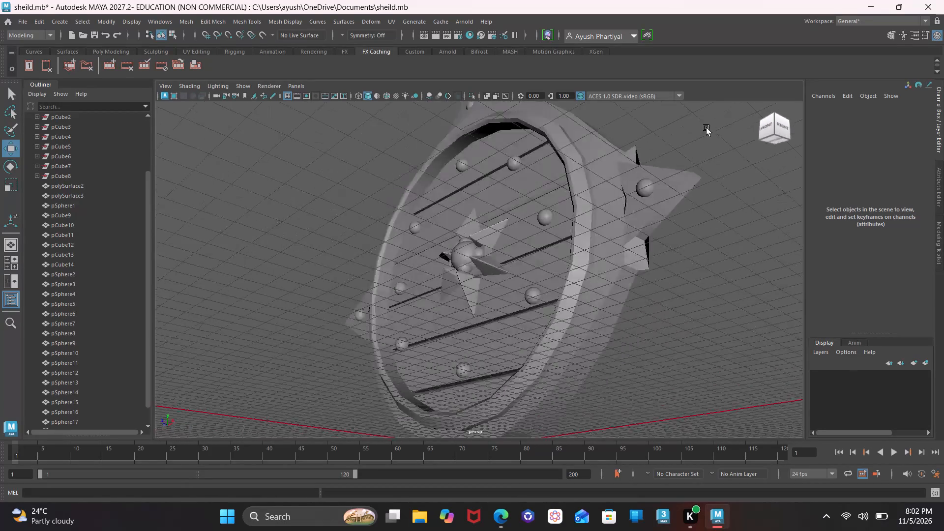
{"action": "left_click_drag", "start_coordinate": [707, 128], "coordinate": [715, 133]}
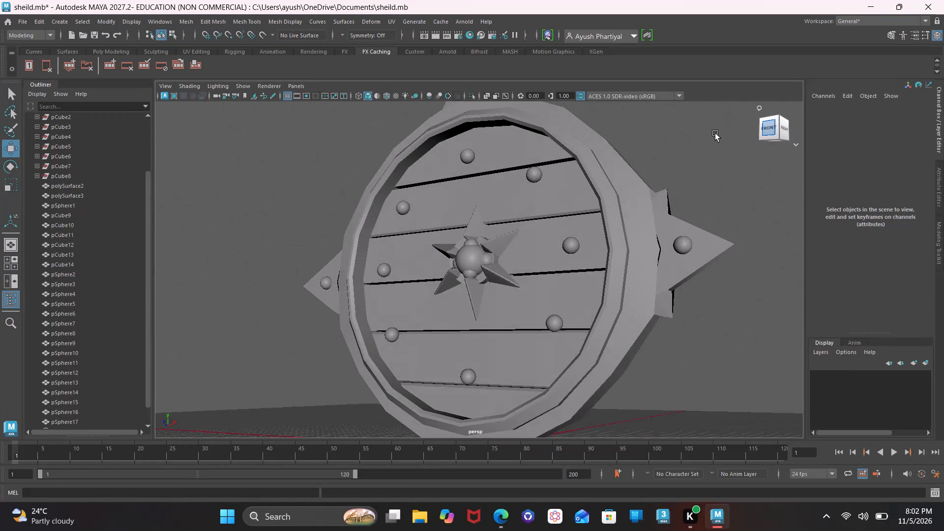
{"action": "left_click_drag", "start_coordinate": [775, 136], "coordinate": [811, 138]}
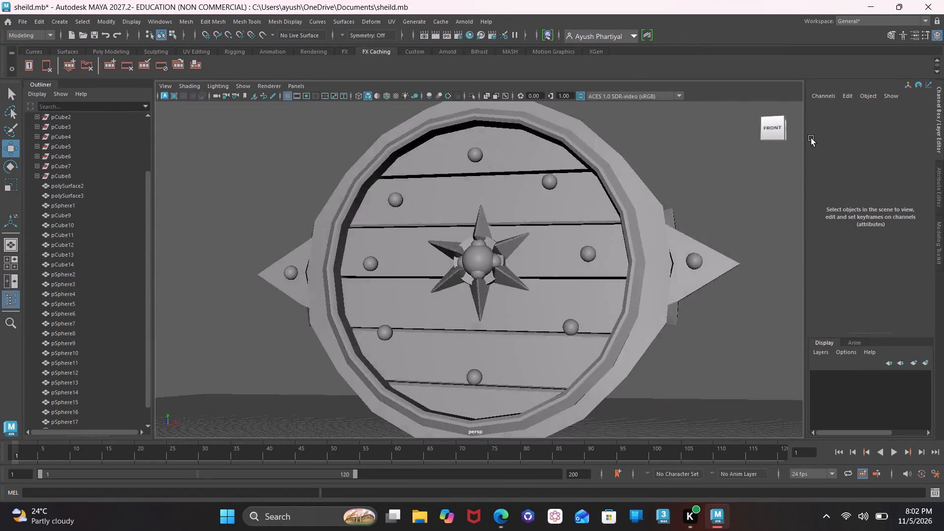
{"action": "left_click_drag", "start_coordinate": [811, 138], "coordinate": [820, 139]}
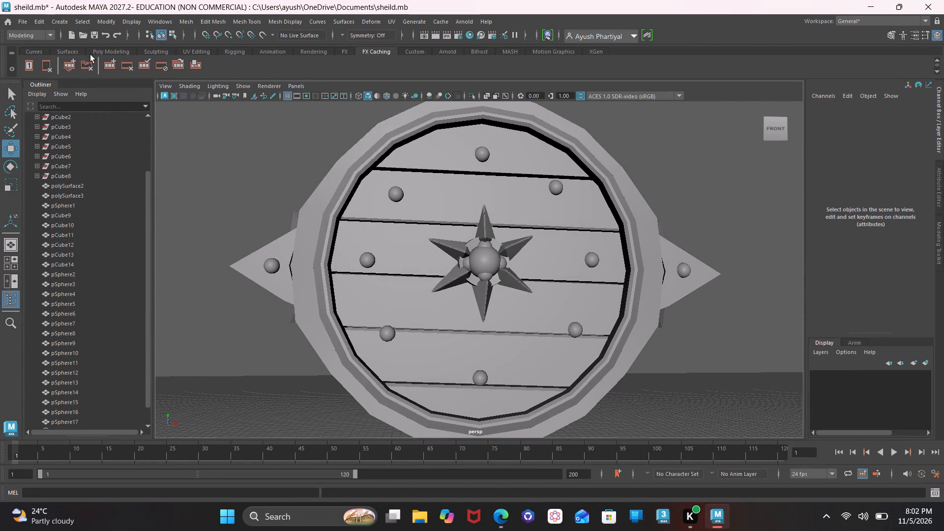
Reopen sheild.mb from the recent files, saving the current changes.
{"action": "left_click", "coordinate": [10, 23]}
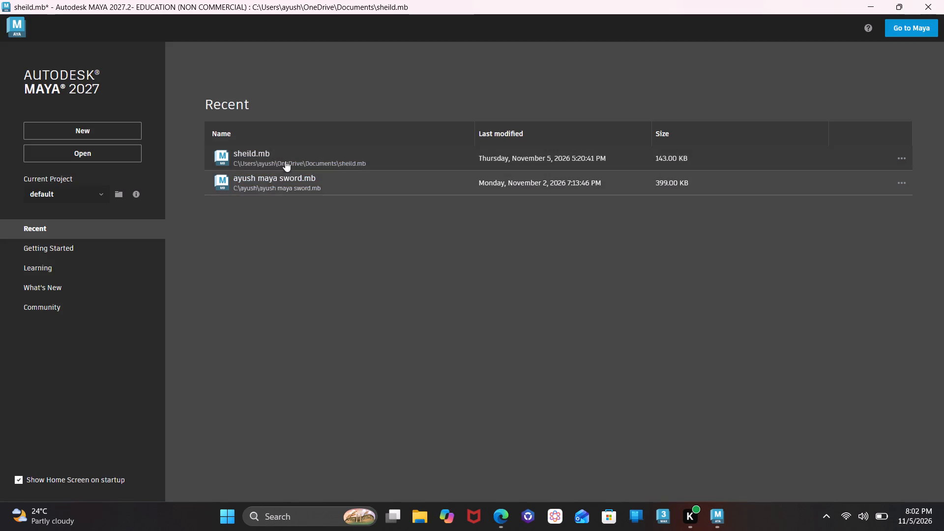
{"action": "left_click", "coordinate": [283, 157]}
{"action": "left_click", "coordinate": [424, 261]}
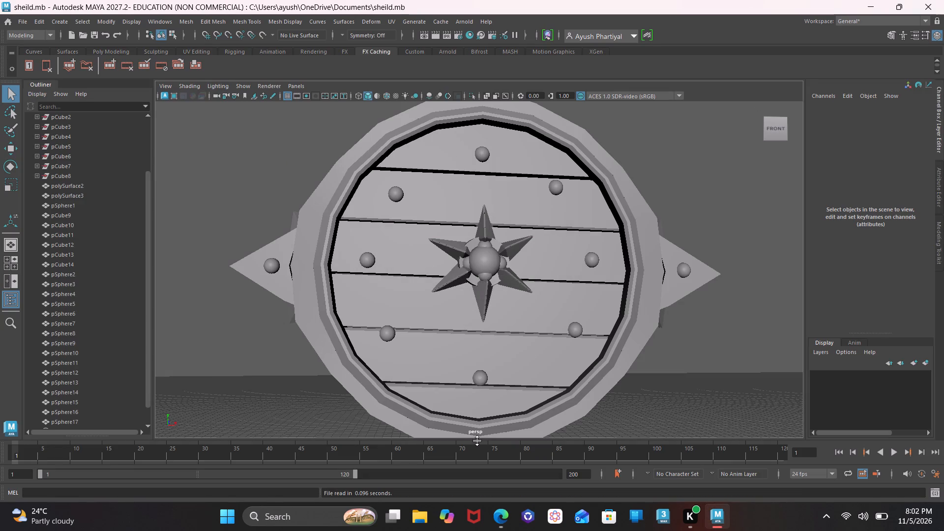
Launch Adobe After Effects.
{"action": "left_click", "coordinate": [229, 524]}
{"action": "left_click", "coordinate": [387, 415]}
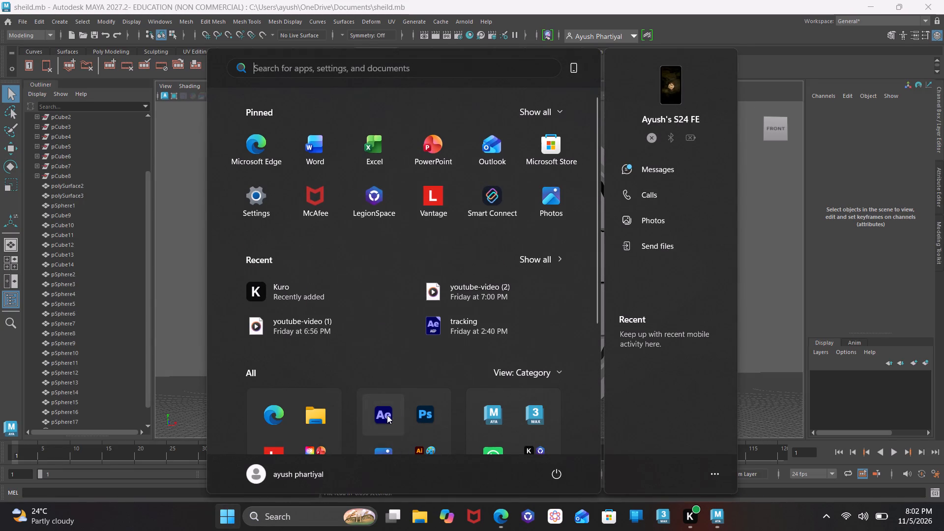
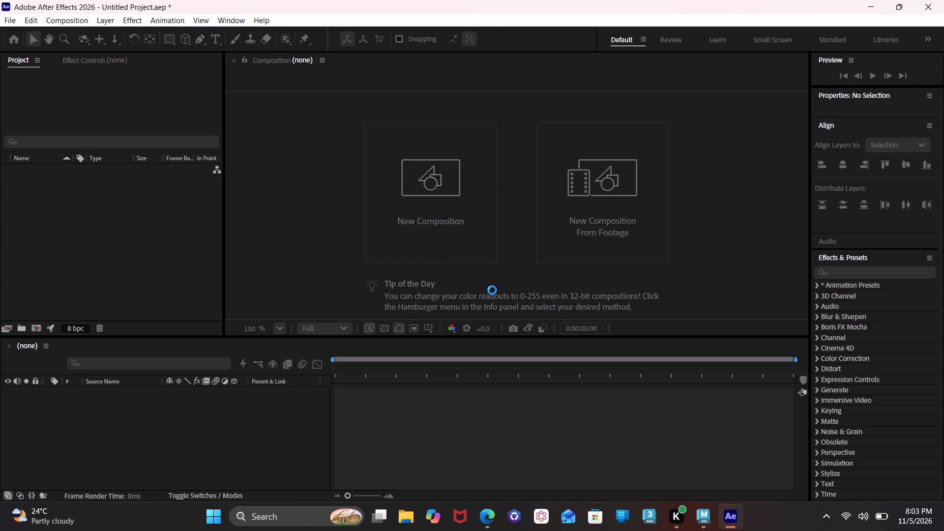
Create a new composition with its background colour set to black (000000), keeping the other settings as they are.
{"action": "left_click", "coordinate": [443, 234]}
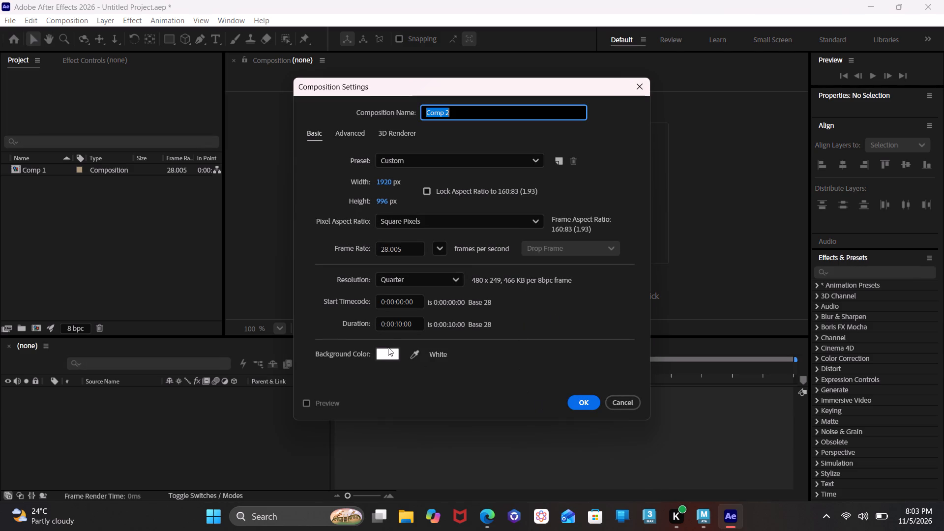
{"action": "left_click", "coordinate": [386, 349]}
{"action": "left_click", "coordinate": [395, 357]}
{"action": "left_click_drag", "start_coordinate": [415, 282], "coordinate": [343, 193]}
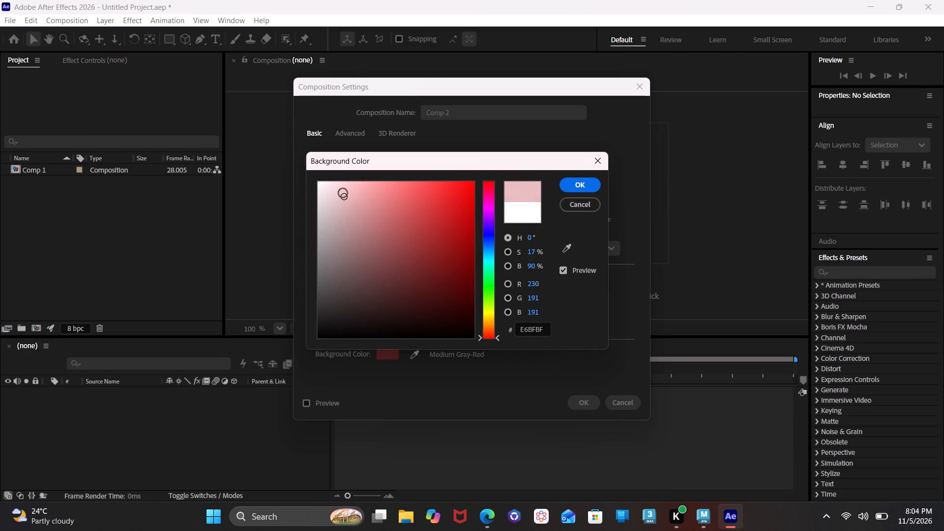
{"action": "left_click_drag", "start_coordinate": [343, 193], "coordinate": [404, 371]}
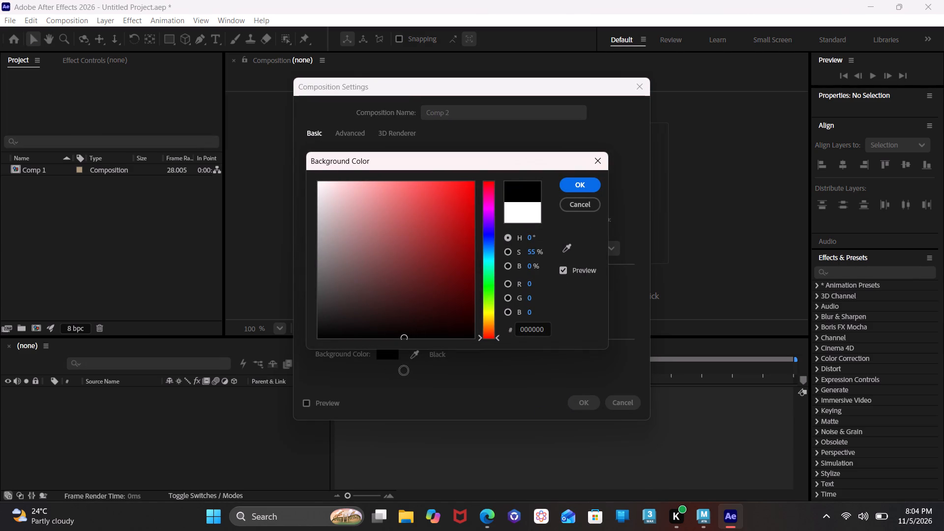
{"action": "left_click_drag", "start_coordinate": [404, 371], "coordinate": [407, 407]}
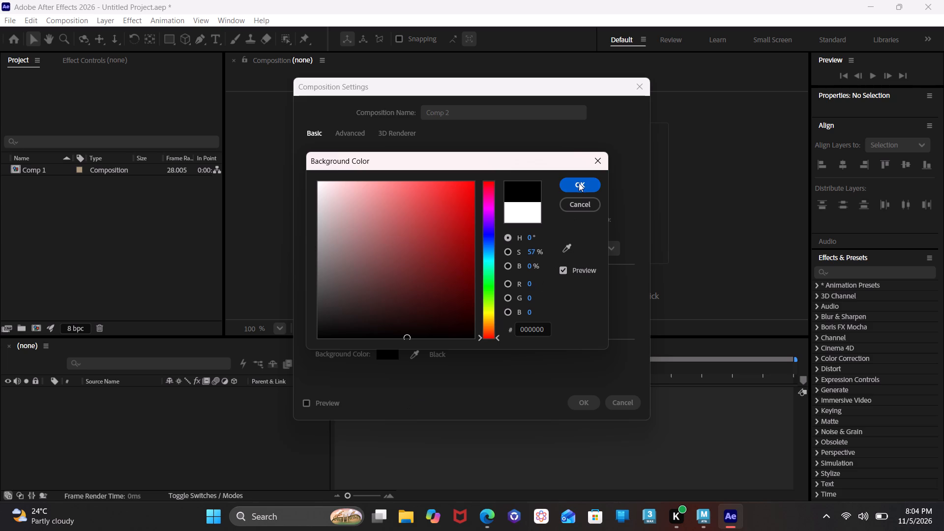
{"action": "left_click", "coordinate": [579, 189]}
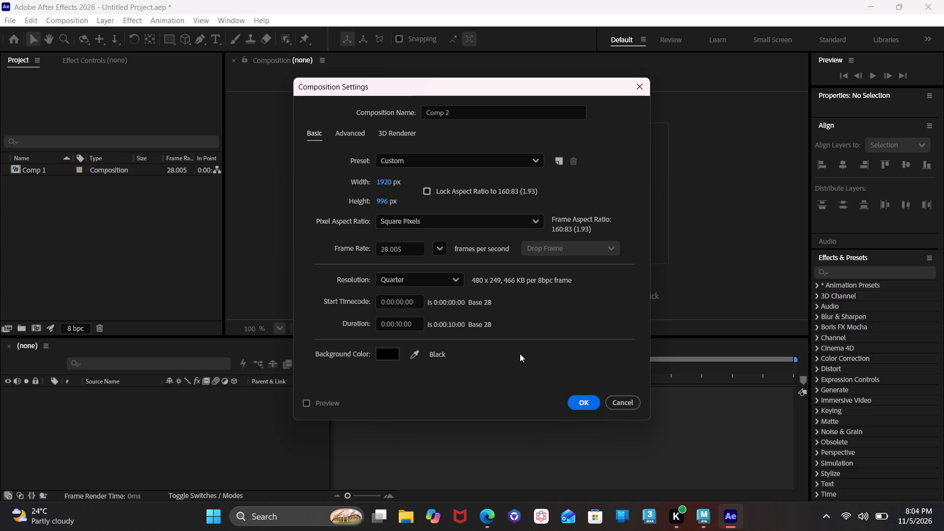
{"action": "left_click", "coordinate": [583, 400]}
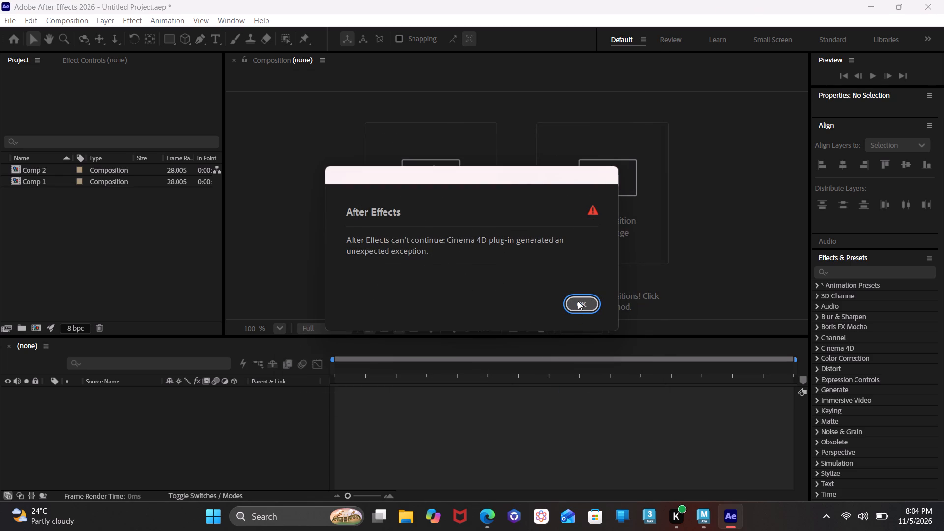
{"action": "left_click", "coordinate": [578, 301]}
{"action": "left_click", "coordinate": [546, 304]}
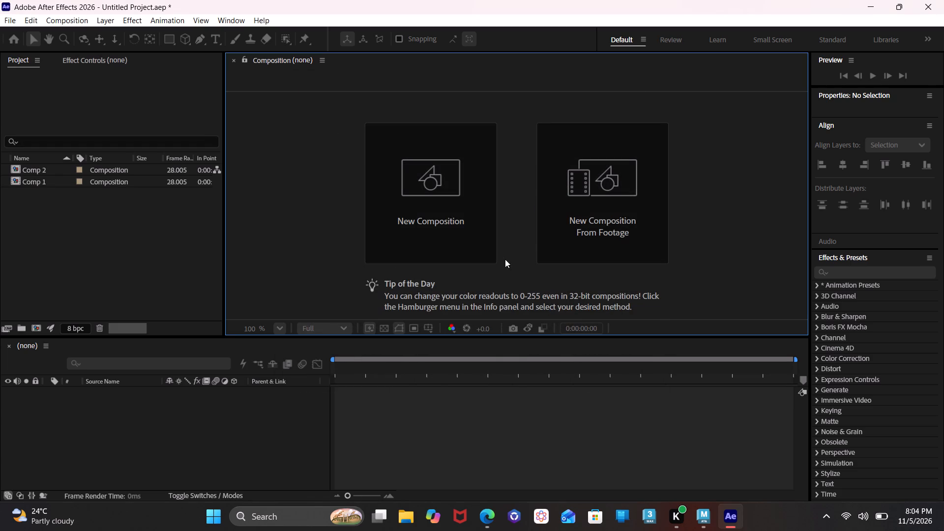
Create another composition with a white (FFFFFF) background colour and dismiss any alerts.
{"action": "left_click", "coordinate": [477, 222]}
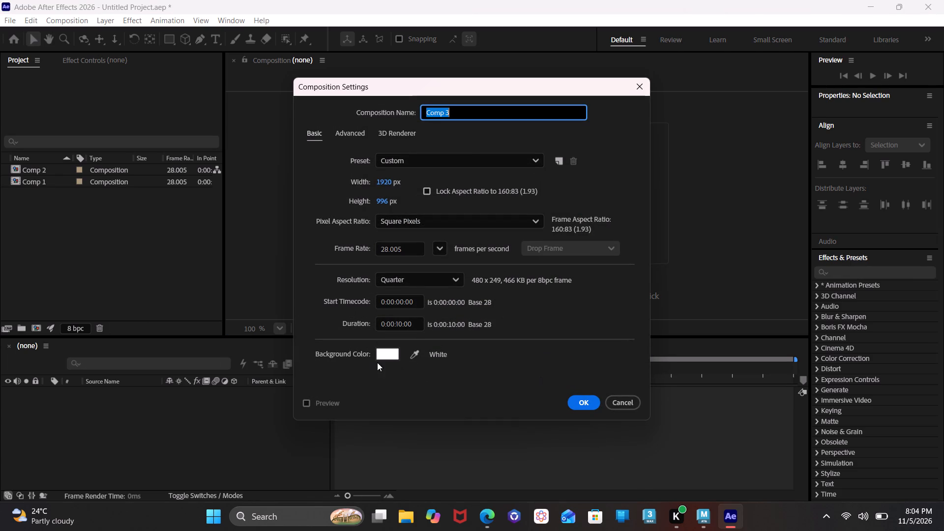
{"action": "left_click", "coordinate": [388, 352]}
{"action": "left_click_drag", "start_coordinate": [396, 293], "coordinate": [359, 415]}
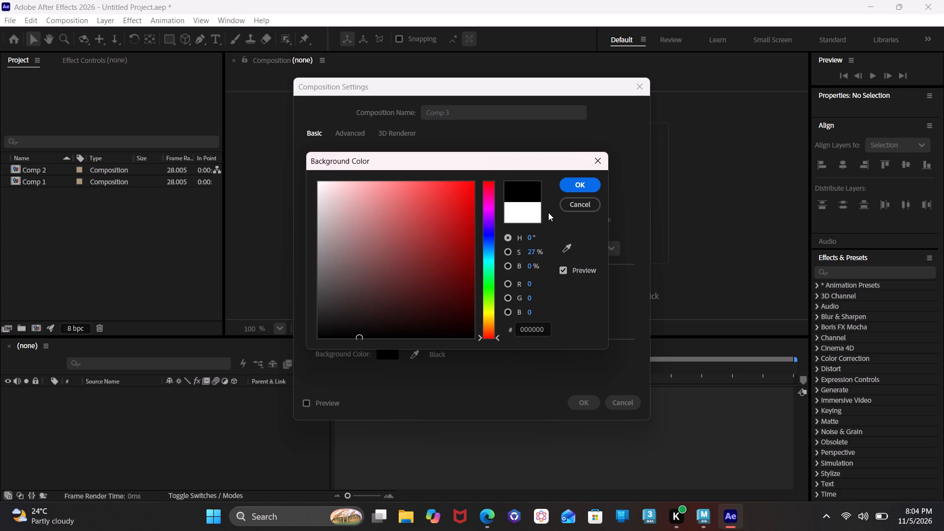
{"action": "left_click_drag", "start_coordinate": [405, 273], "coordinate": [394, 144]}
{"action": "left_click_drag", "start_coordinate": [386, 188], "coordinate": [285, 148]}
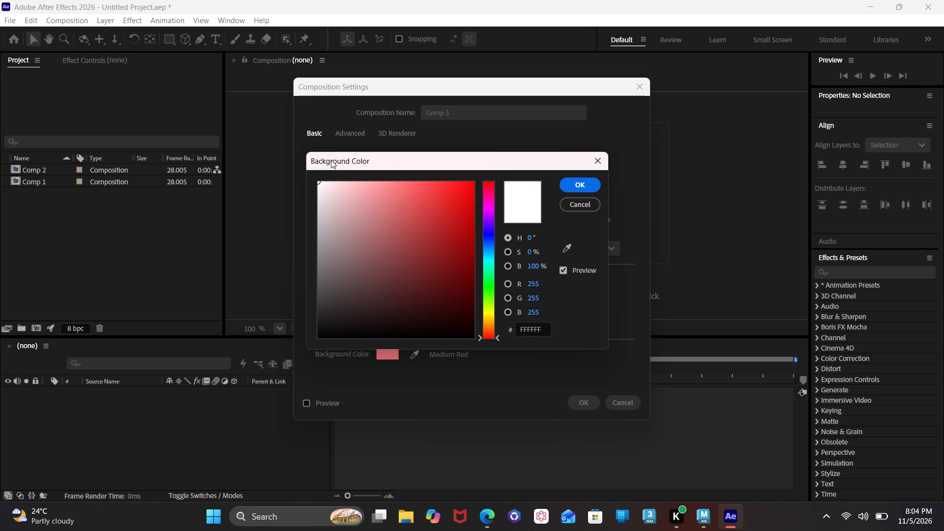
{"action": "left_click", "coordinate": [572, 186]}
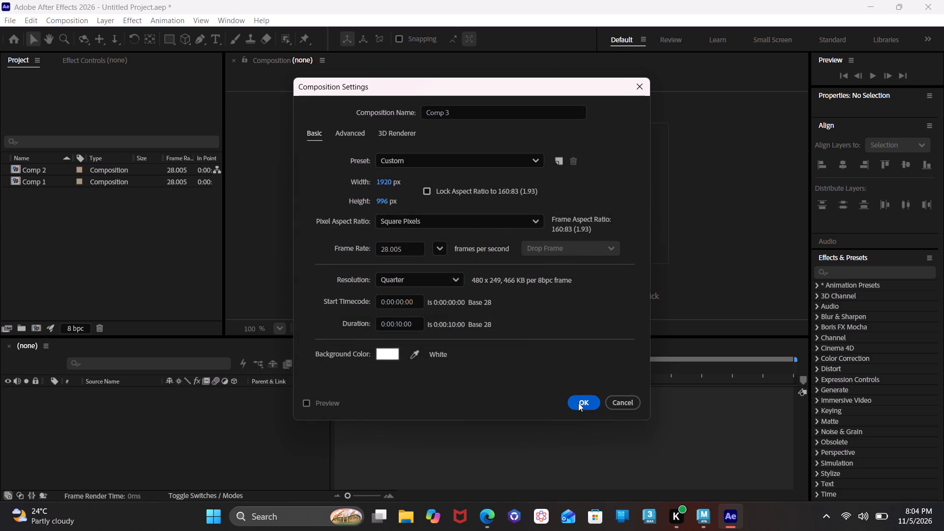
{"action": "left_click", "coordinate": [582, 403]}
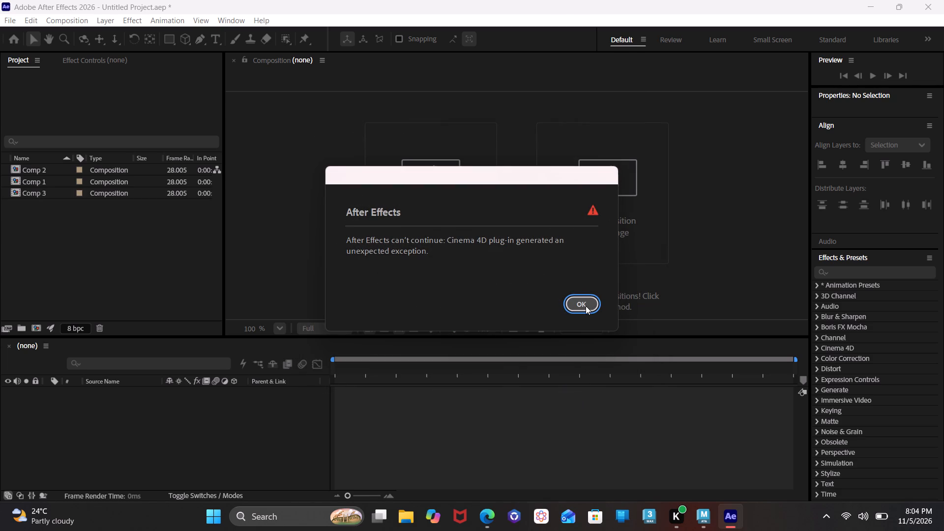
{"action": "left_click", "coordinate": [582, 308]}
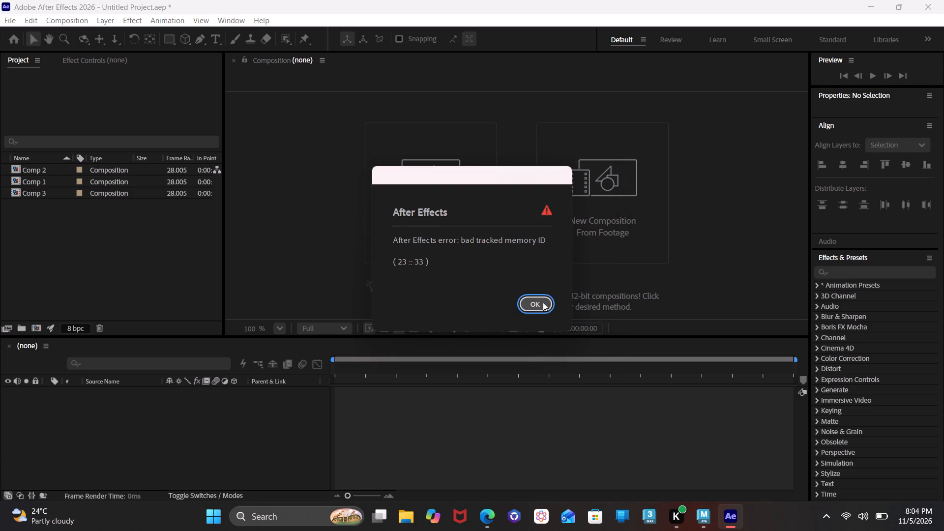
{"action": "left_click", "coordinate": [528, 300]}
Decline saving a copy of the untitled project.
{"action": "left_click", "coordinate": [108, 175]}
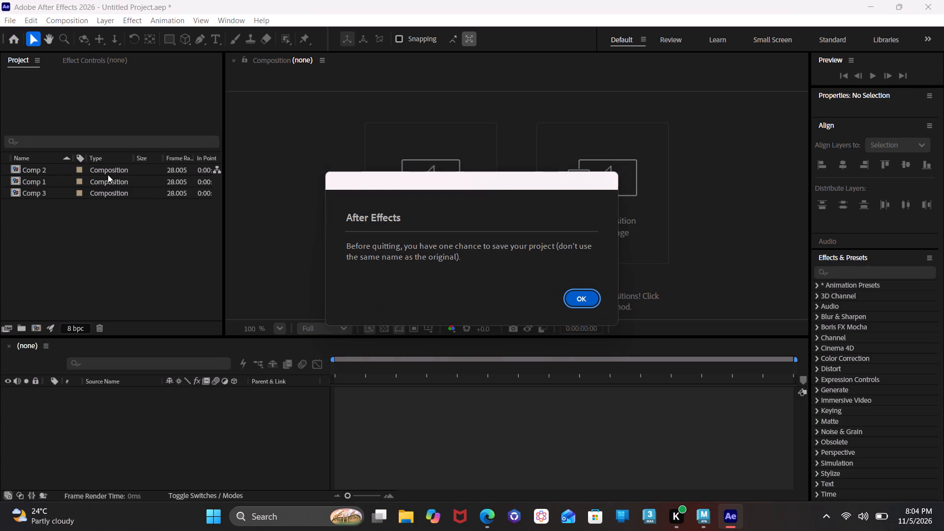
{"action": "left_click", "coordinate": [577, 294]}
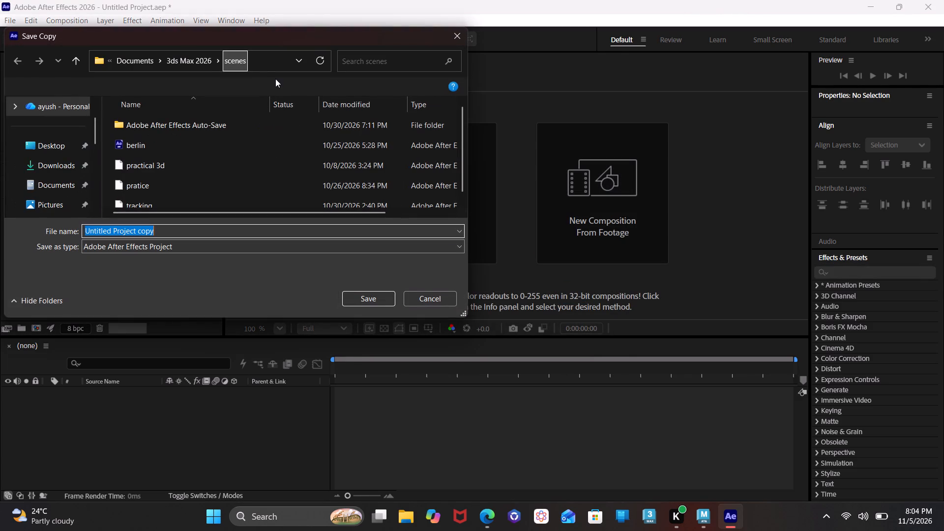
{"action": "left_click", "coordinate": [464, 36]}
Open the existing tracking project from the home screen without saving a copy of the untitled project.
{"action": "left_click", "coordinate": [17, 42]}
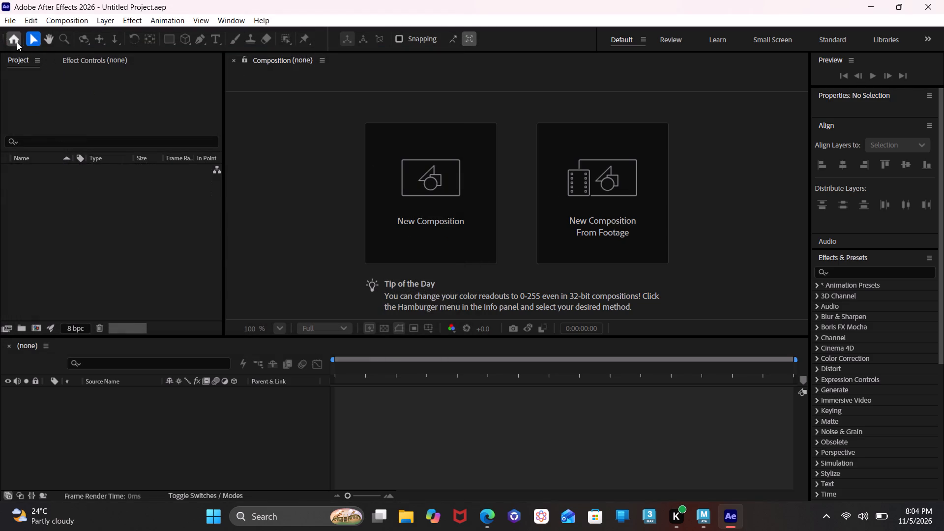
{"action": "left_click", "coordinate": [223, 178]}
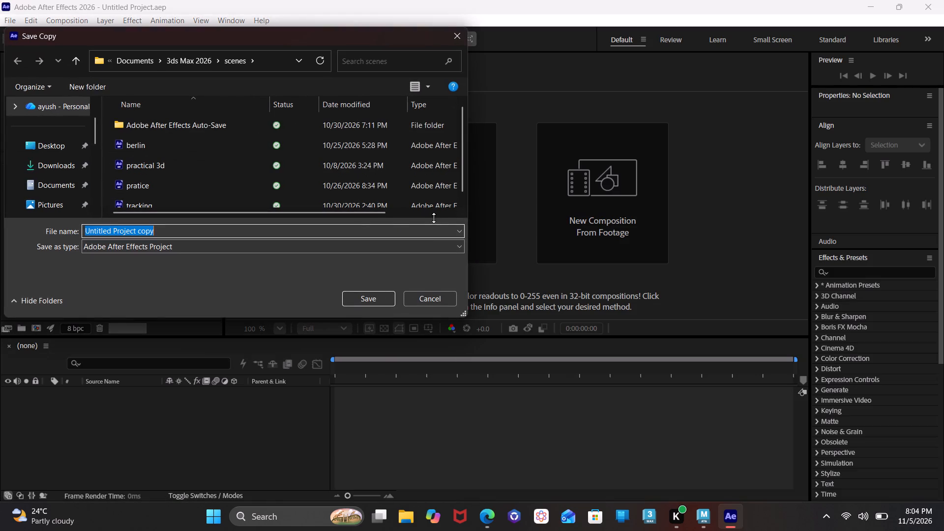
{"action": "left_click", "coordinate": [465, 38]}
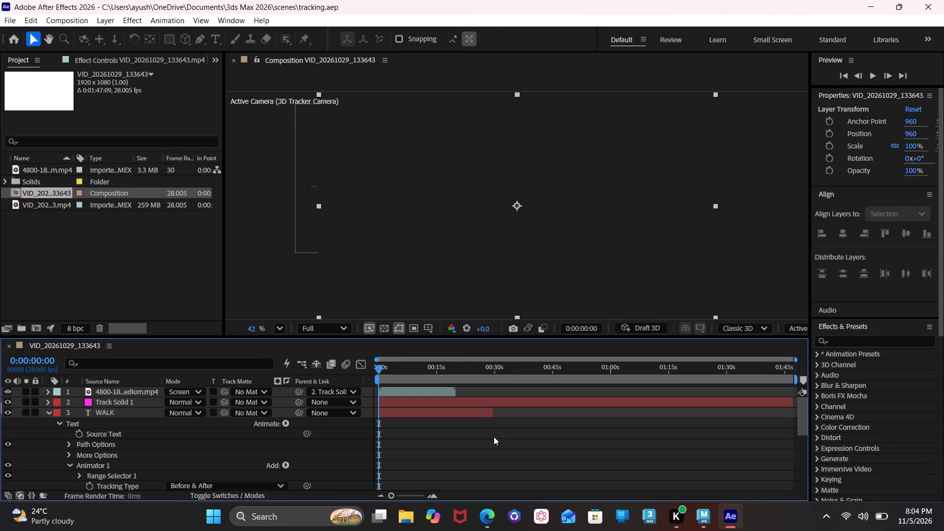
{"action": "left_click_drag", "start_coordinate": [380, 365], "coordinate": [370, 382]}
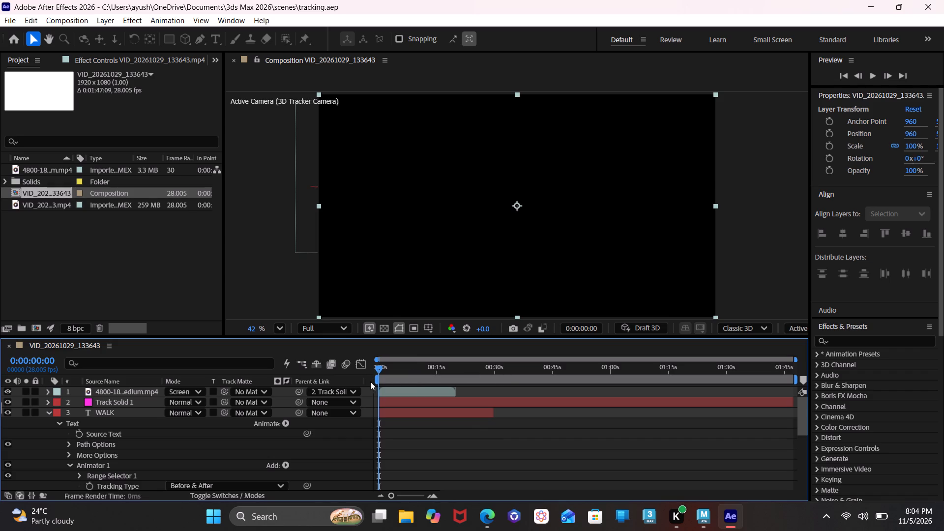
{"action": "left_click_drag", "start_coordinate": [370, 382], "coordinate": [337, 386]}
Try to return to the home screen and look through the project files available there.
{"action": "left_click", "coordinate": [20, 45]}
{"action": "left_click", "coordinate": [9, 37]}
{"action": "left_click", "coordinate": [11, 38]}
{"action": "scroll", "coordinate": [402, 264], "scroll_direction": "down", "scroll_amount": 1}
{"action": "left_click", "coordinate": [218, 137]}
{"action": "left_click", "coordinate": [13, 42]}
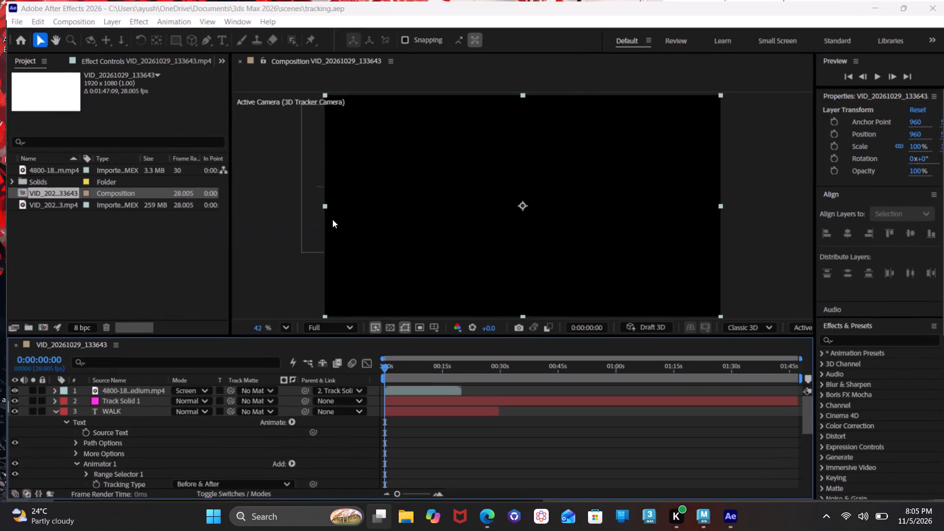
{"action": "left_click", "coordinate": [10, 42]}
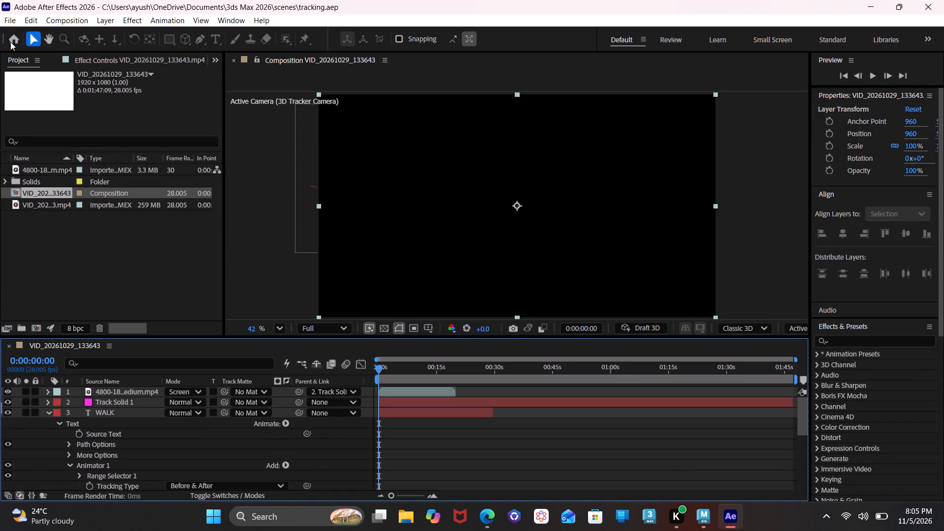
{"action": "left_click", "coordinate": [10, 42]}
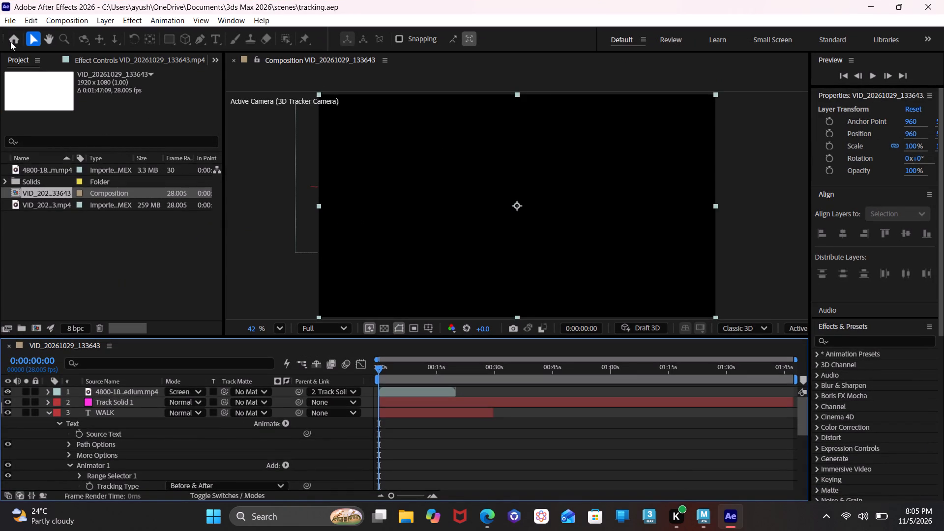
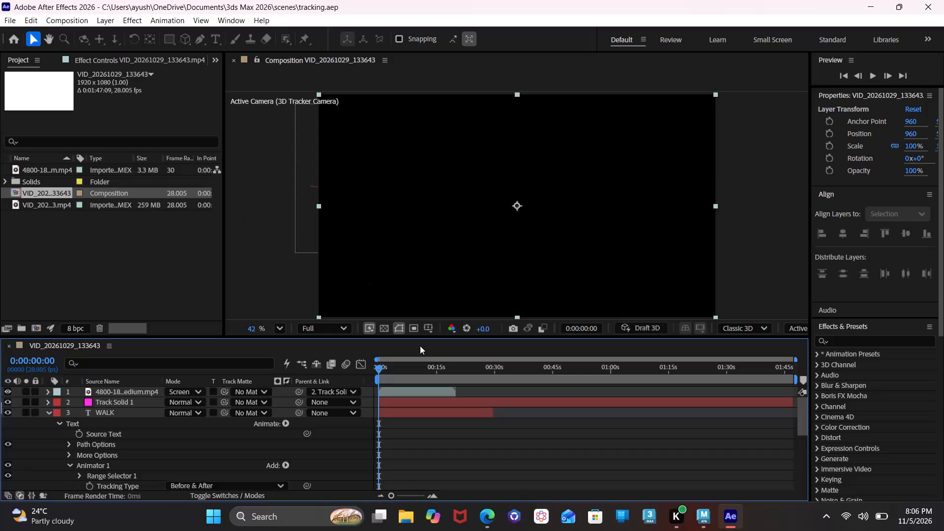
Try to scrub the playhead forward from the start of the VID_20261029_133643 composition and return to the home screen.
{"action": "left_click_drag", "start_coordinate": [380, 367], "coordinate": [393, 364]}
{"action": "left_click_drag", "start_coordinate": [393, 364], "coordinate": [448, 361]}
{"action": "left_click_drag", "start_coordinate": [380, 368], "coordinate": [409, 365]}
{"action": "left_click_drag", "start_coordinate": [409, 365], "coordinate": [390, 370]}
{"action": "left_click_drag", "start_coordinate": [319, 208], "coordinate": [374, 213]}
{"action": "left_click", "coordinate": [22, 42]}
{"action": "left_click_drag", "start_coordinate": [380, 368], "coordinate": [470, 359]}
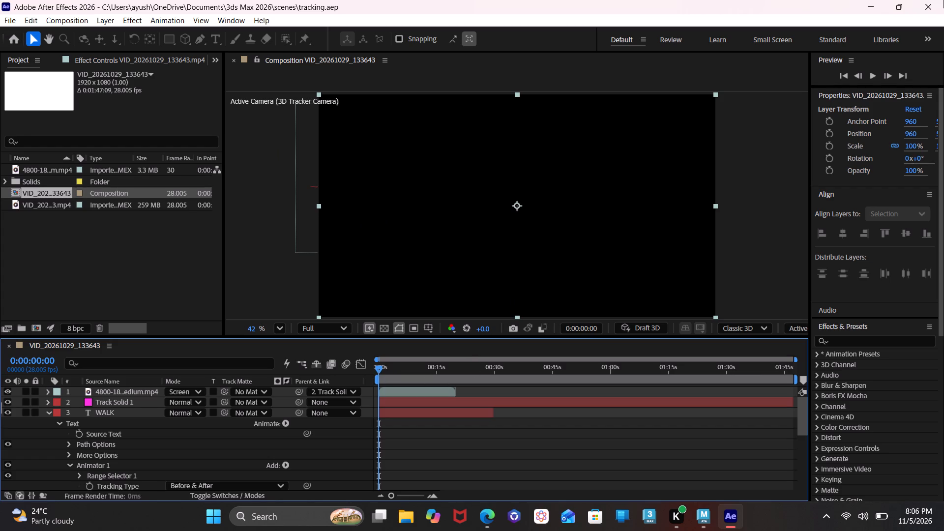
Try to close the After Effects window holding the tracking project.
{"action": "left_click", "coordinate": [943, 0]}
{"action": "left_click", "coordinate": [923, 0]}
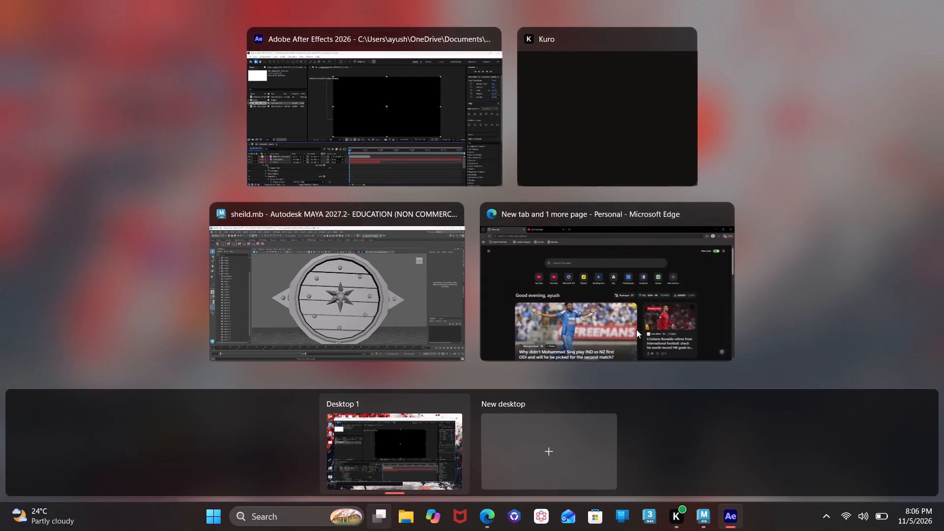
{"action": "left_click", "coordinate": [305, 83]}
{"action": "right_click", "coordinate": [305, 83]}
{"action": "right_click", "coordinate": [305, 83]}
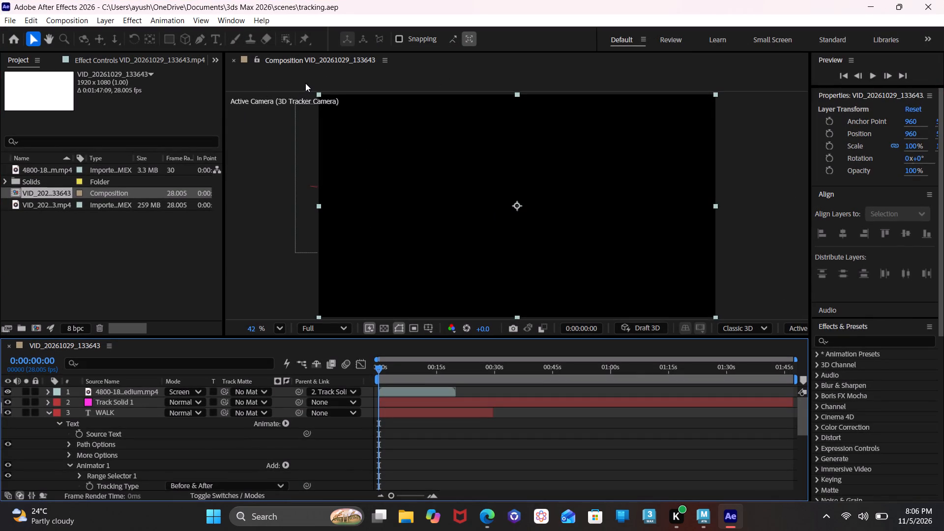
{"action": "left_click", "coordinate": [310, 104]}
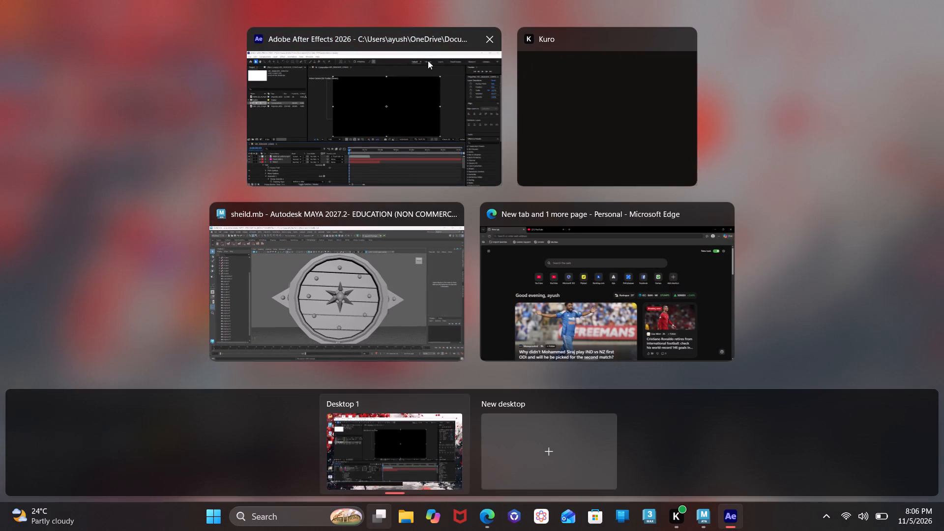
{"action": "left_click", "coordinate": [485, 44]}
Switch to Maya and examine the round shield model from the front, side and underneath, box-selecting part of it.
{"action": "left_click", "coordinate": [368, 245]}
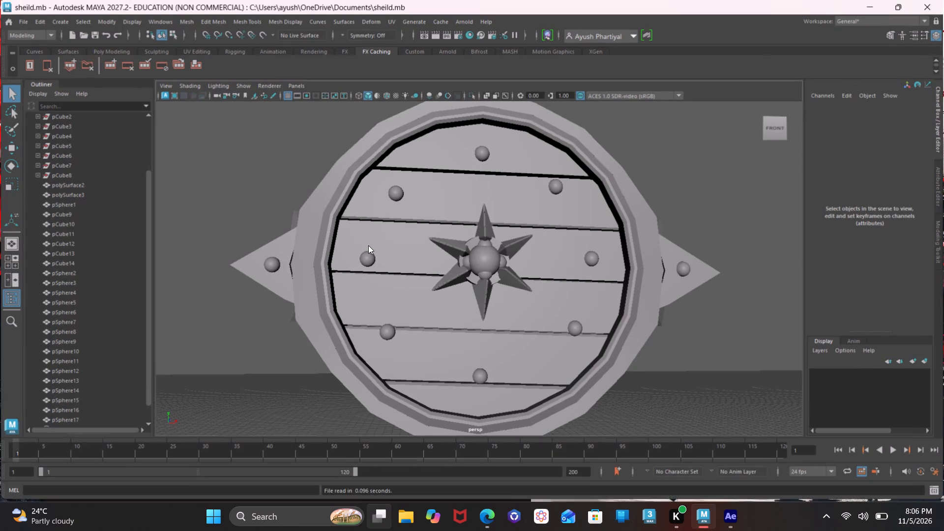
{"action": "left_click_drag", "start_coordinate": [772, 127], "coordinate": [731, 141]}
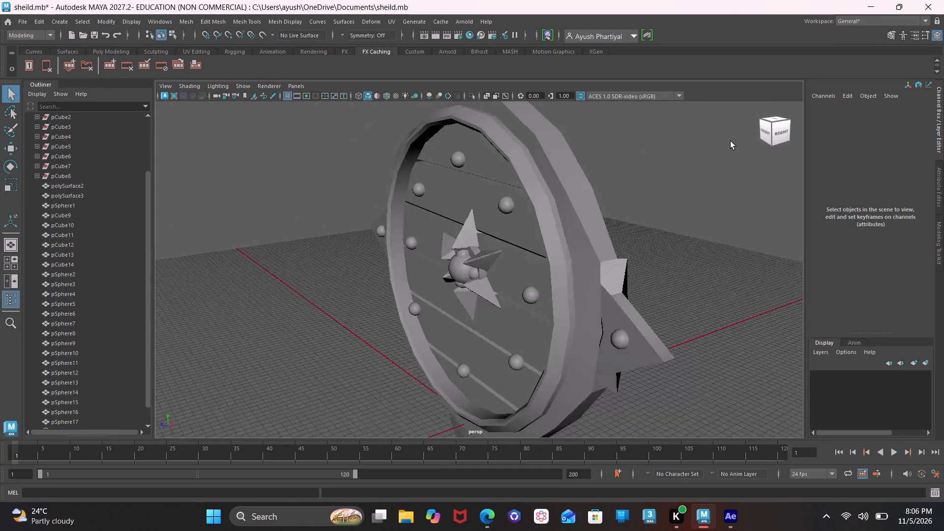
{"action": "left_click_drag", "start_coordinate": [731, 141], "coordinate": [746, 134]}
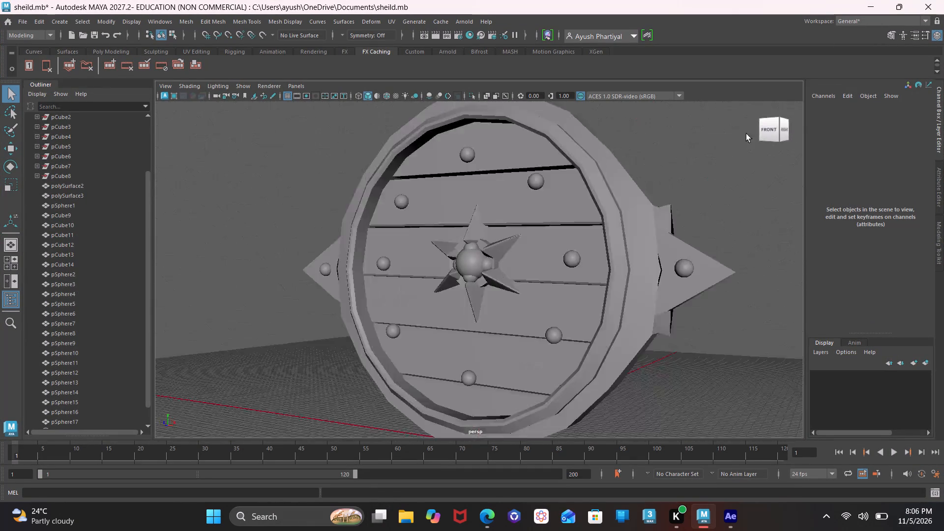
{"action": "left_click_drag", "start_coordinate": [746, 134], "coordinate": [753, 270]}
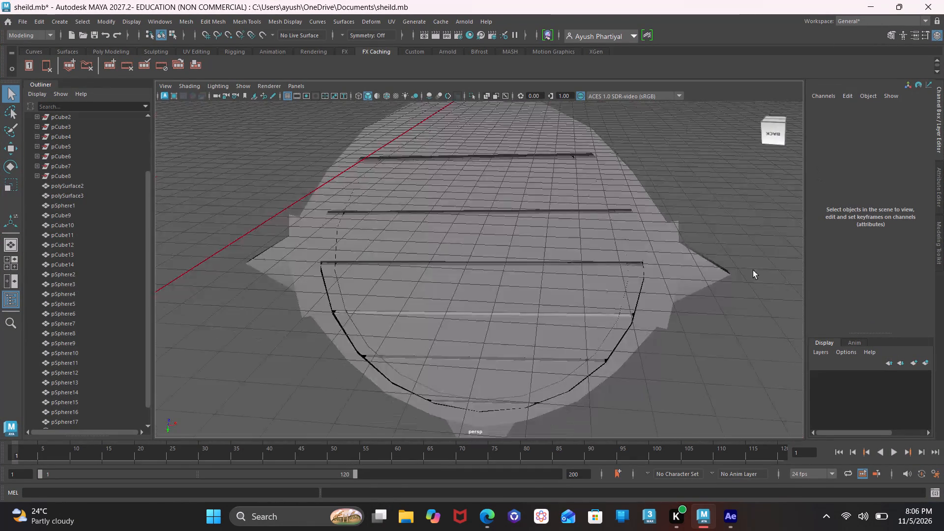
{"action": "left_click_drag", "start_coordinate": [753, 270], "coordinate": [513, 284]}
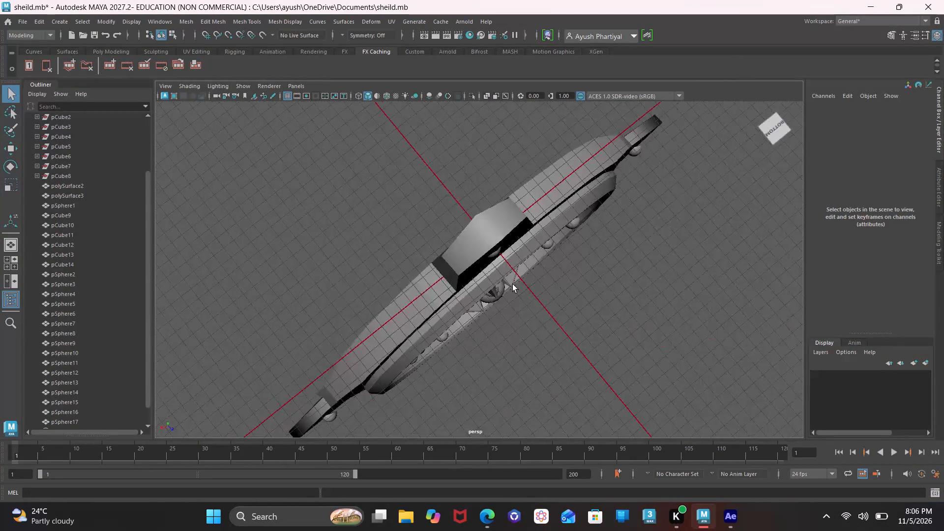
{"action": "left_click_drag", "start_coordinate": [513, 284], "coordinate": [545, 237]}
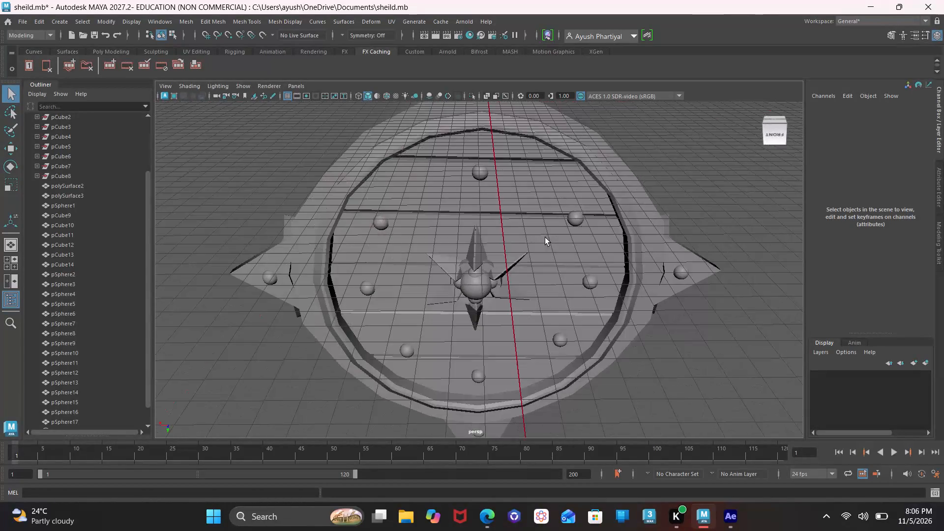
{"action": "left_click_drag", "start_coordinate": [545, 237], "coordinate": [536, 223]}
{"action": "left_click_drag", "start_coordinate": [217, 212], "coordinate": [510, 340]}
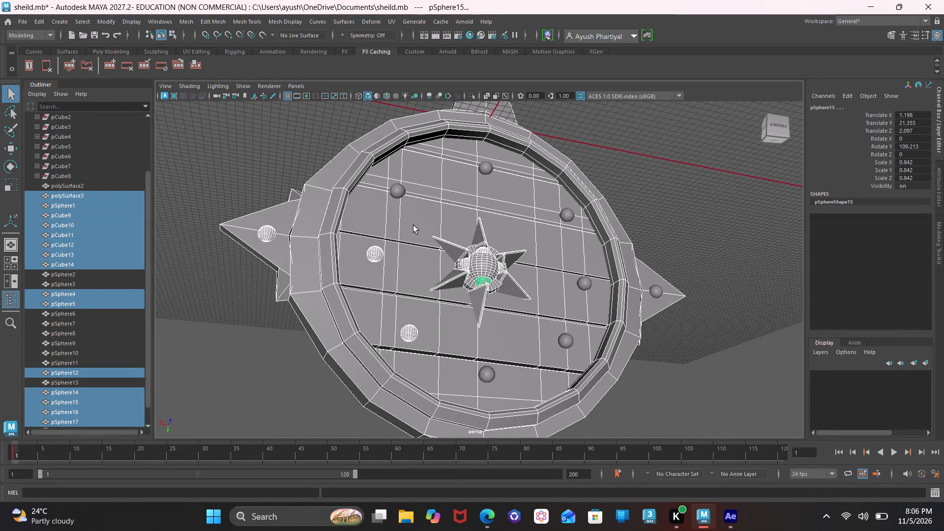
{"action": "right_click_drag", "start_coordinate": [413, 225], "coordinate": [450, 198]}
{"action": "scroll", "coordinate": [450, 198], "scroll_direction": "down", "scroll_amount": 1}
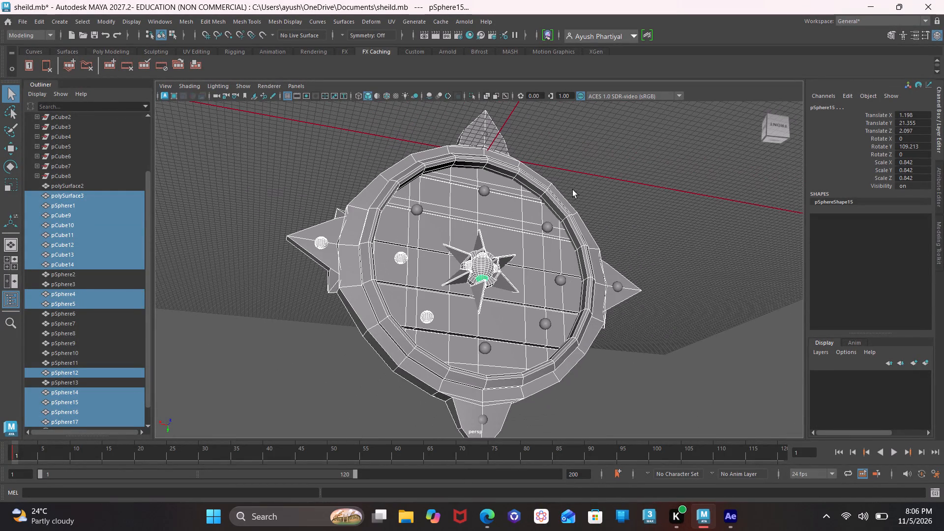
Close Maya, saving the changes to sheild.mb.
{"action": "left_click", "coordinate": [943, 0]}
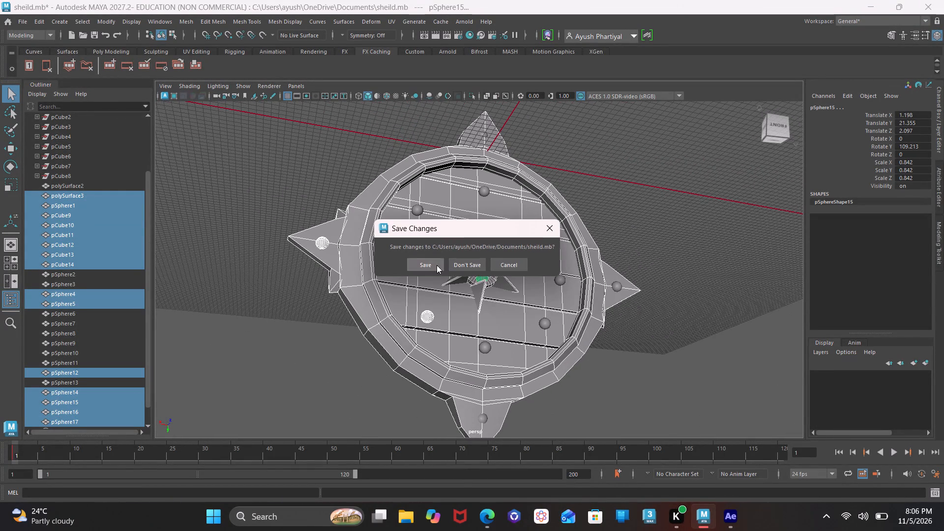
{"action": "left_click", "coordinate": [437, 265]}
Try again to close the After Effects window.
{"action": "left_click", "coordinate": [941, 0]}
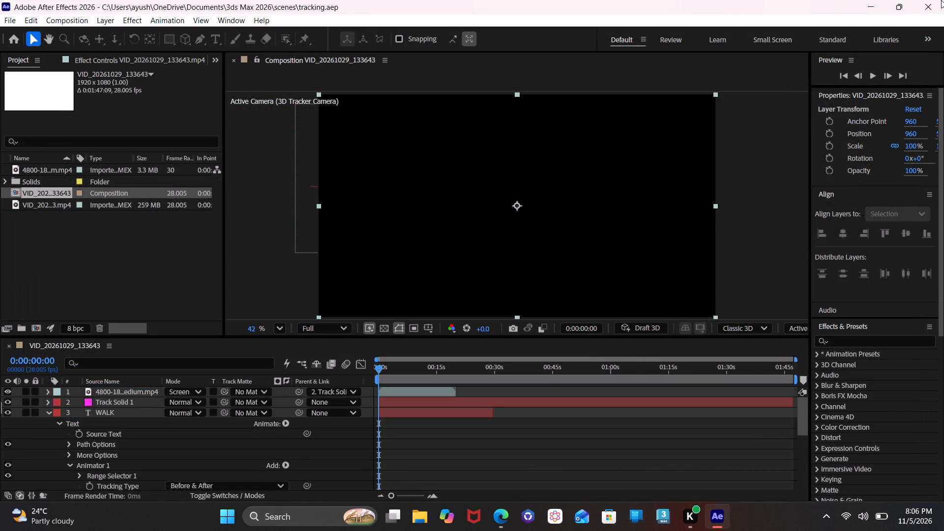
Switch to Microsoft Edge and open the "Mix – Ho Gaya Hai Tujhko" playlist from the YouTube home page.
{"action": "left_click", "coordinate": [751, 197]}
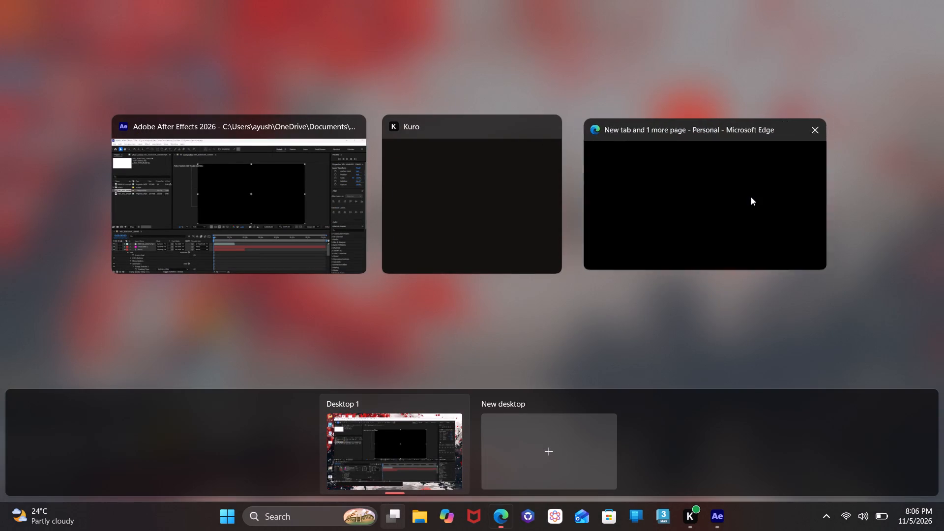
{"action": "left_click", "coordinate": [284, 0]}
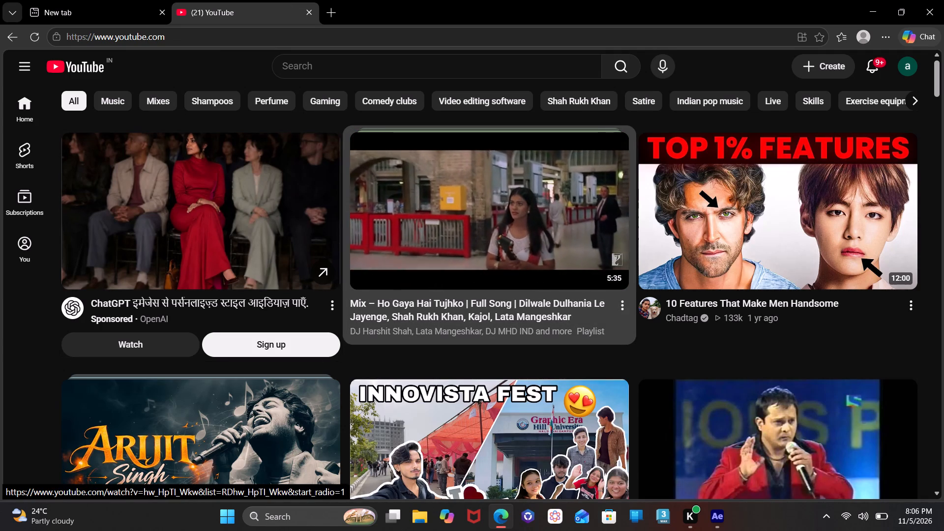
{"action": "left_click", "coordinate": [414, 197]}
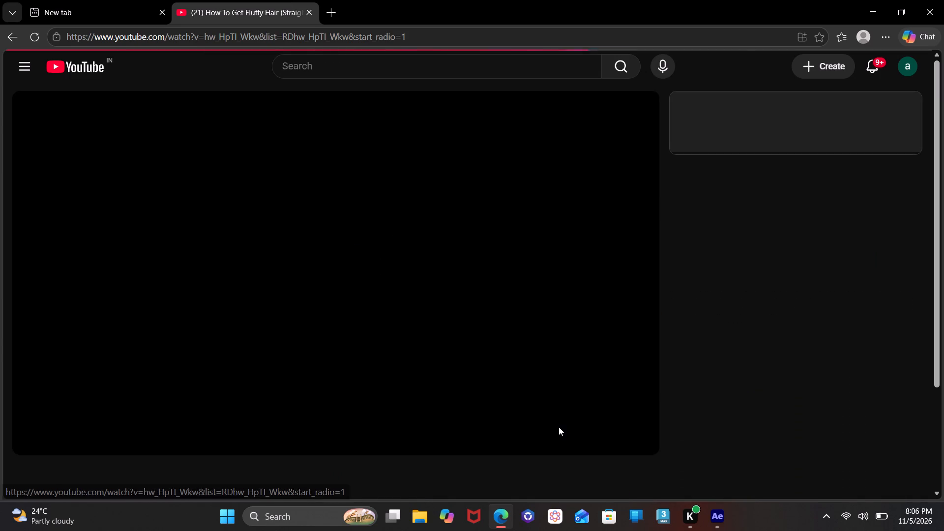
Switch back to After Effects and request closing its window, repeating the request.
{"action": "left_click", "coordinate": [716, 519]}
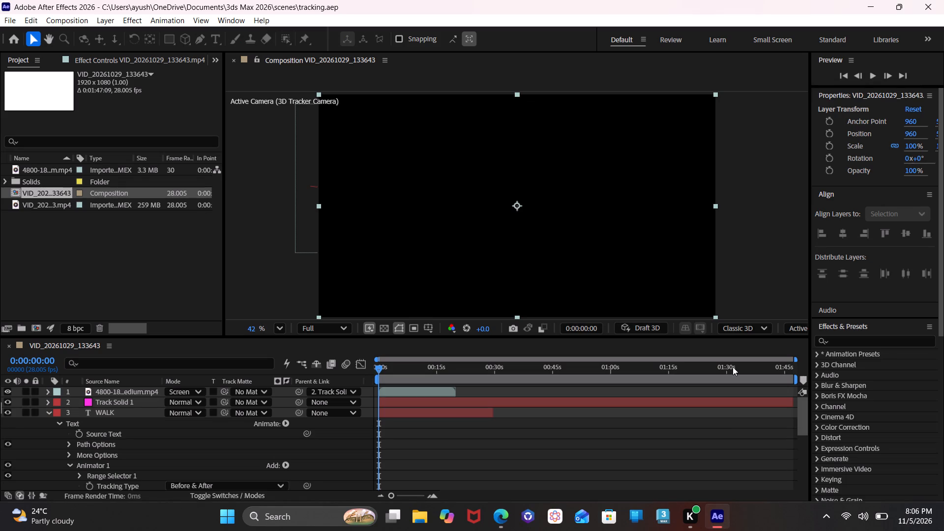
{"action": "right_click", "coordinate": [733, 367]}
{"action": "right_click", "coordinate": [719, 513]}
{"action": "right_click", "coordinate": [716, 530]}
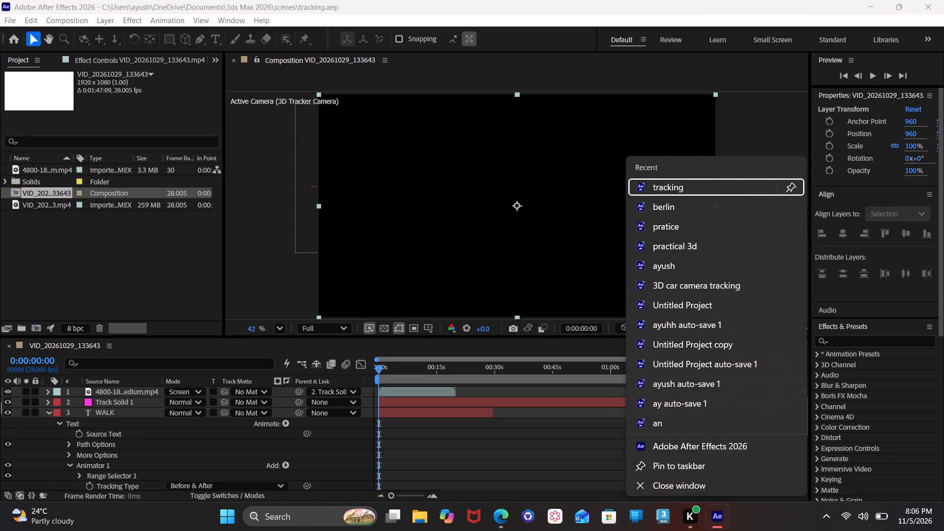
{"action": "left_click", "coordinate": [689, 484]}
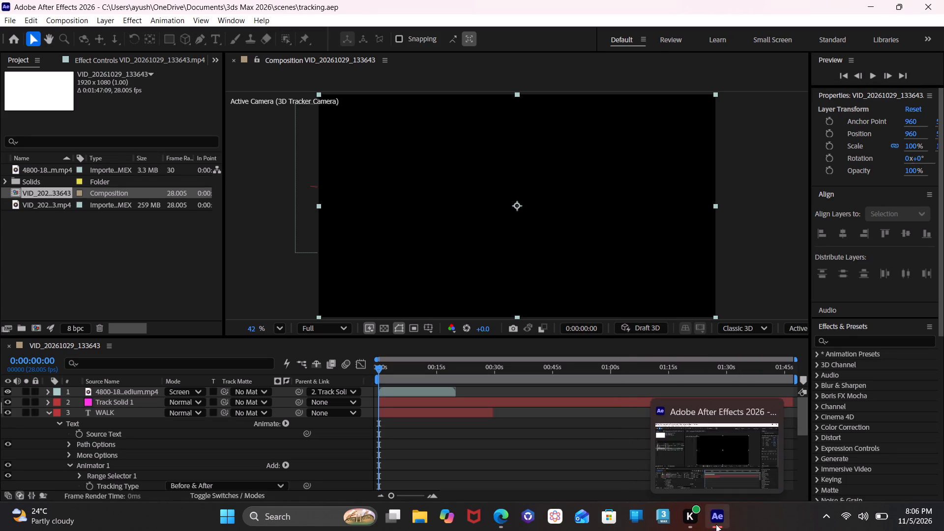
{"action": "right_click", "coordinate": [716, 524]}
{"action": "left_click", "coordinate": [716, 523]}
{"action": "double_click", "coordinate": [684, 480]}
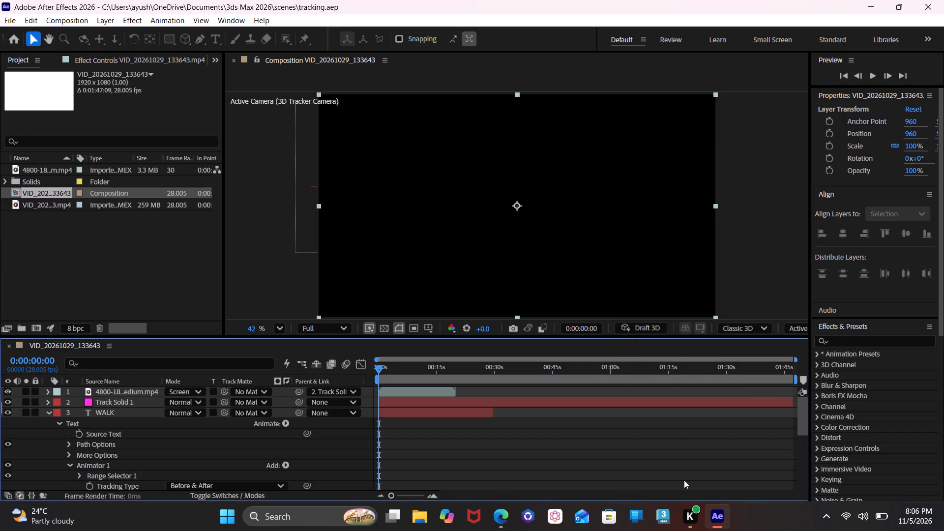